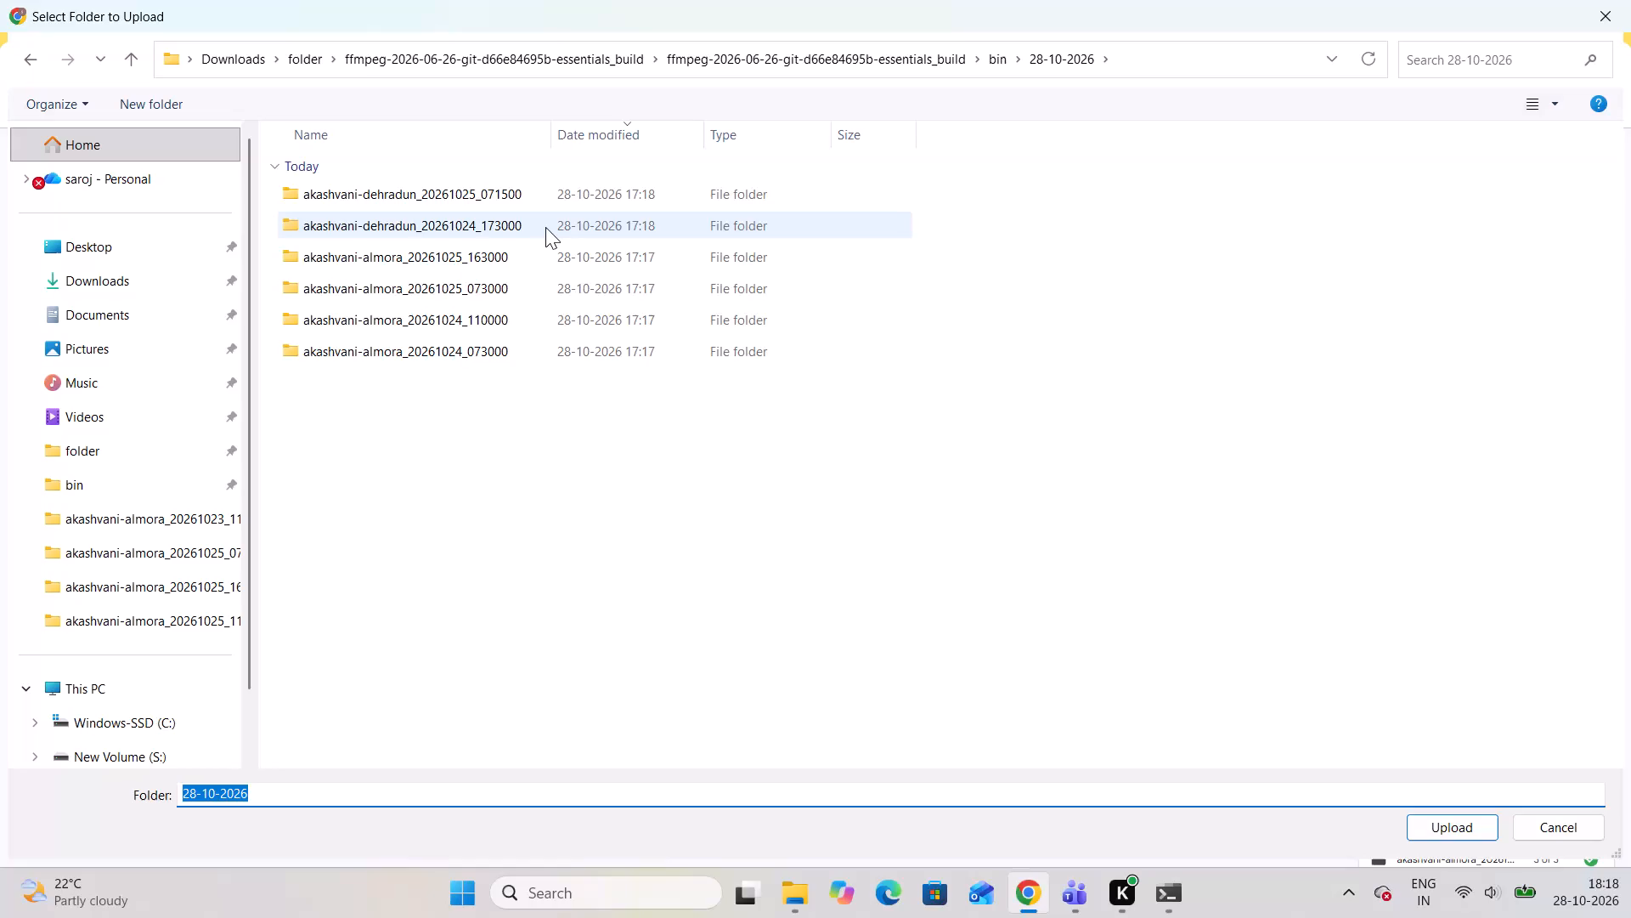
Upload the folder akashvani-dehradun_20261024_173000 to the 27-10-2026 Drive folder.
left_click(545, 227, "ctrl")
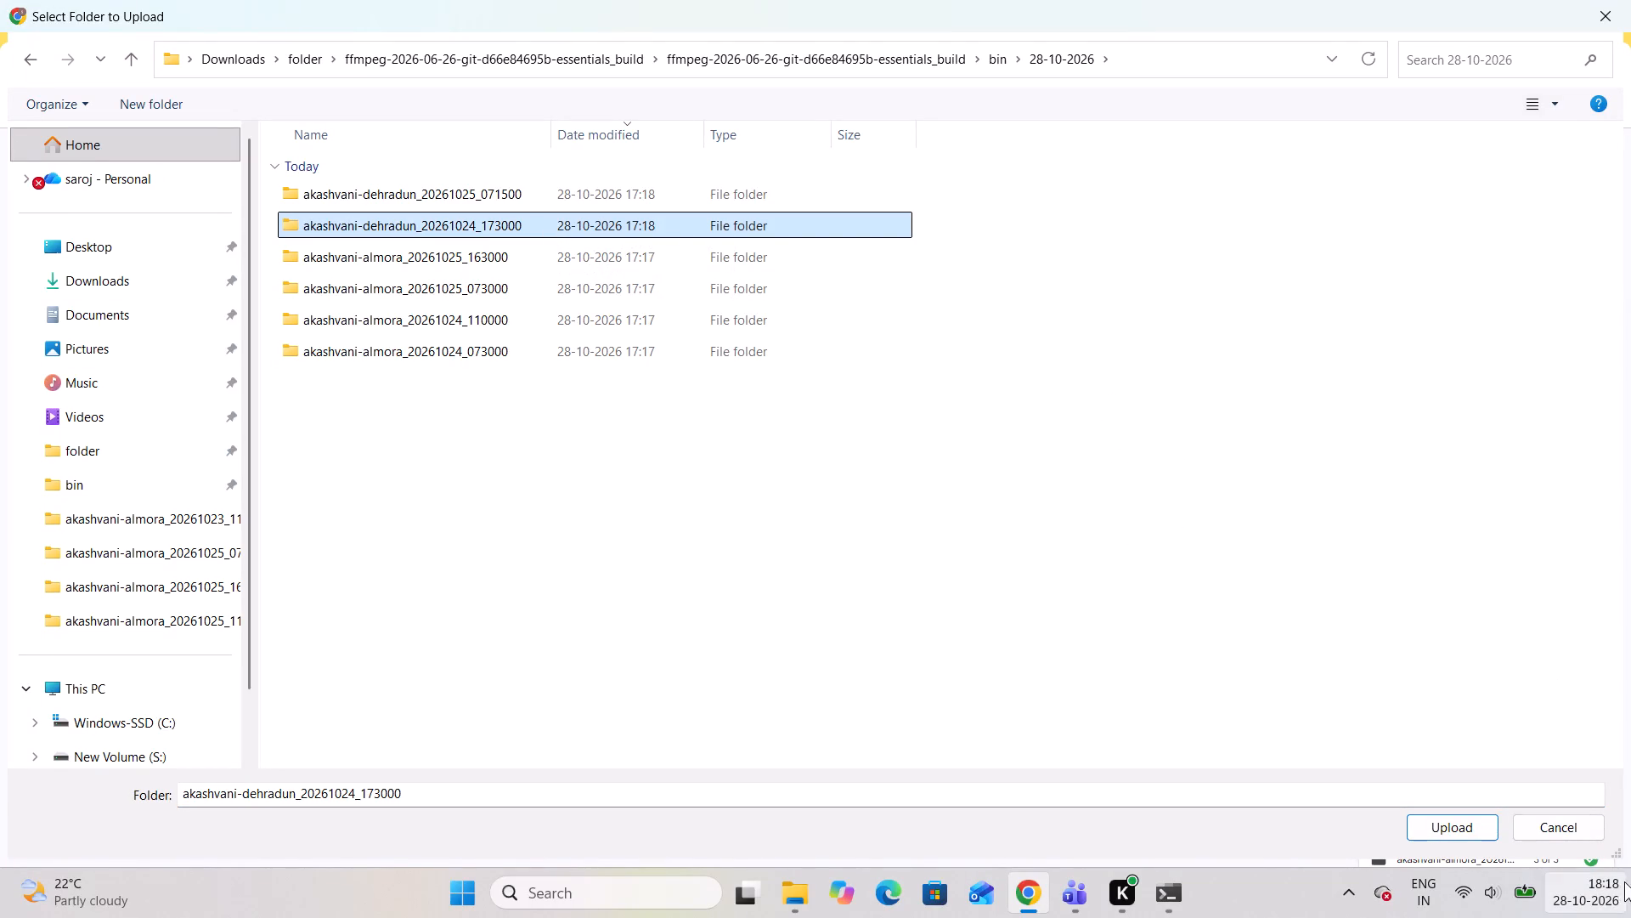
left_click(1461, 822)
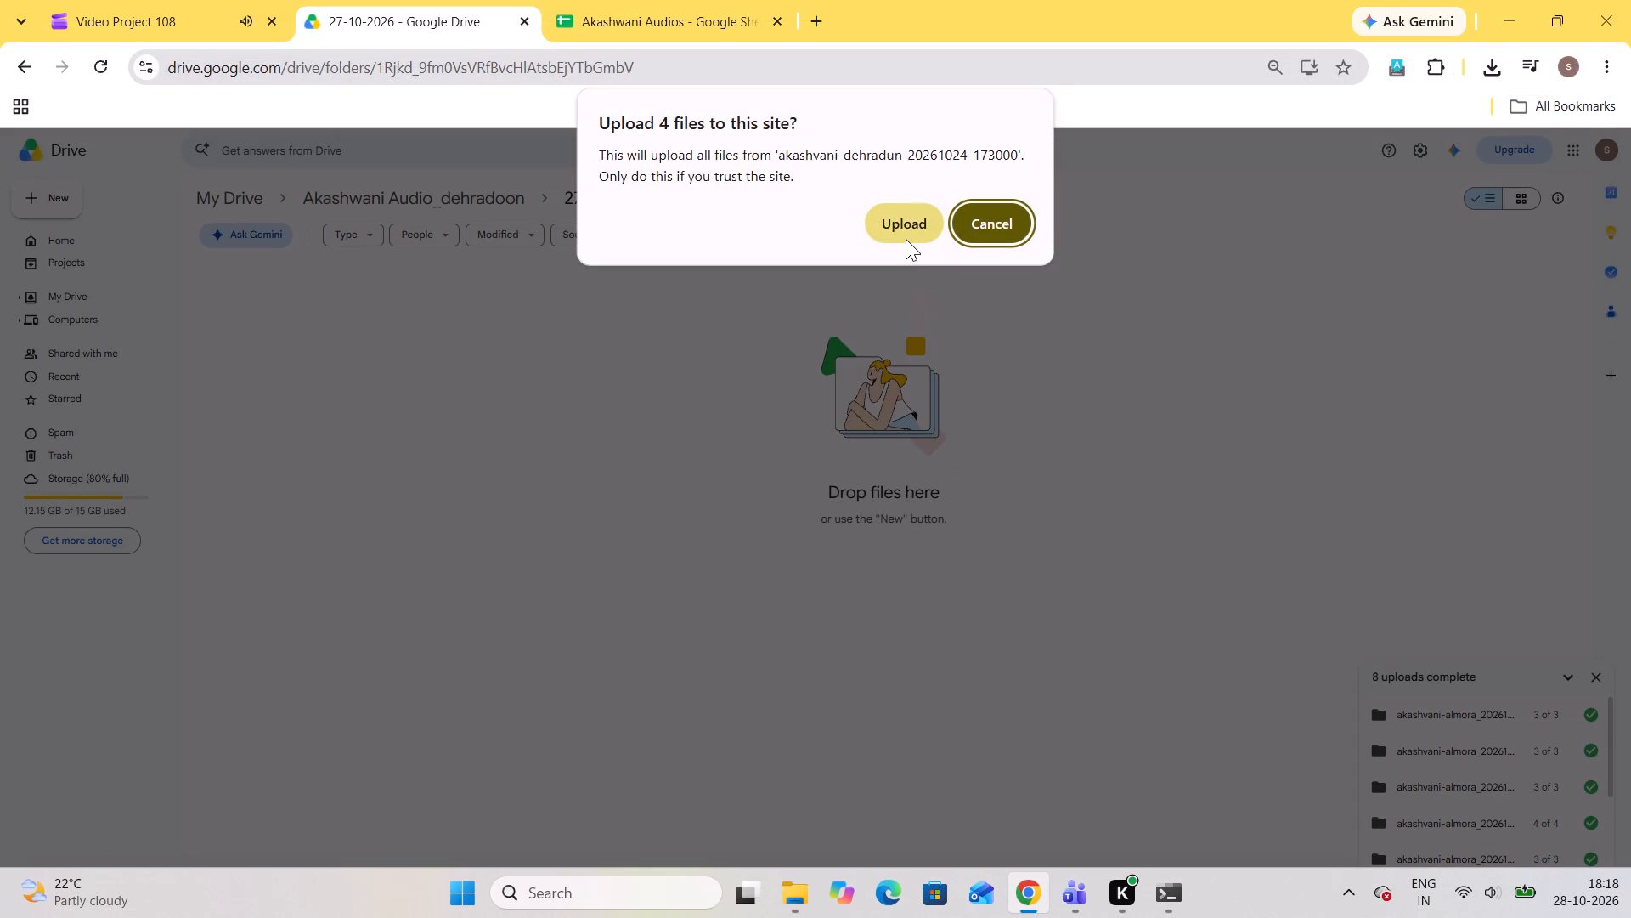
left_click(906, 239)
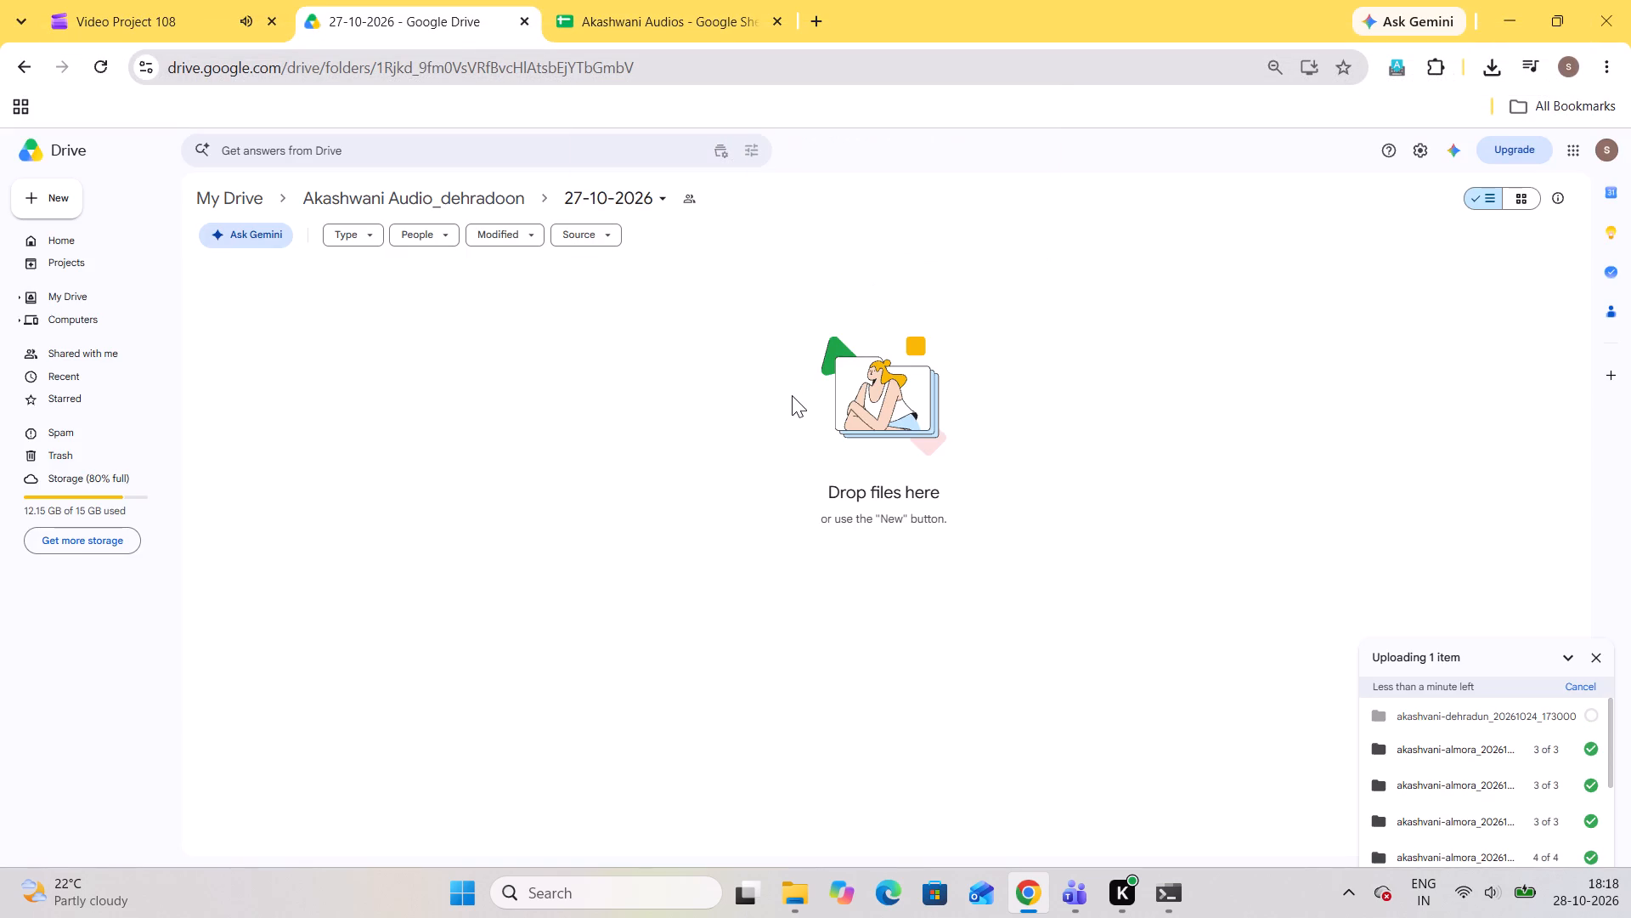
Upload the folder akashvani-dehradun_20261025_071500 from the local 28-10-2026 folder to the same Drive folder.
right_click(792, 395)
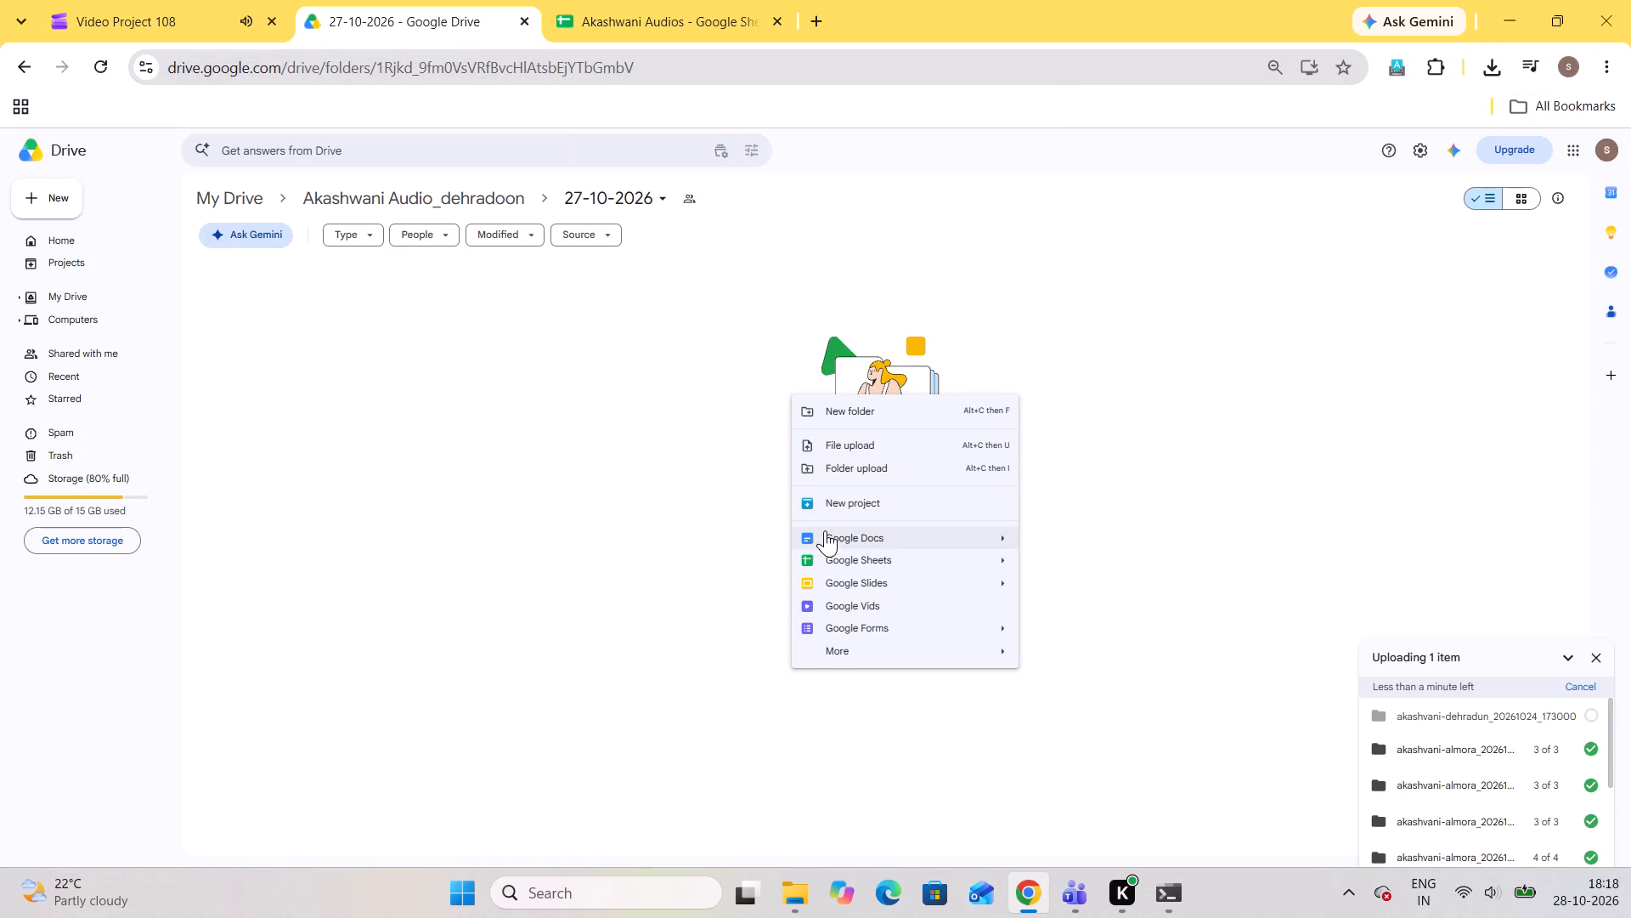
left_click(873, 461)
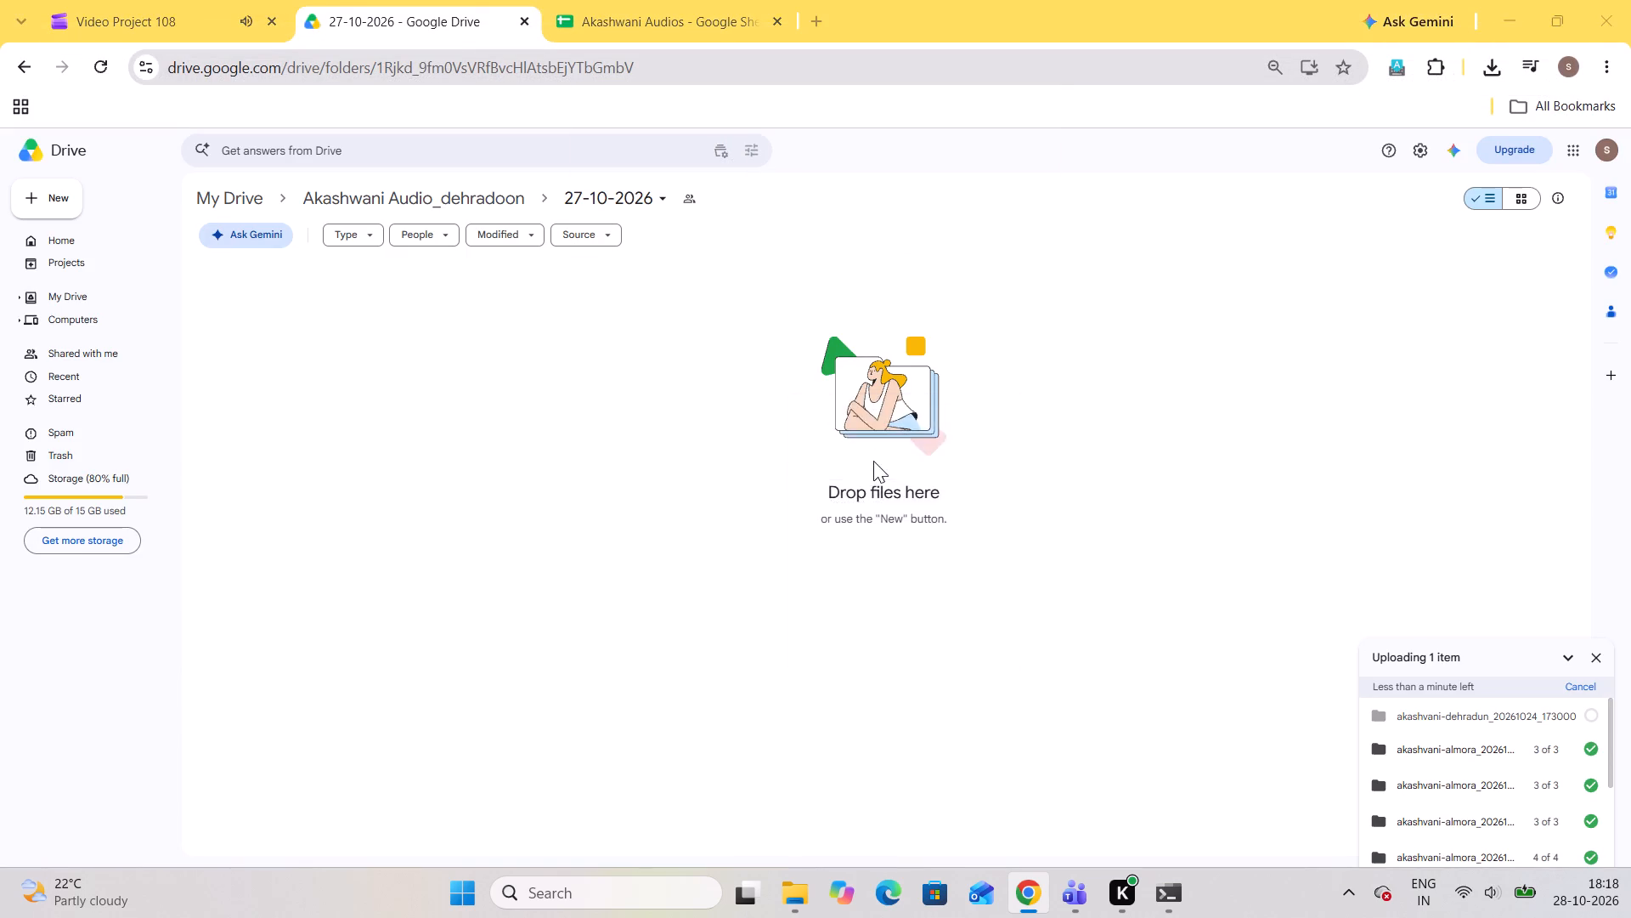
left_click(968, 54)
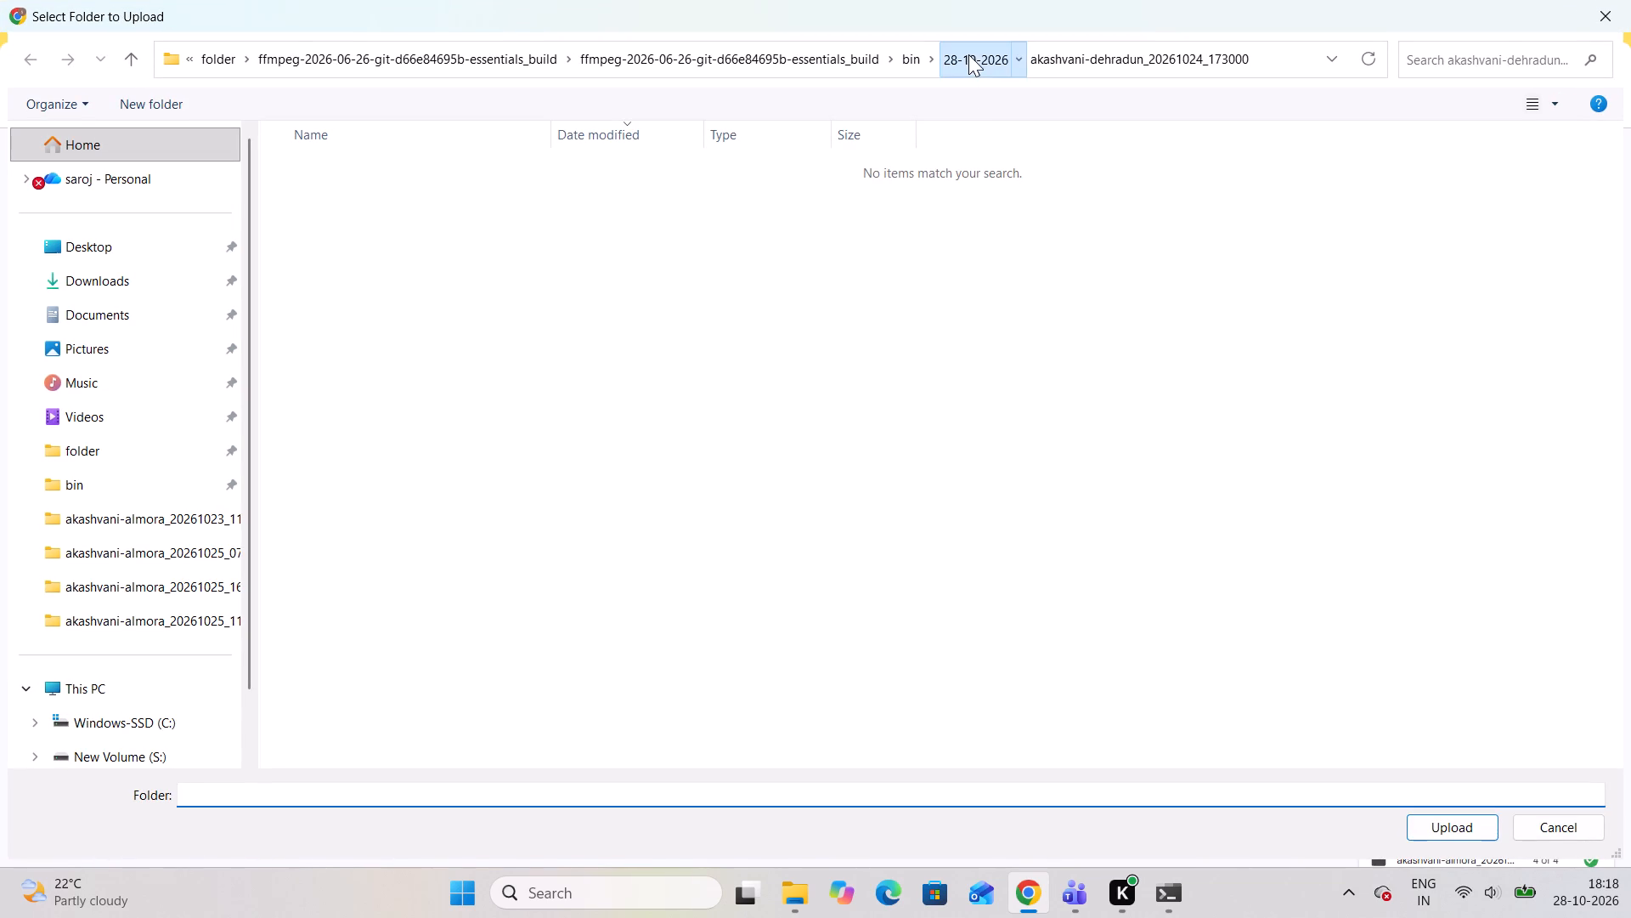
left_click(537, 190)
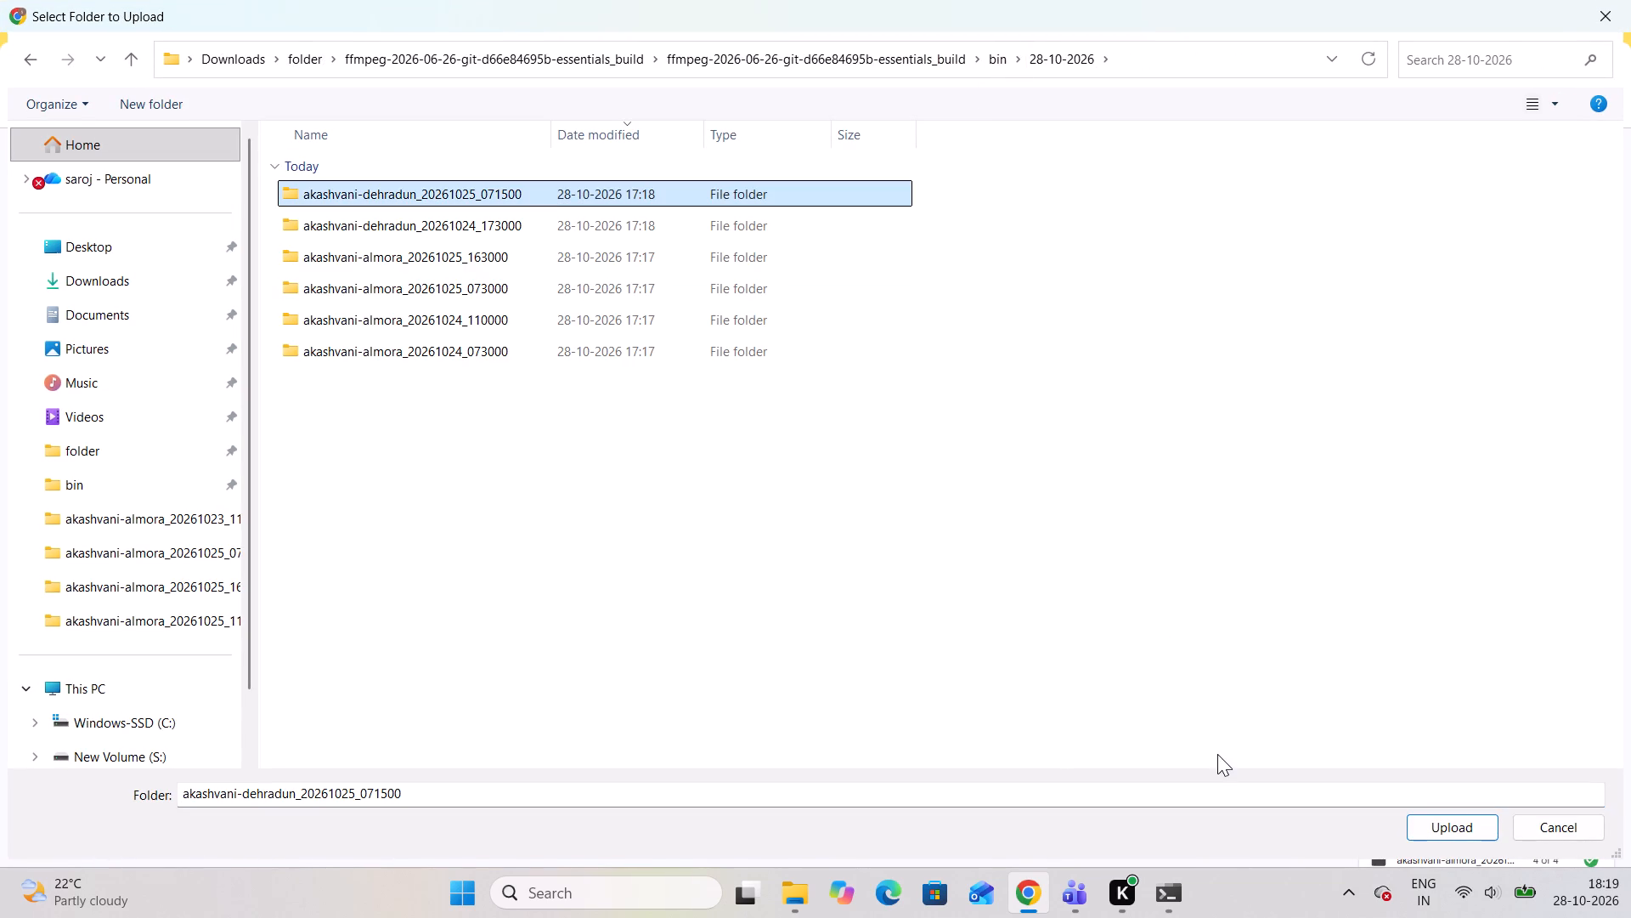
left_click(1428, 824)
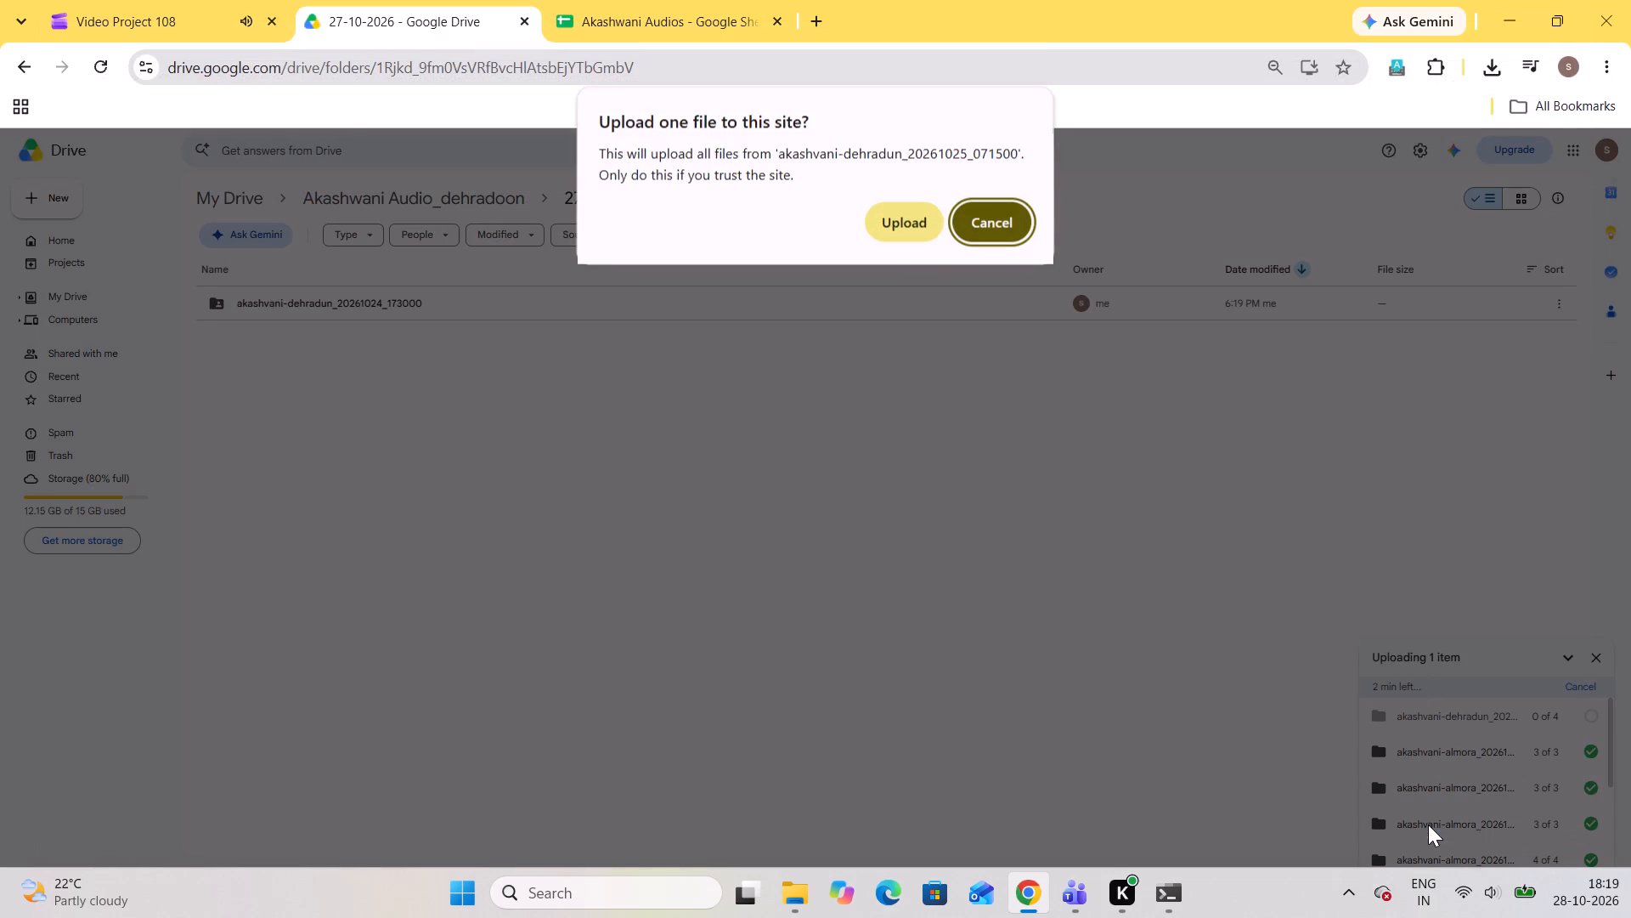
left_click(905, 214)
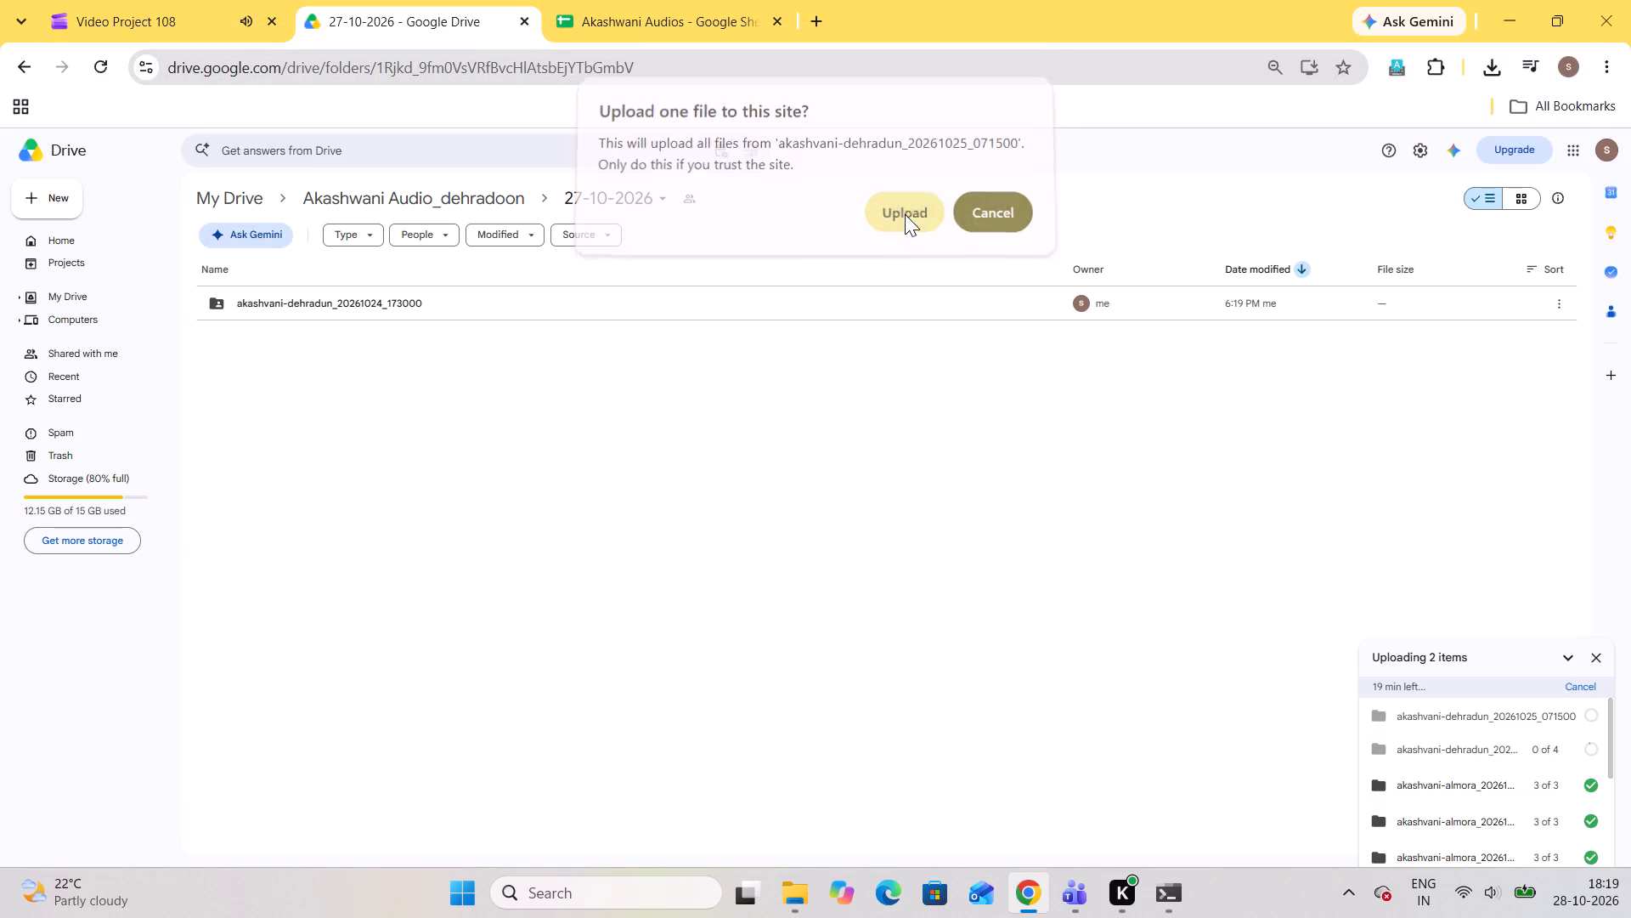
Open the uploaded folder akashvani-dehradun_20261024_173000 in Drive and copy its full name from the rename dialog.
left_click(365, 310)
double_click(365, 310)
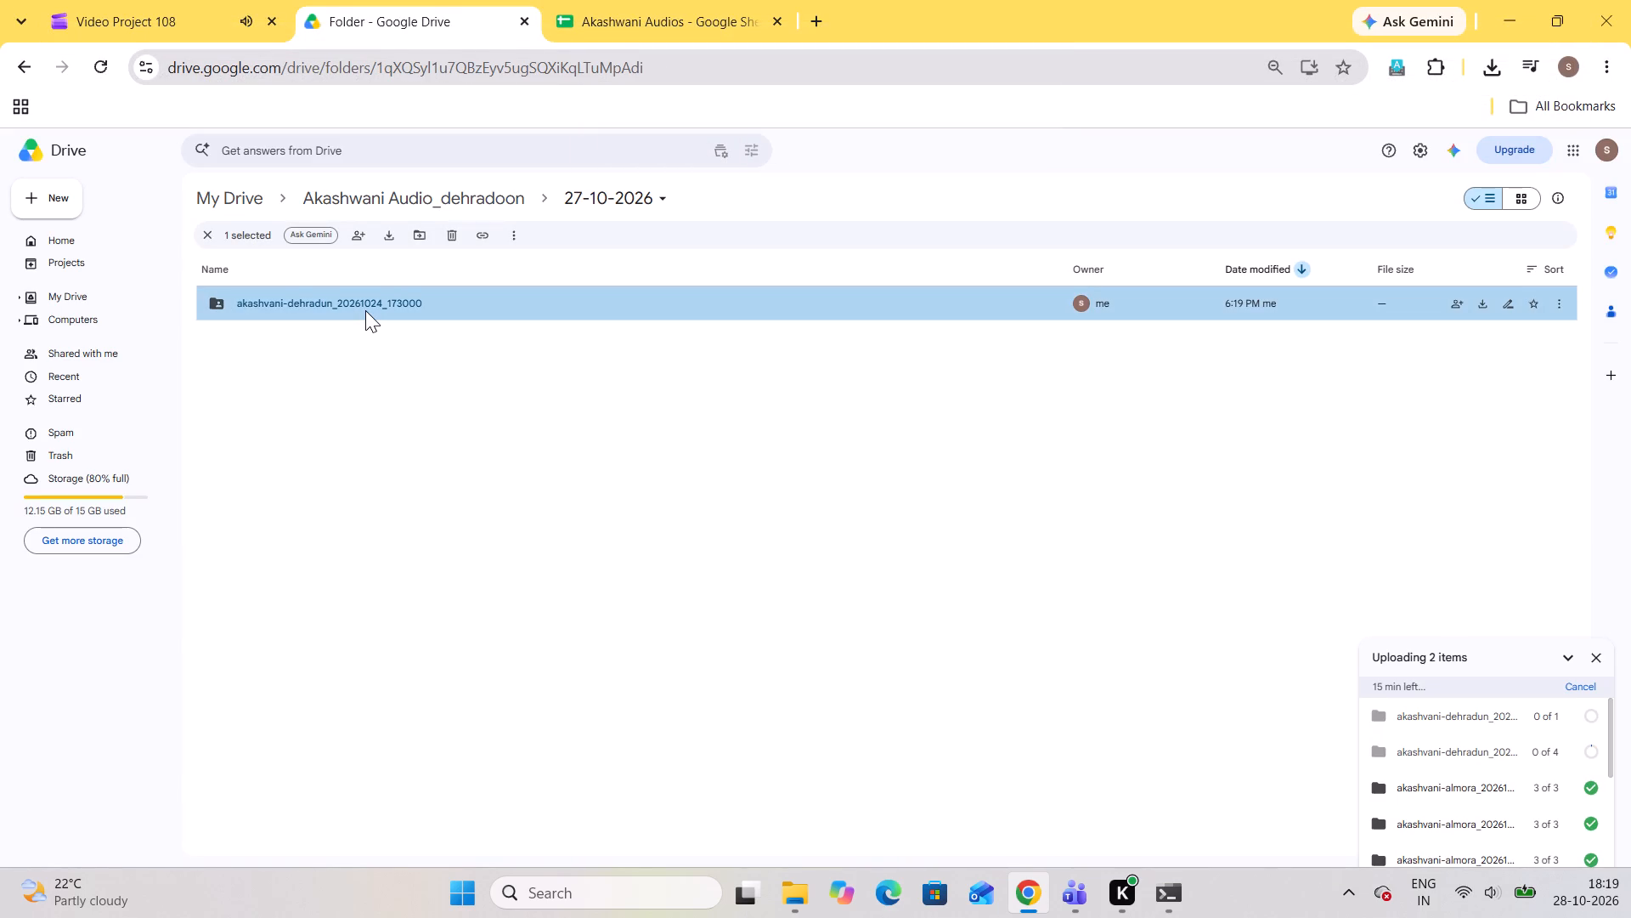
left_click(562, 207)
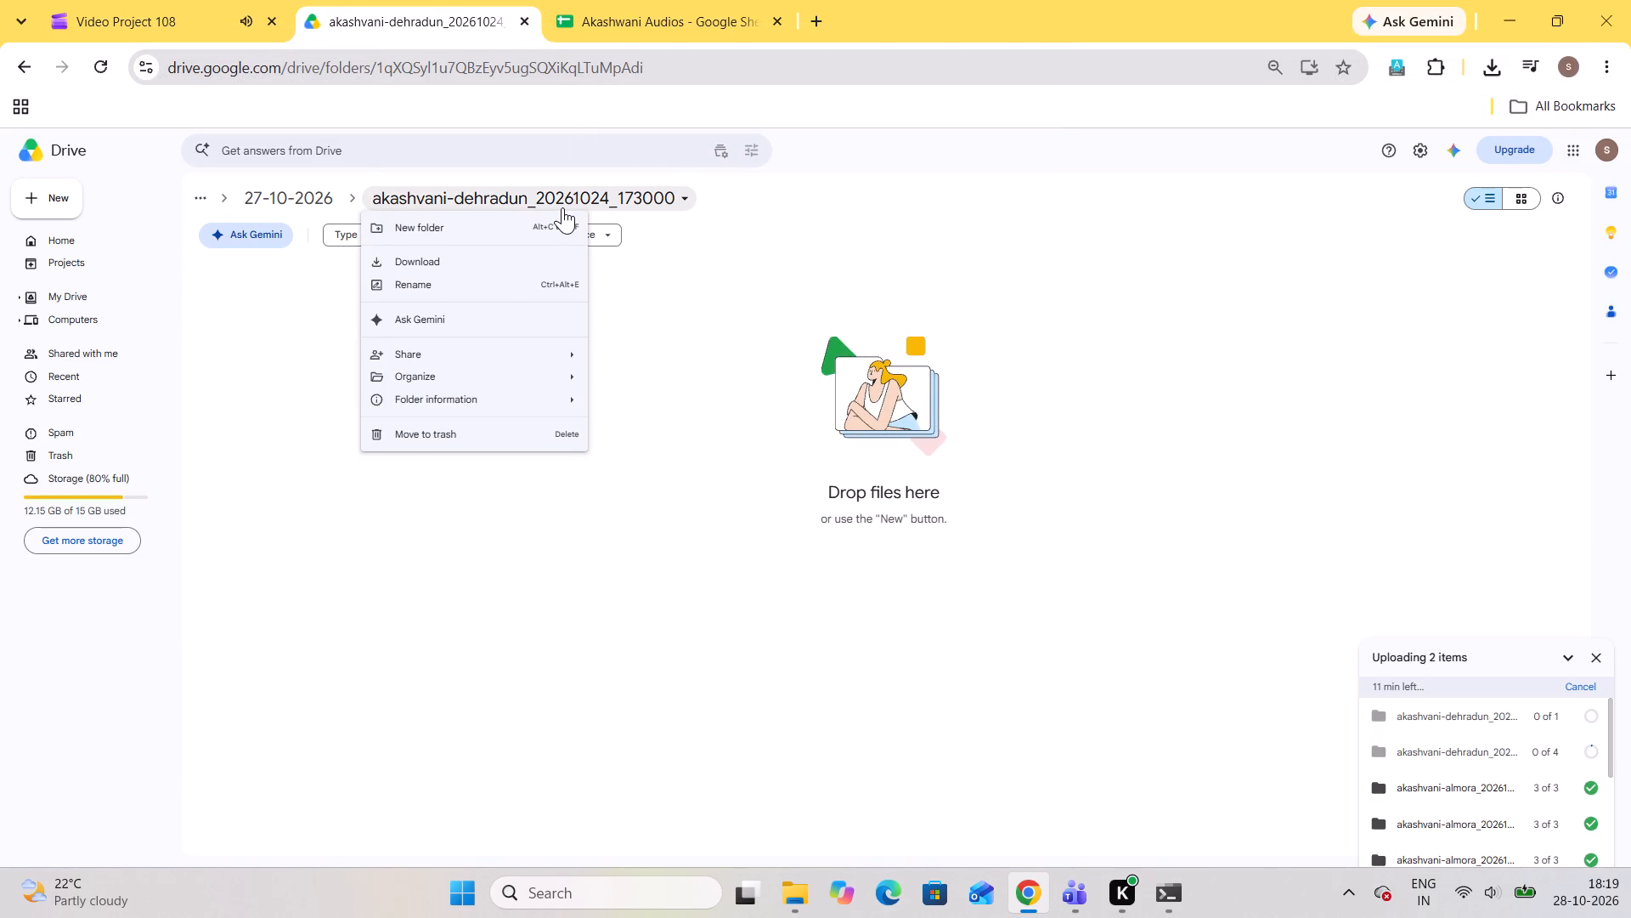
left_click(524, 280)
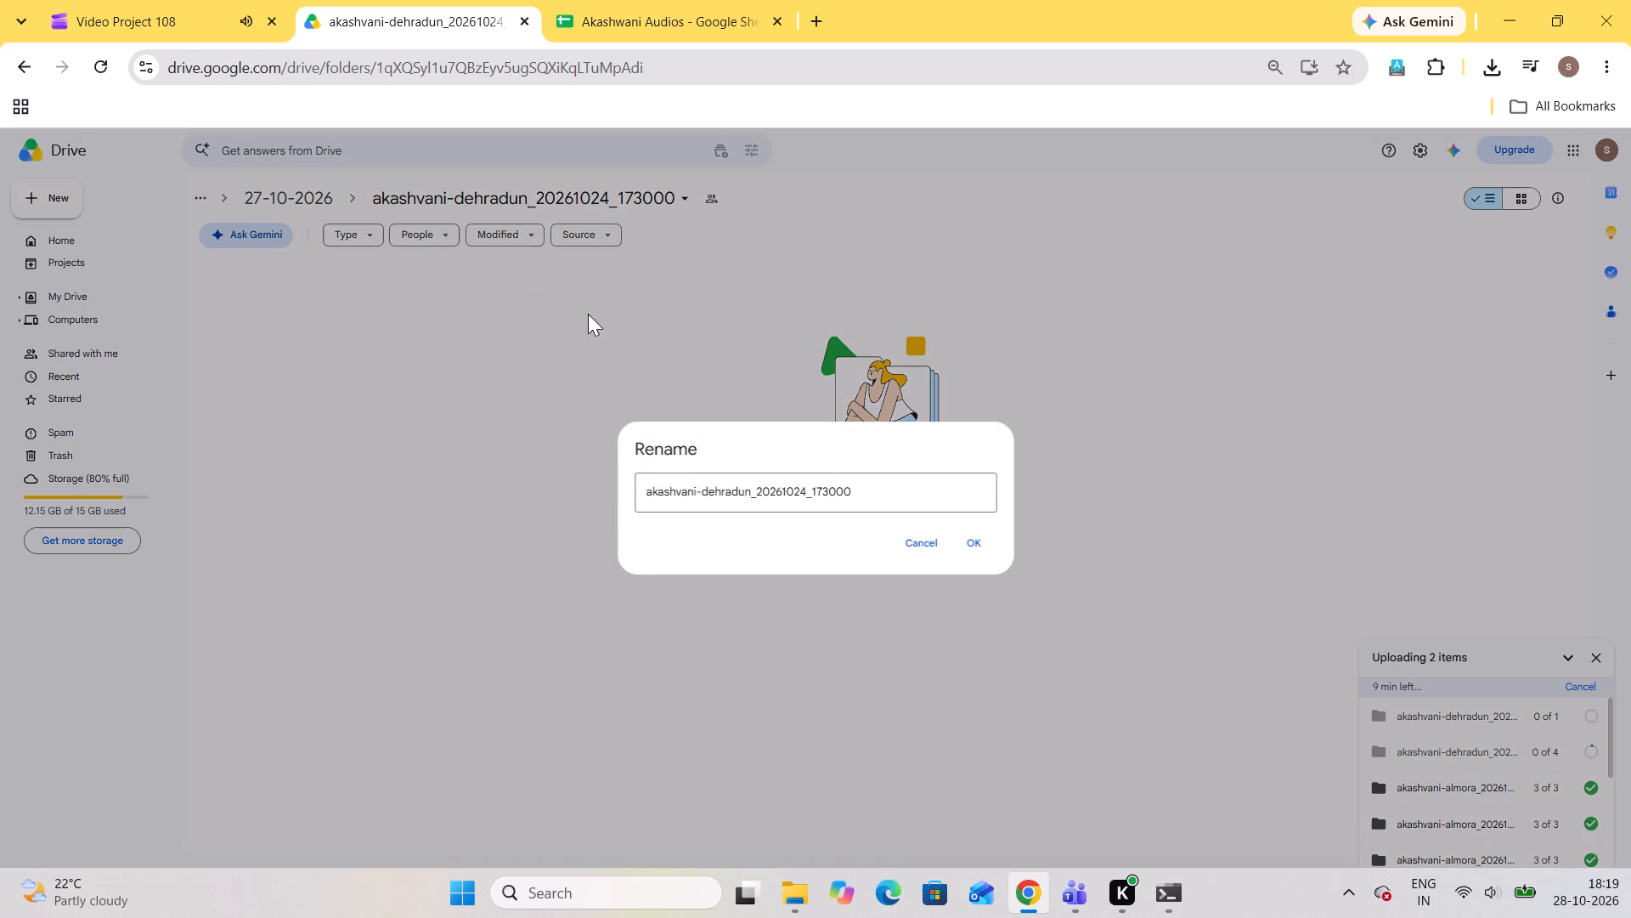
key("ctrl+c")
key("ctrl+a")
key("ctrl+c")
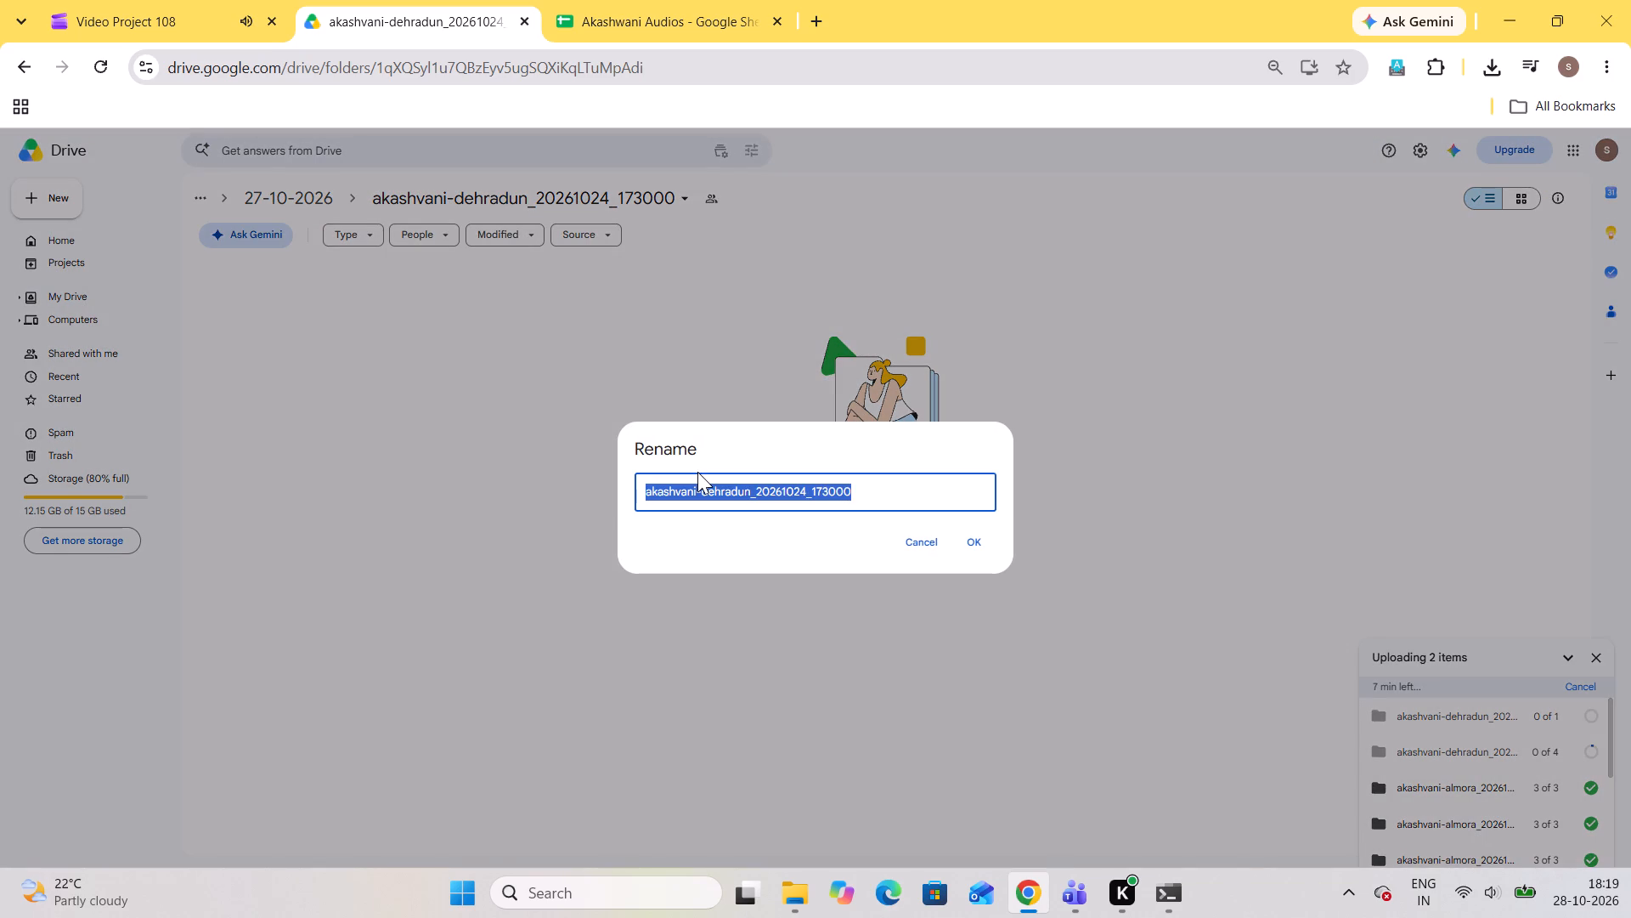
In the Akashwani Audios spreadsheet's Dehradun sheet, paste the folder name into the first empty folder name cell, B217.
left_click(703, 6)
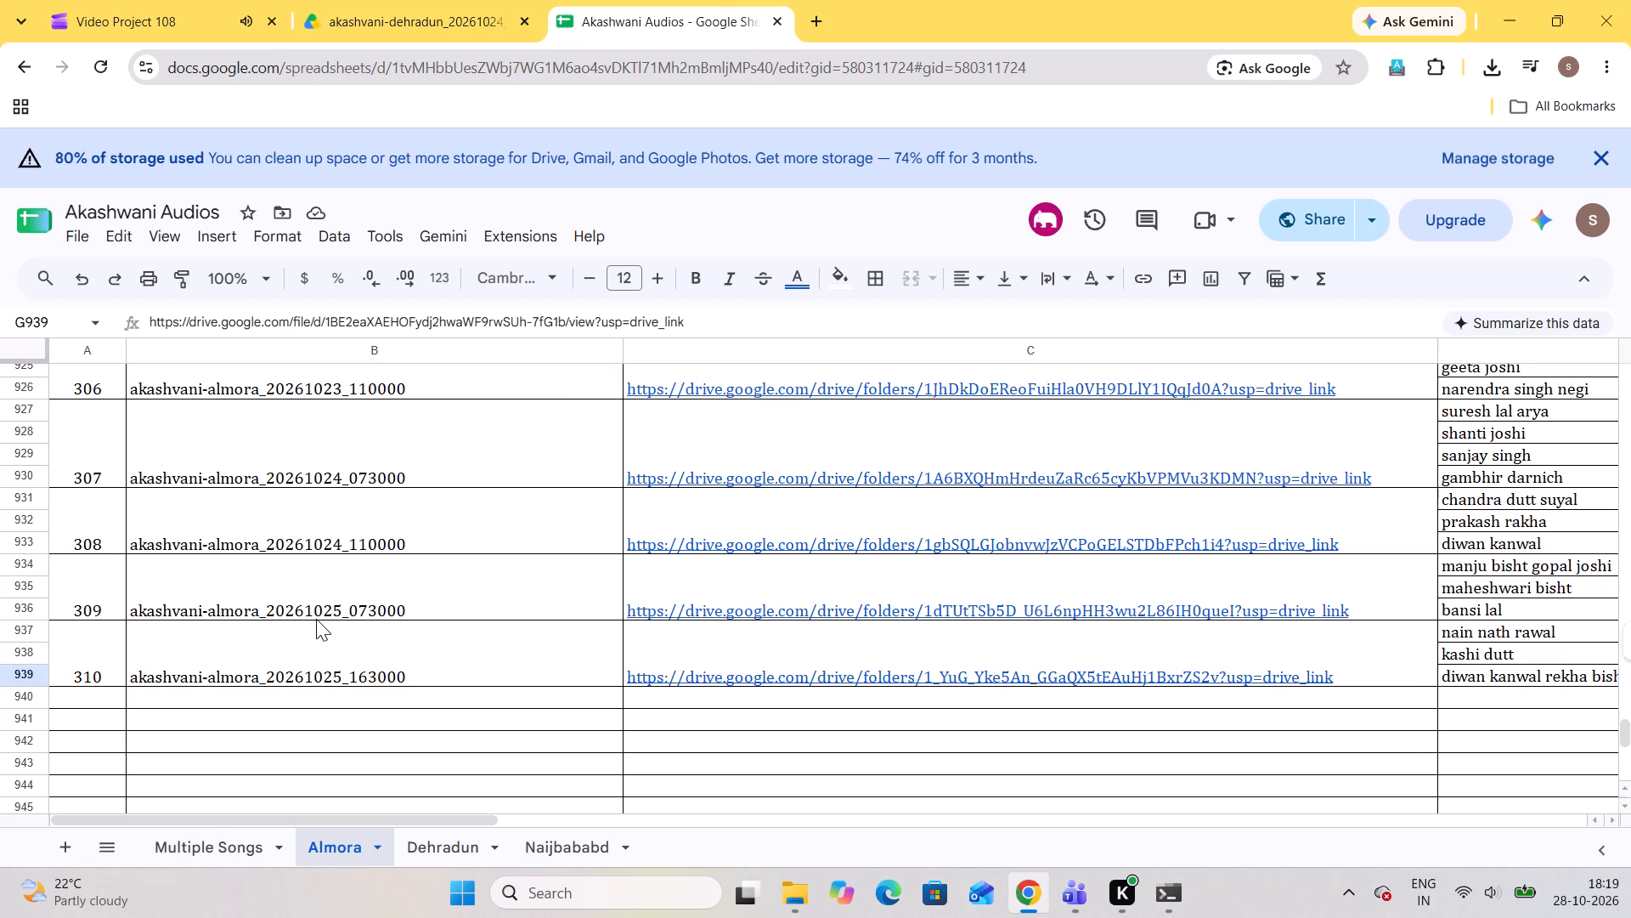
left_click(449, 841)
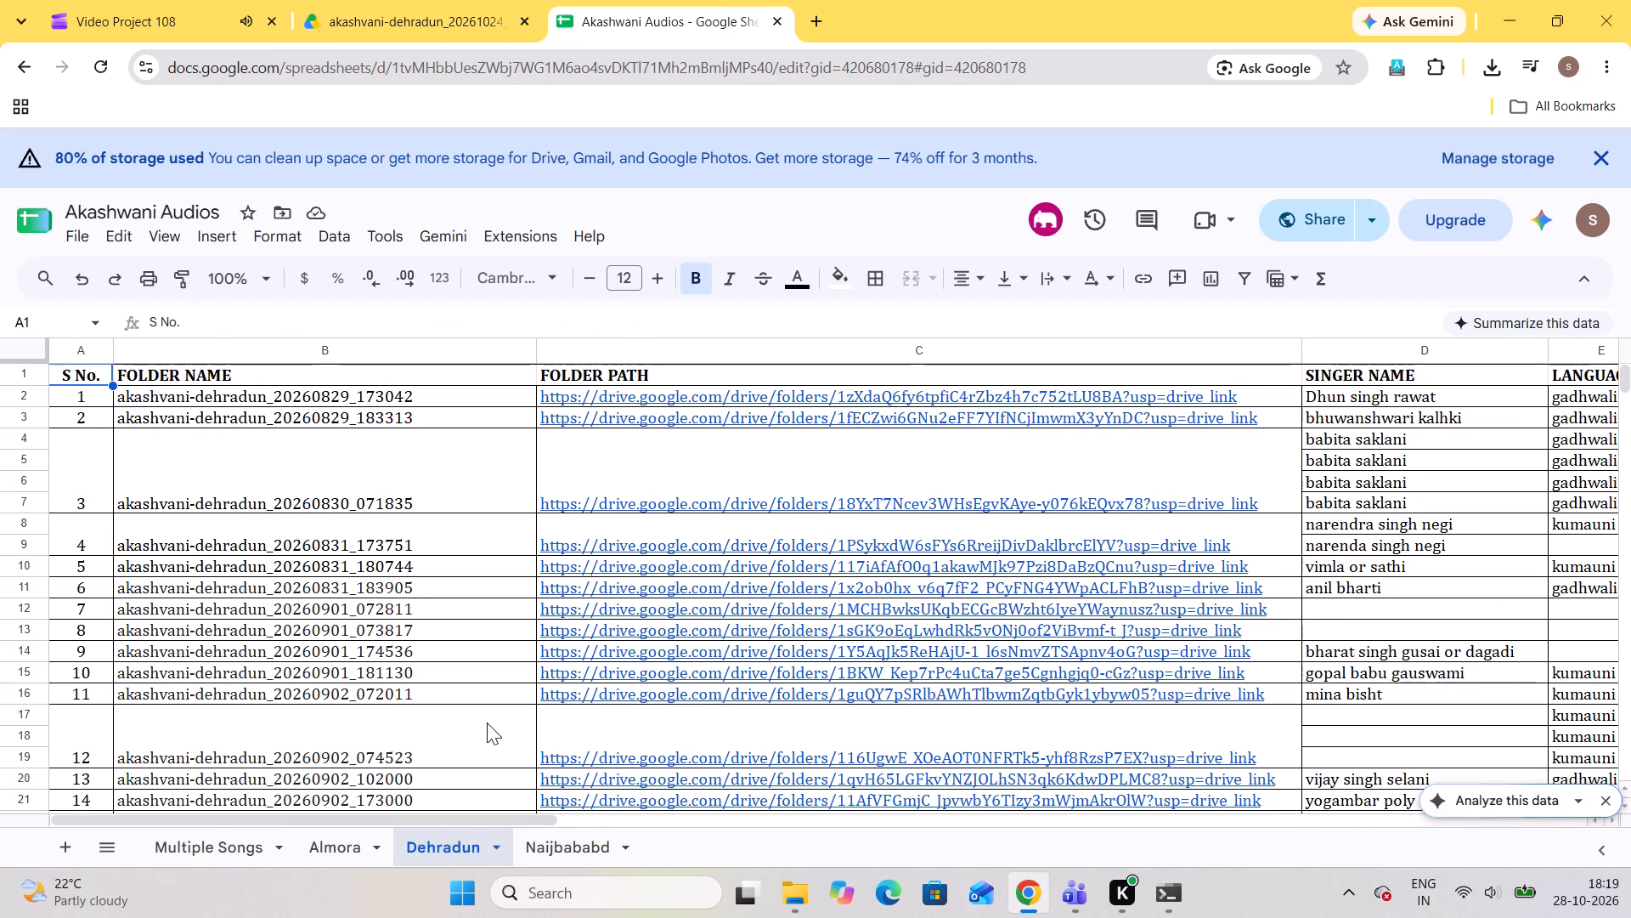
scroll(487, 722, "down", 10)
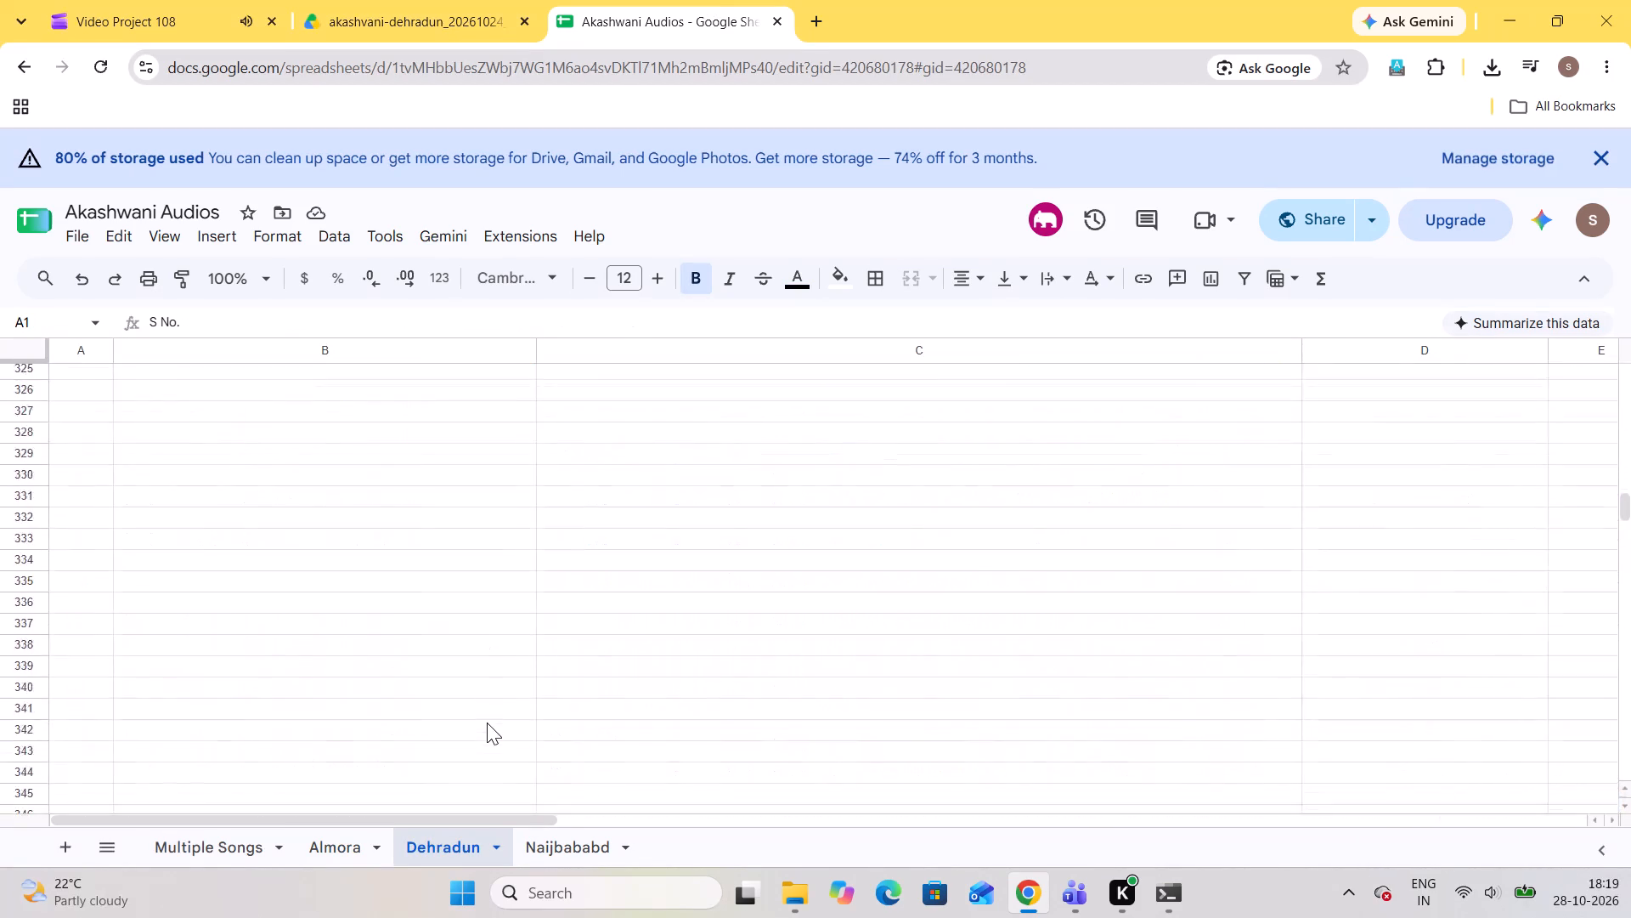
scroll(487, 722, "up", 9)
scroll(487, 722, "down", 1)
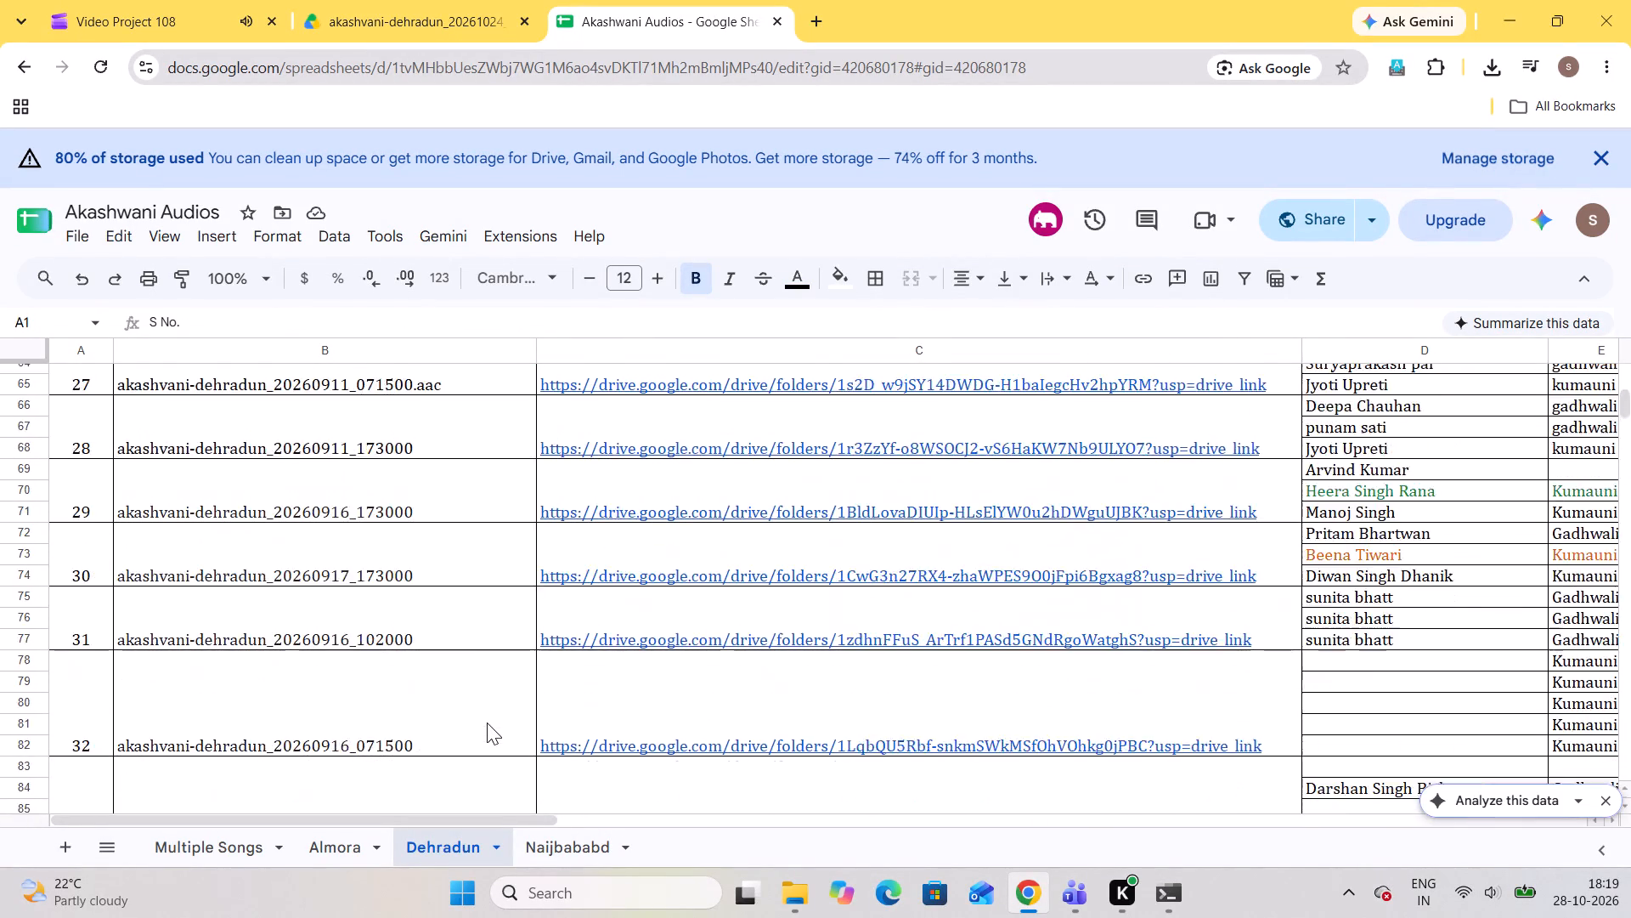
scroll(487, 722, "down", 7)
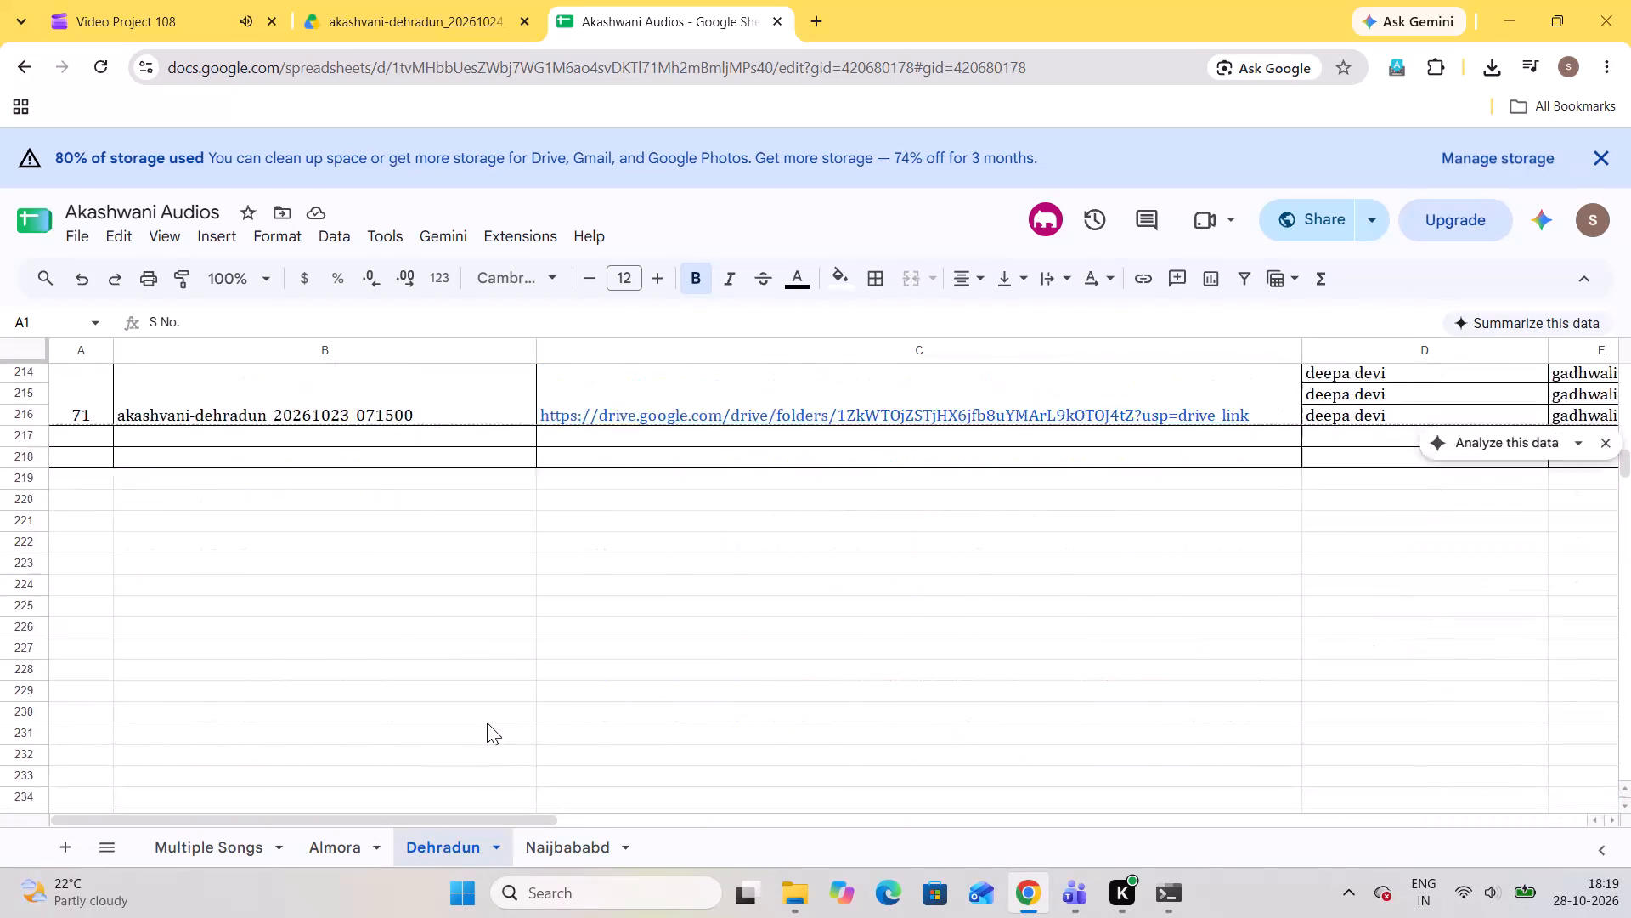
scroll(487, 722, "up", 2)
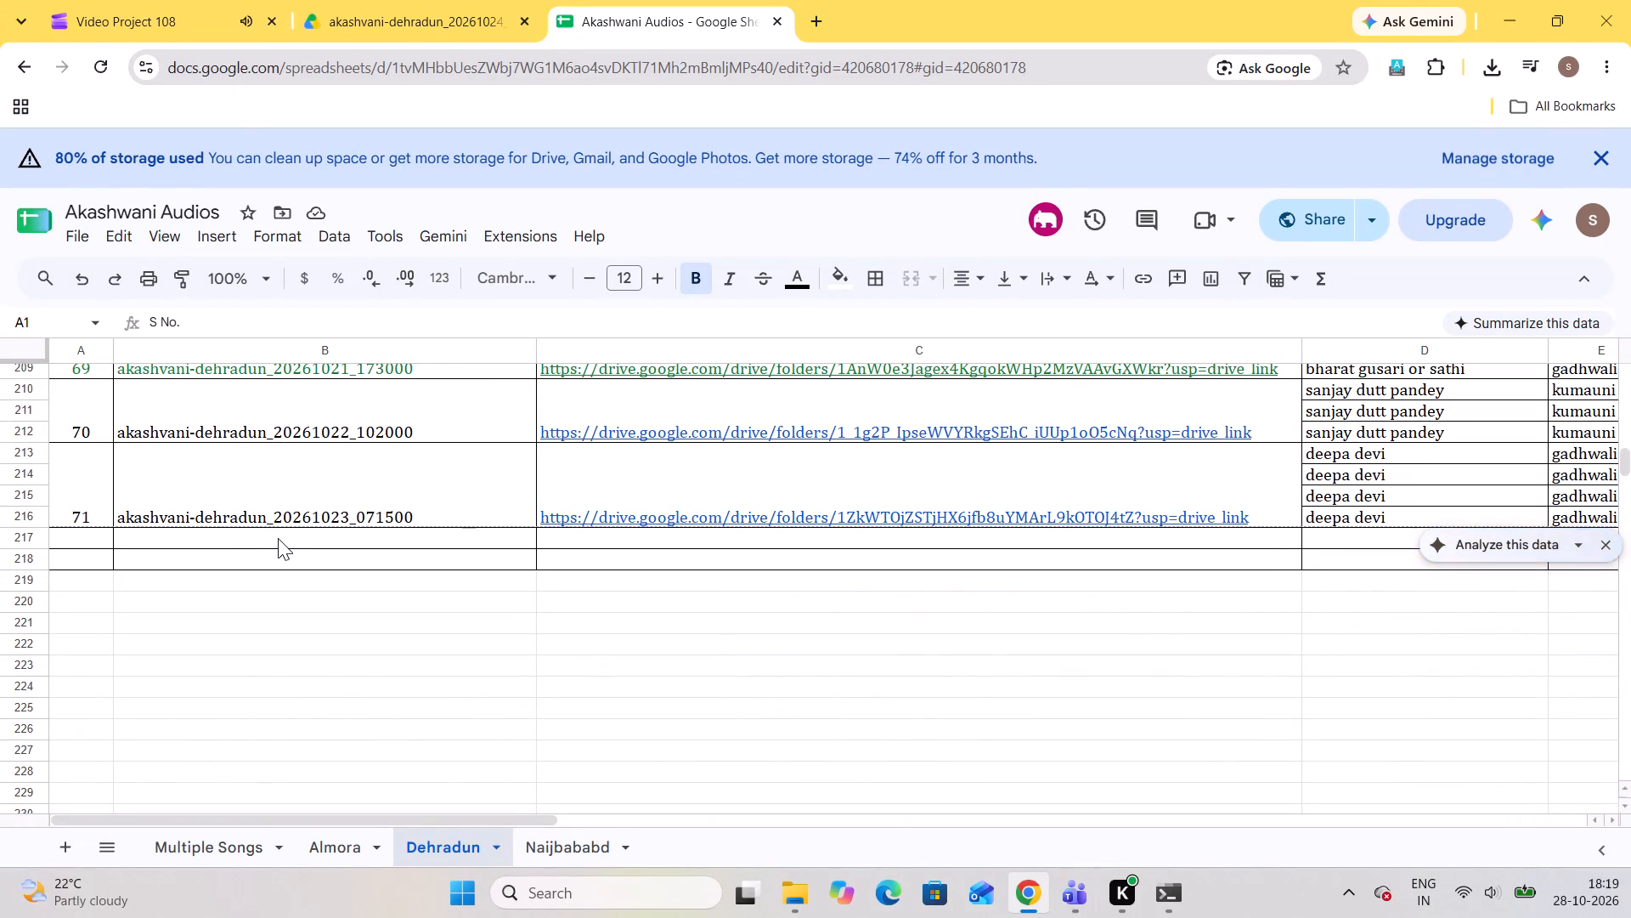
left_click(278, 538)
key("ctrl+v")
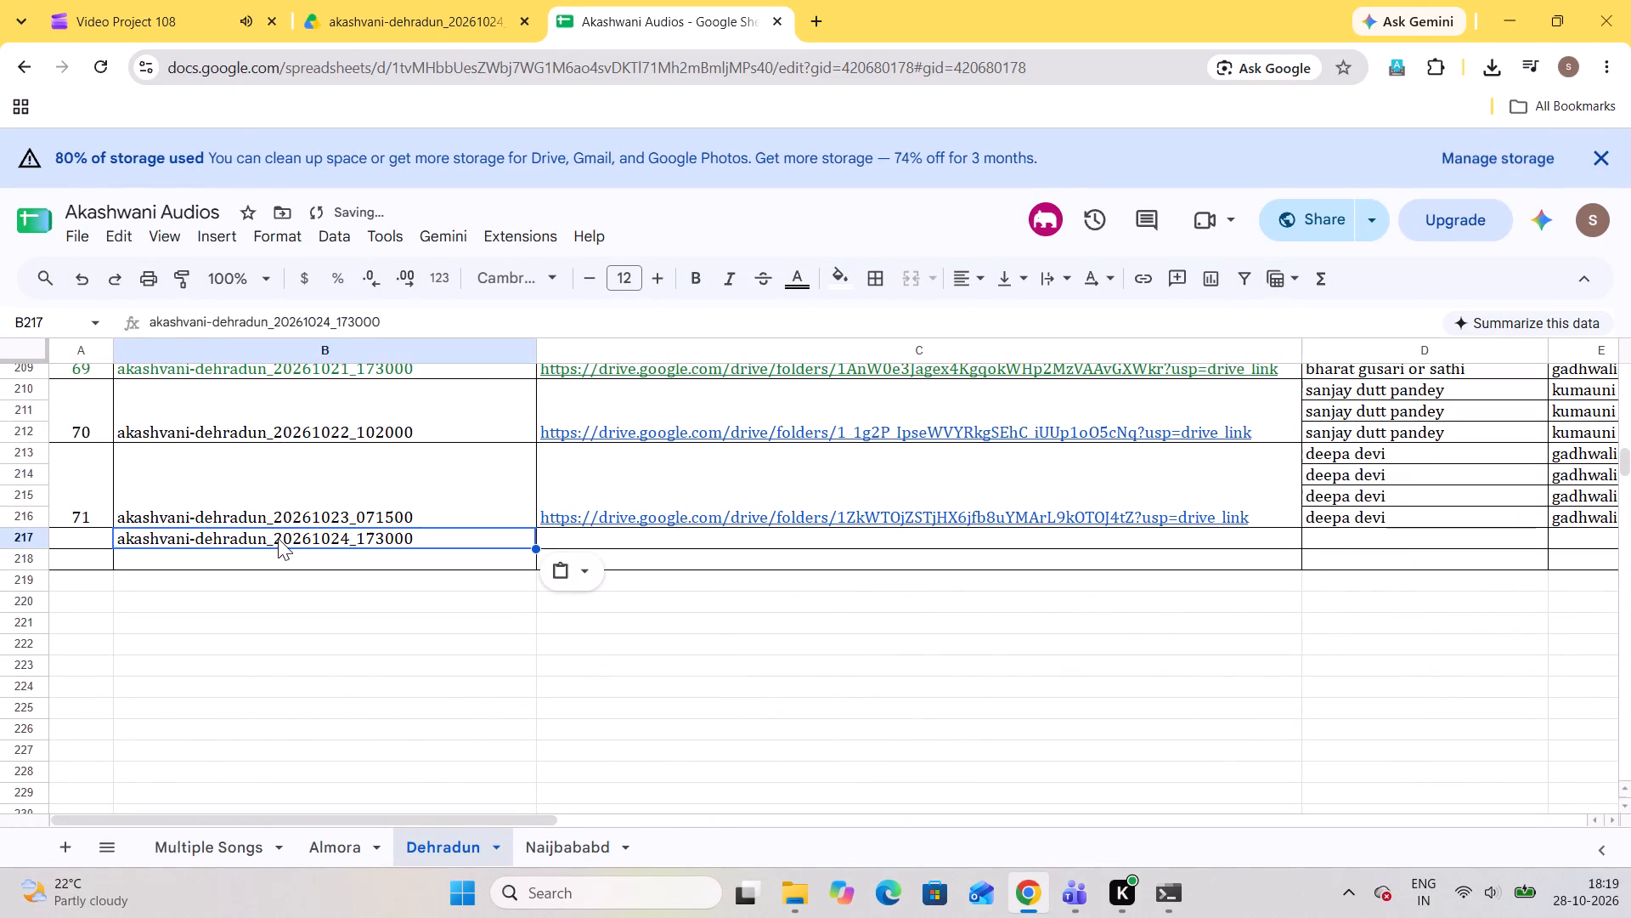
Enter serial number 72 in cell A217 for the new folder row.
left_click(80, 541)
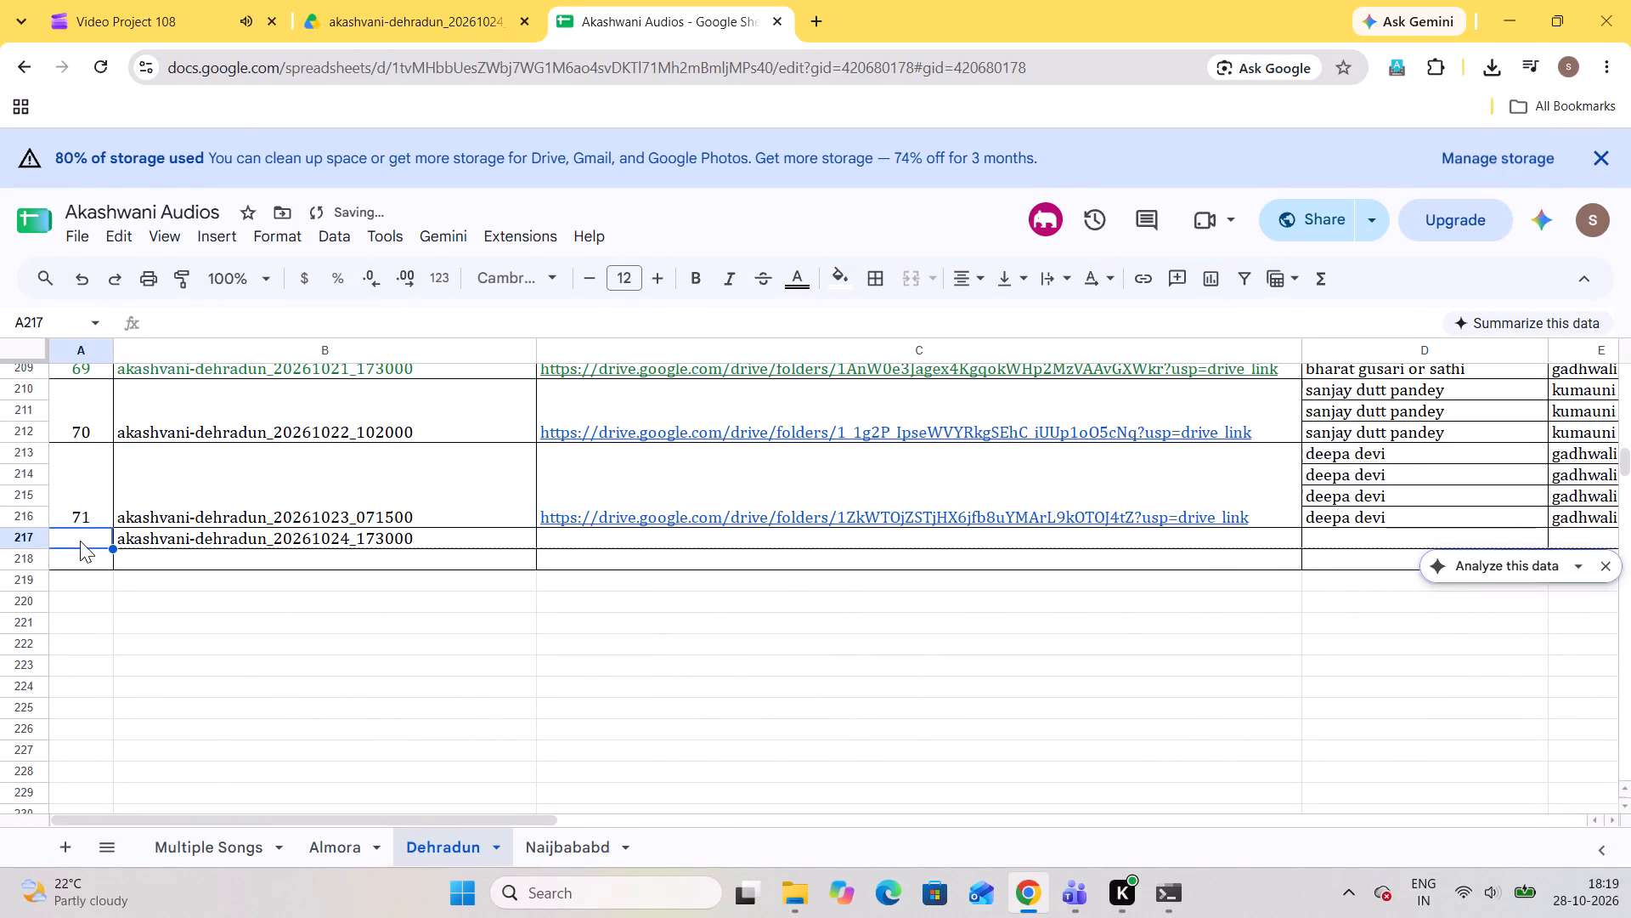
type("72")
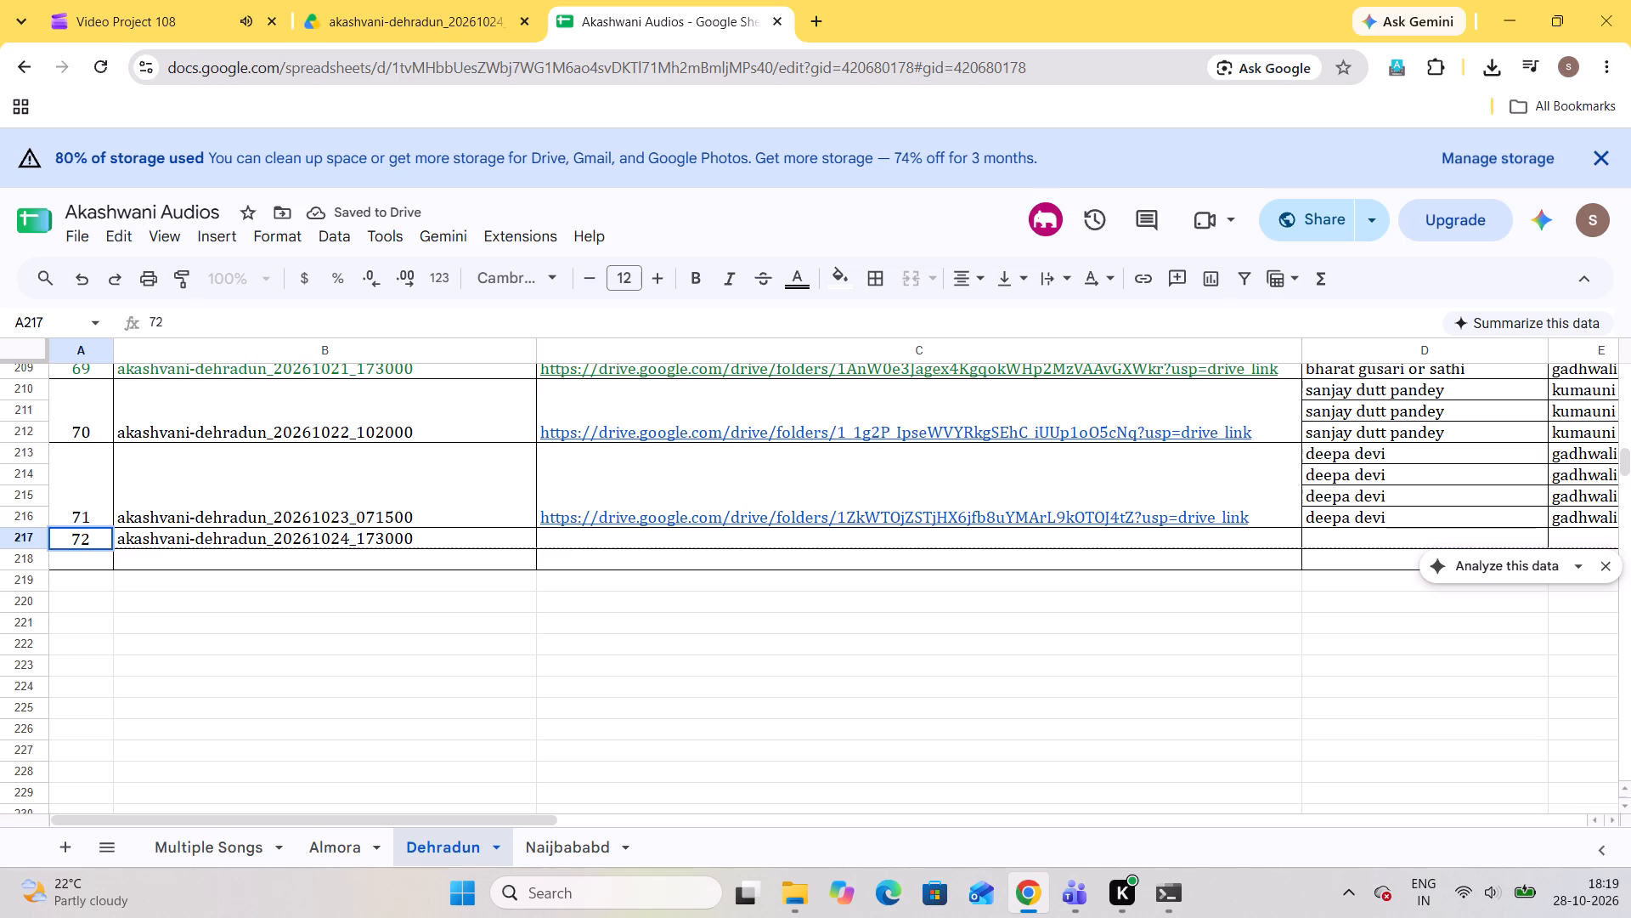
Copy the Drive share link of akashvani-dehradun_20261024_173000 and paste it into folder path cell C217 of the Dehradun sheet.
left_click(590, 530)
scroll(590, 530, "left", 2)
left_click(460, 8)
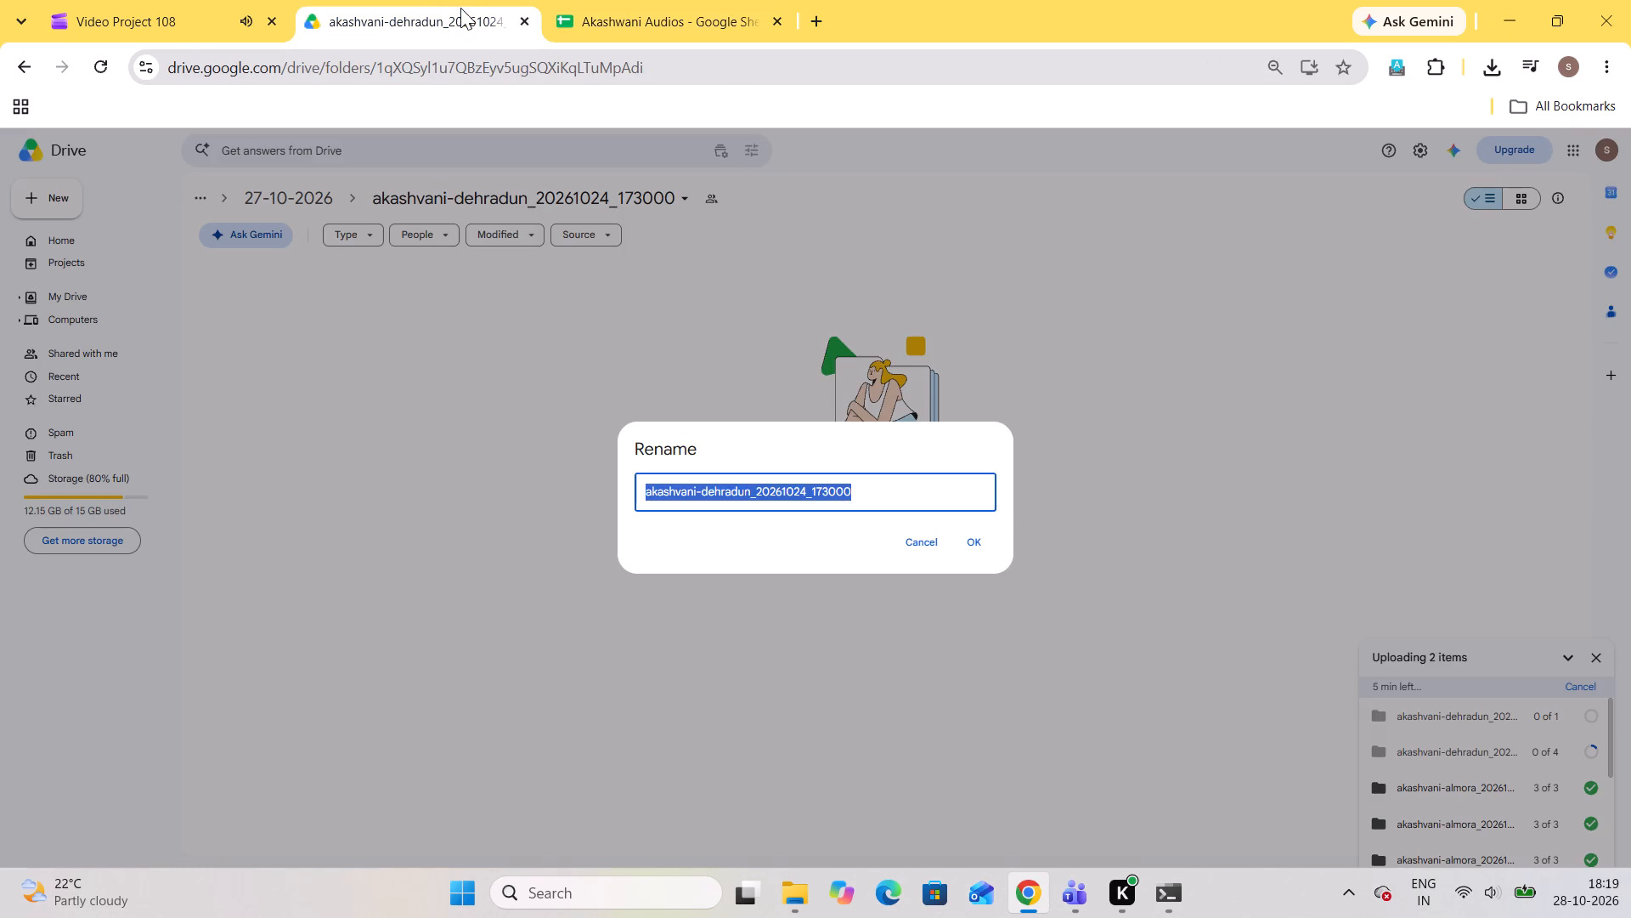
left_click(613, 323)
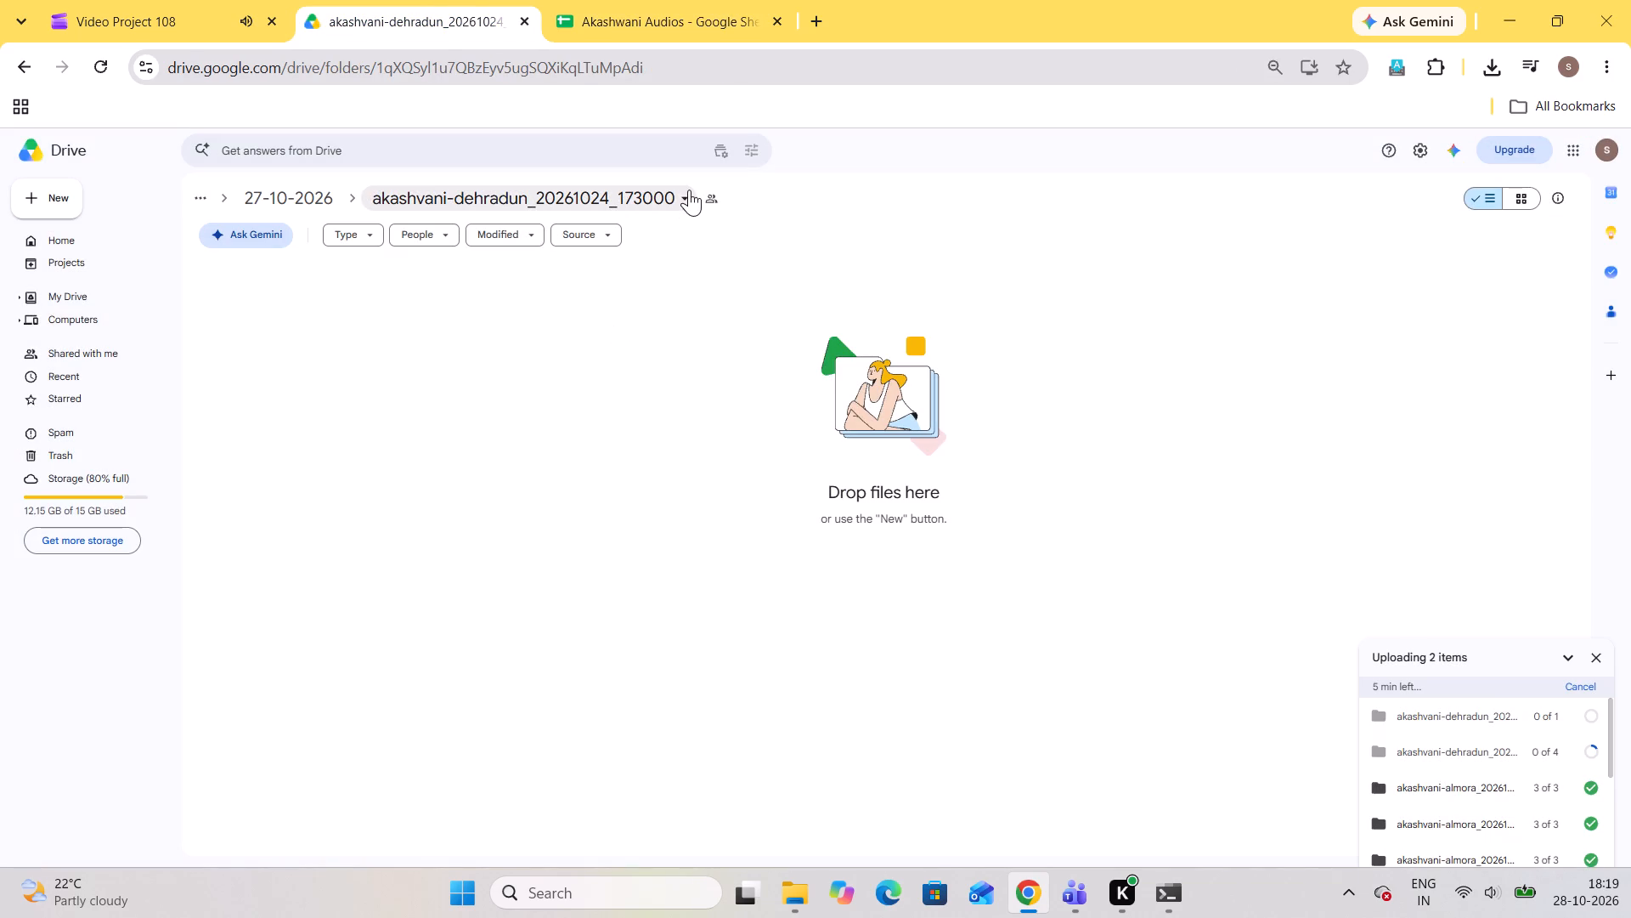
left_click(689, 190)
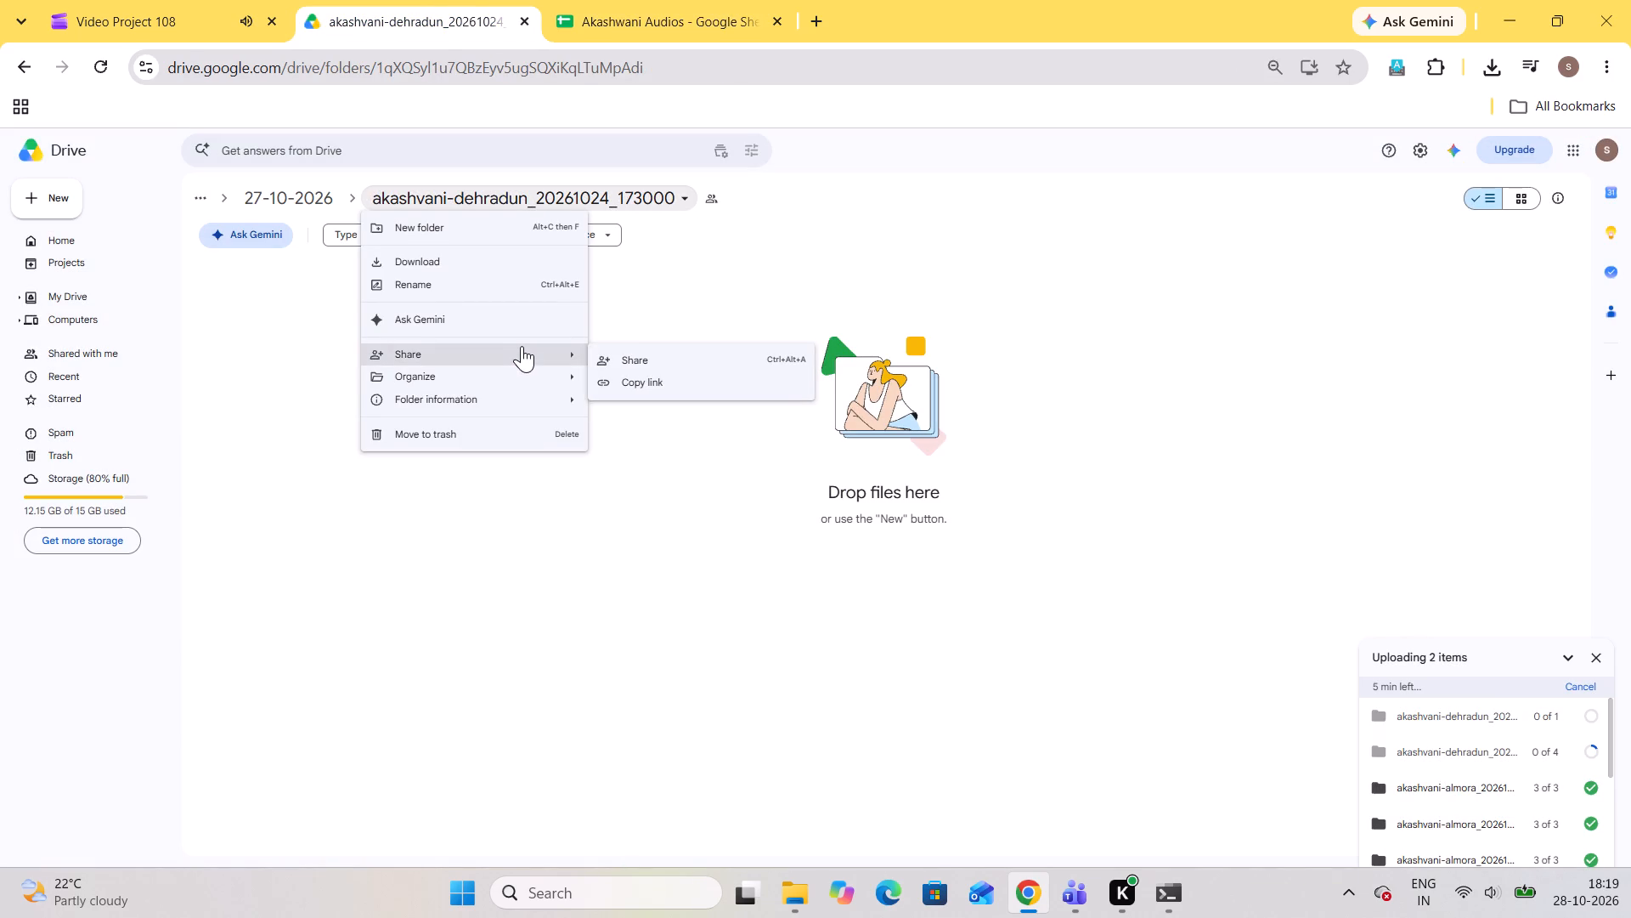
left_click(610, 381)
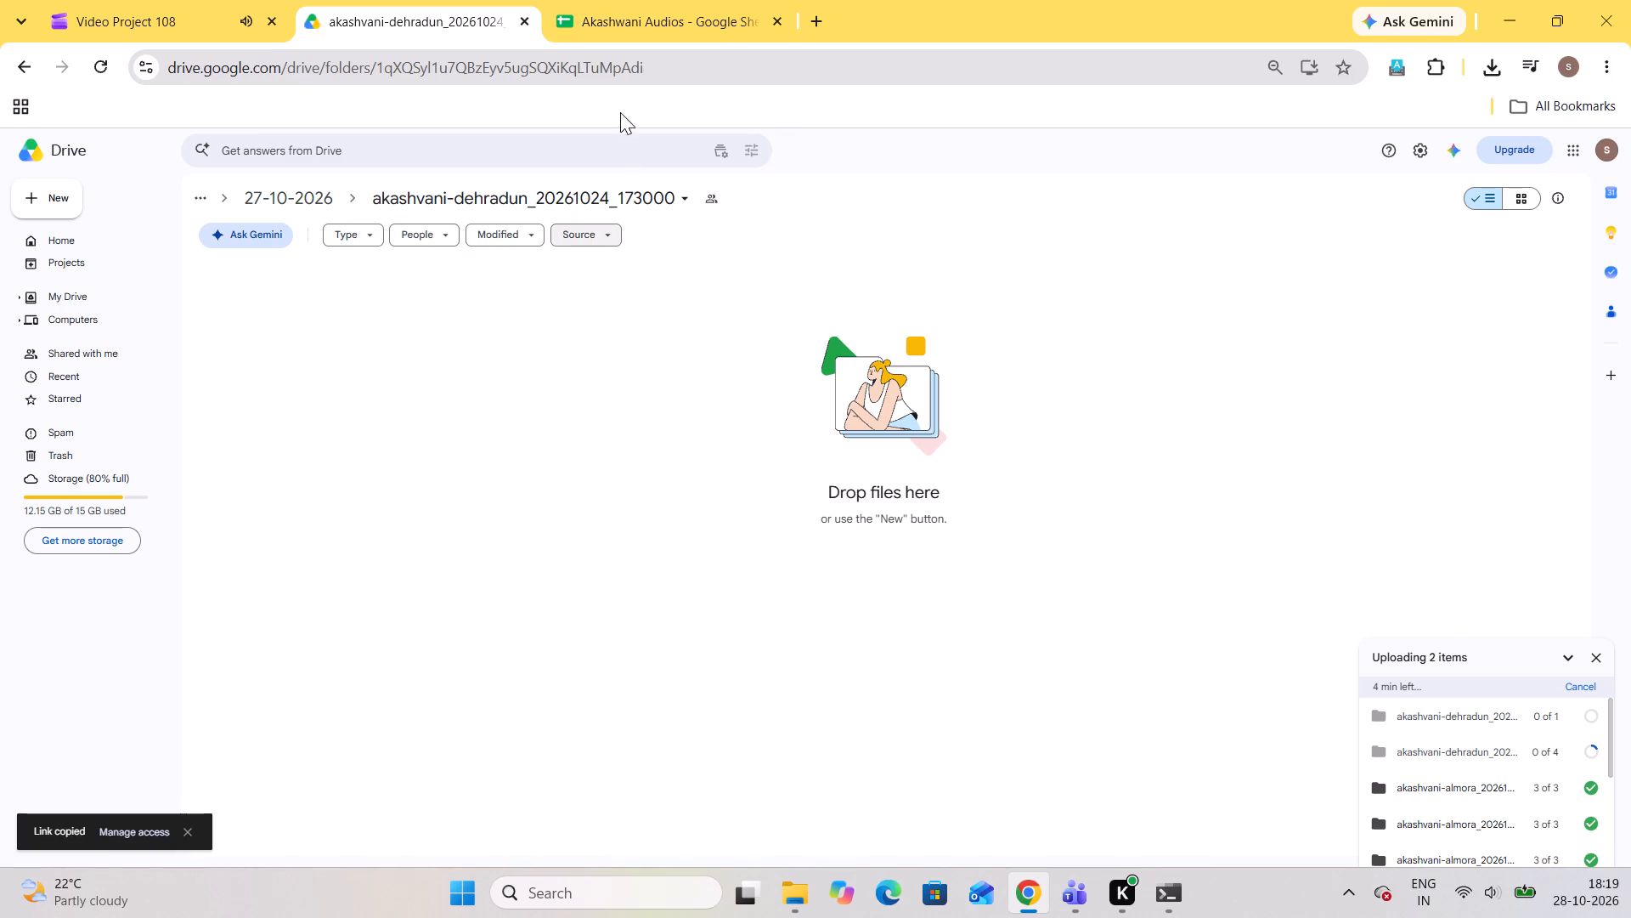
left_click(637, 25)
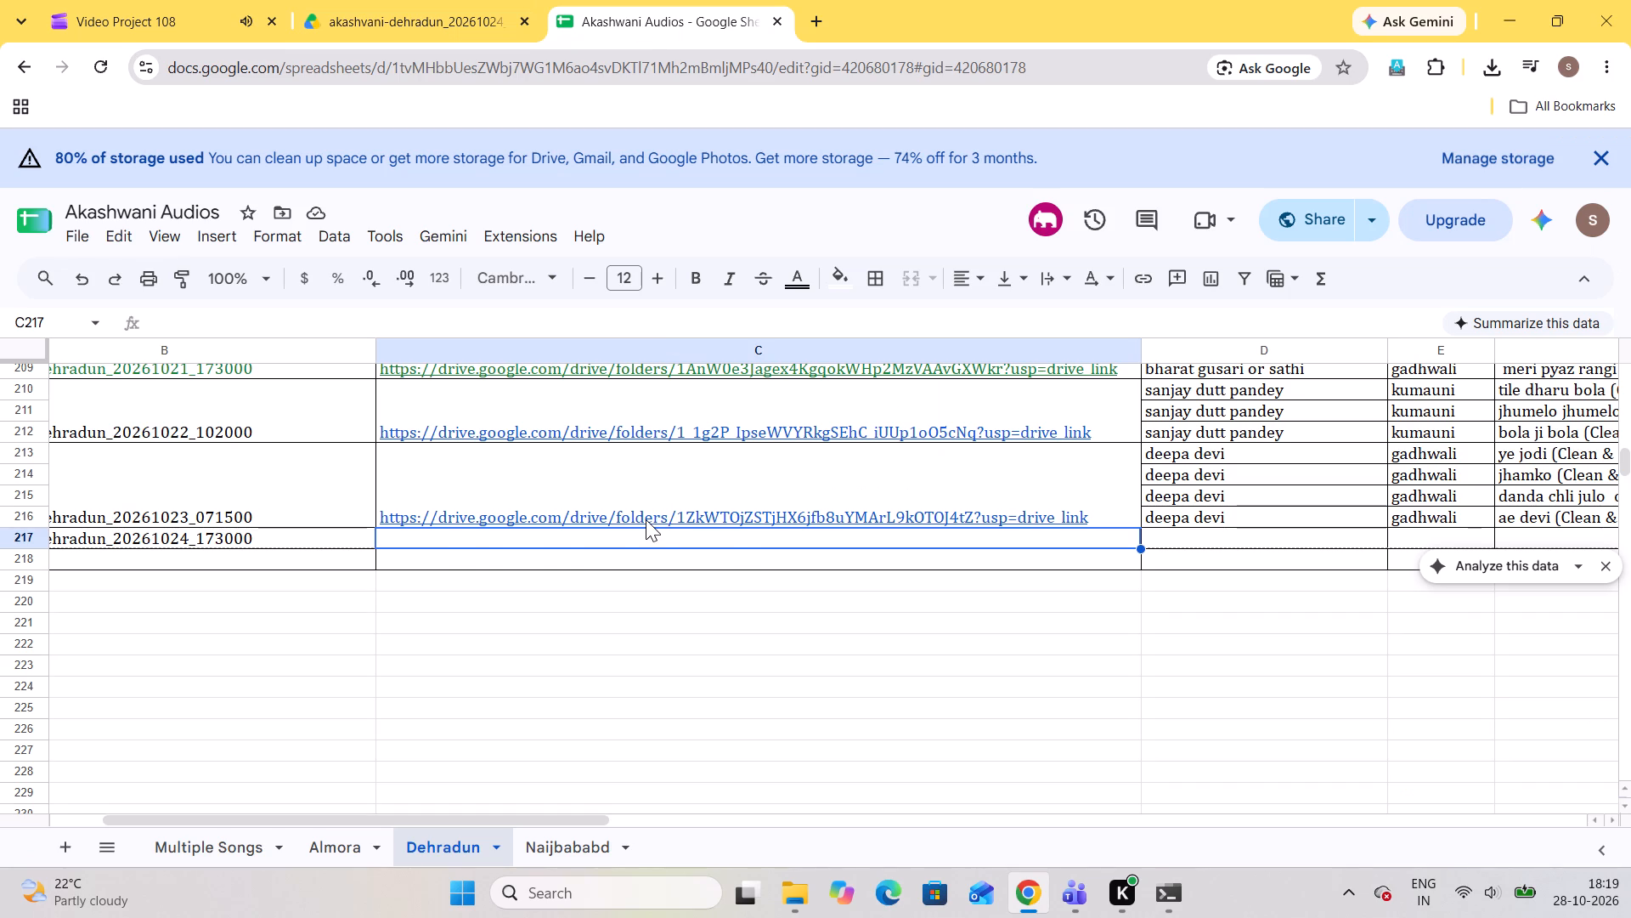
key("ctrl+v")
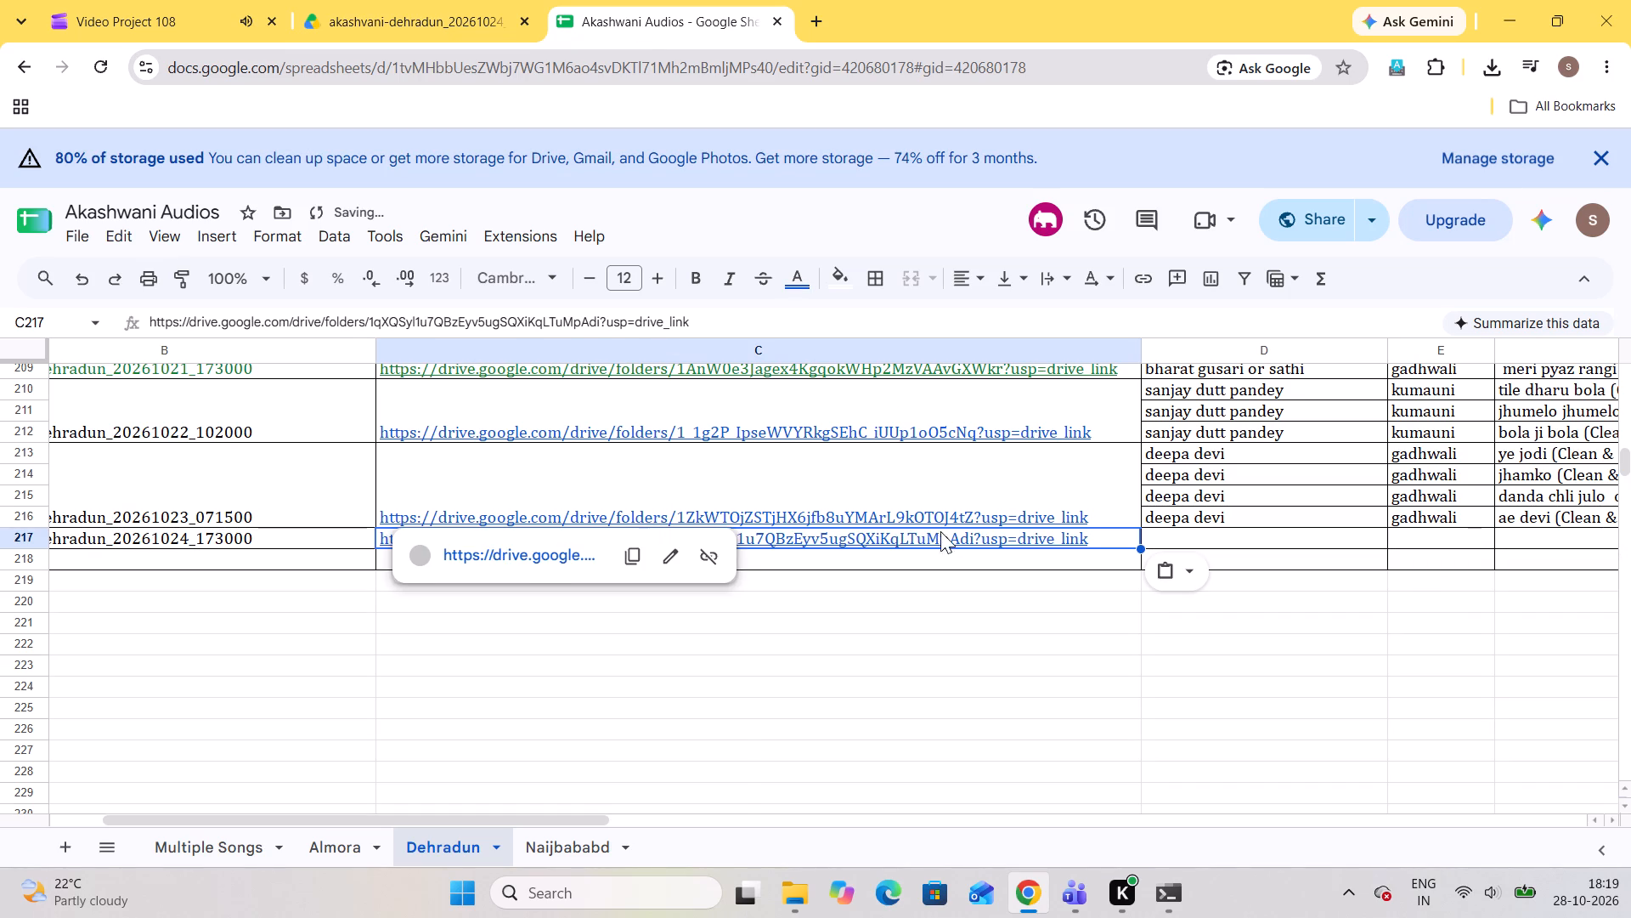
Review row 217 of the Dehradun sheet and check the upload progress of akashvani-dehradun_20261024_173000 in Drive.
scroll(917, 543, "left", 1)
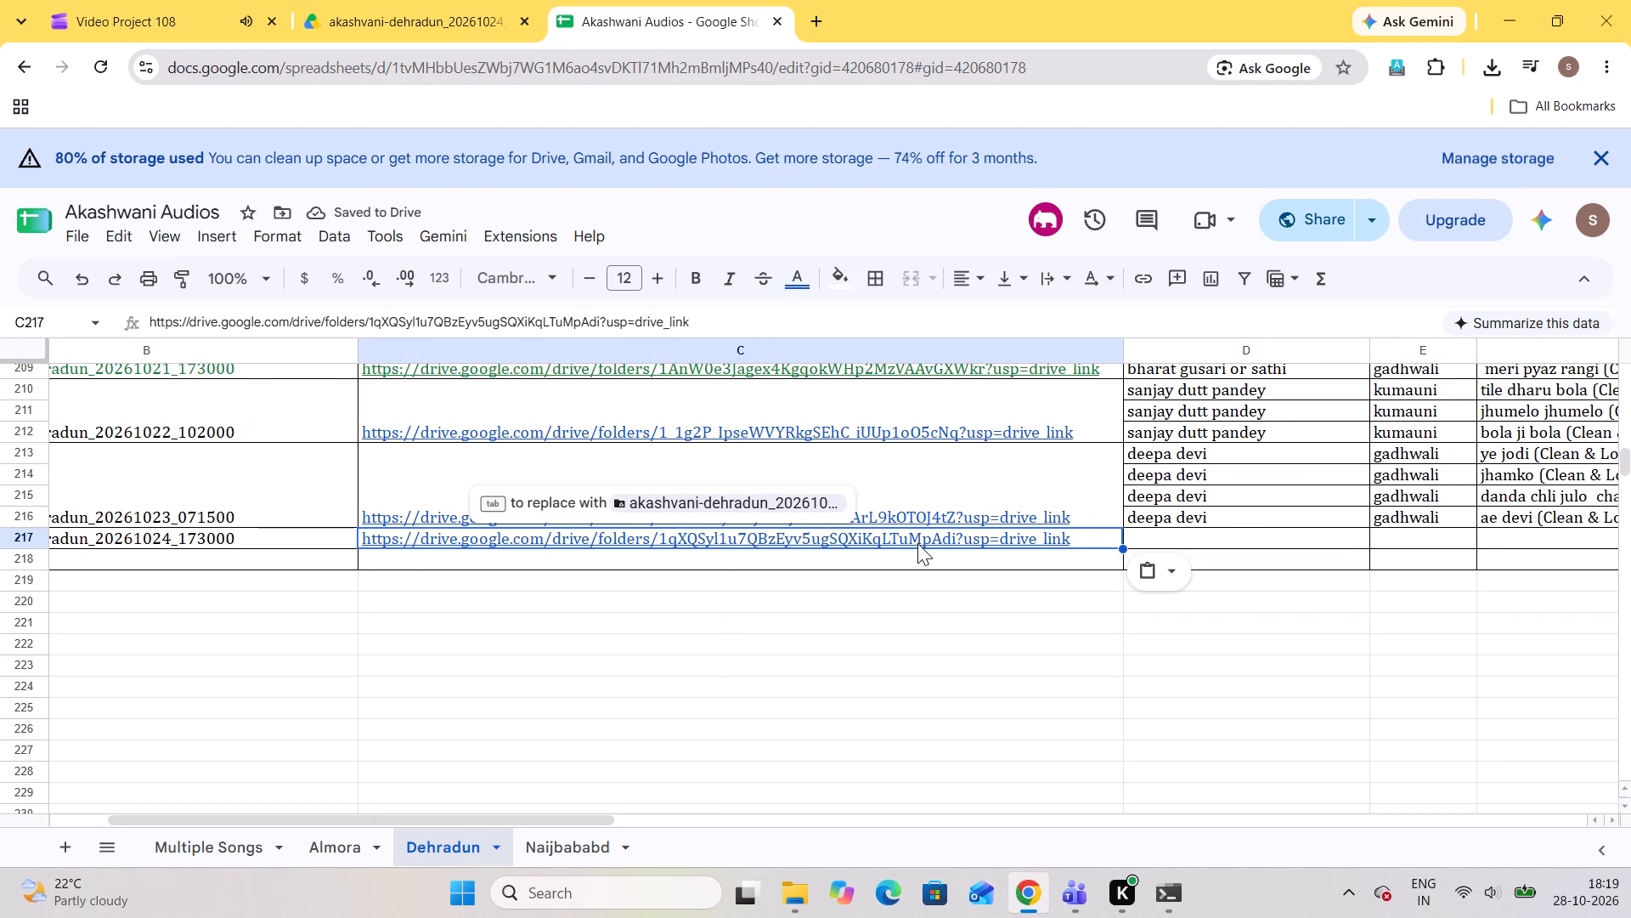
scroll(917, 543, "left", 1)
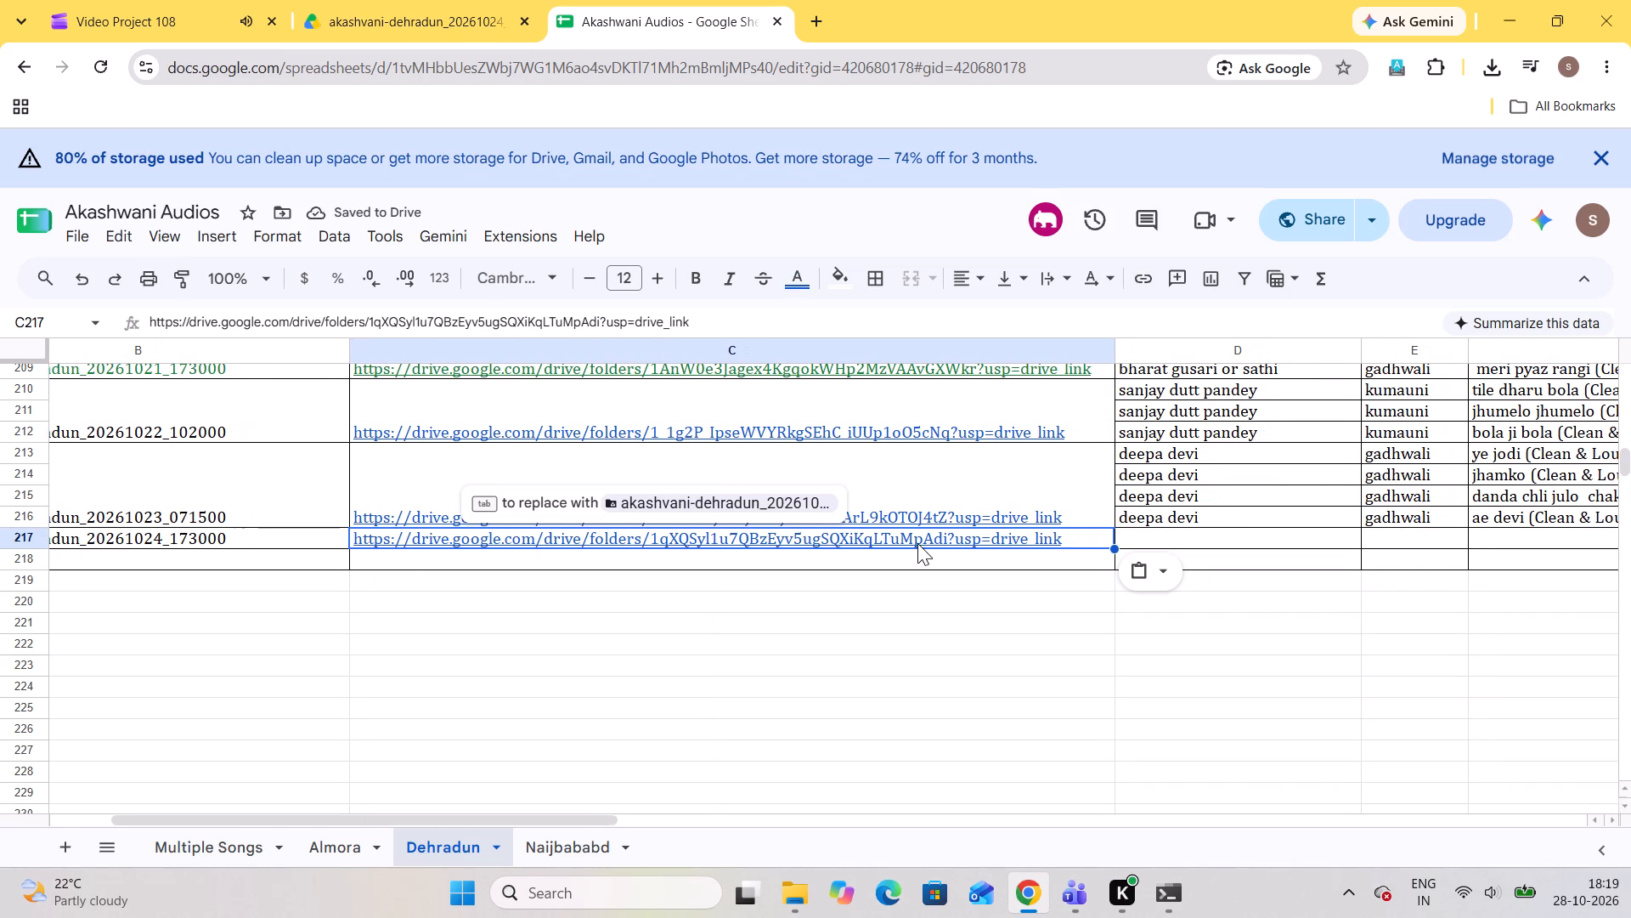
scroll(917, 543, "left", 2)
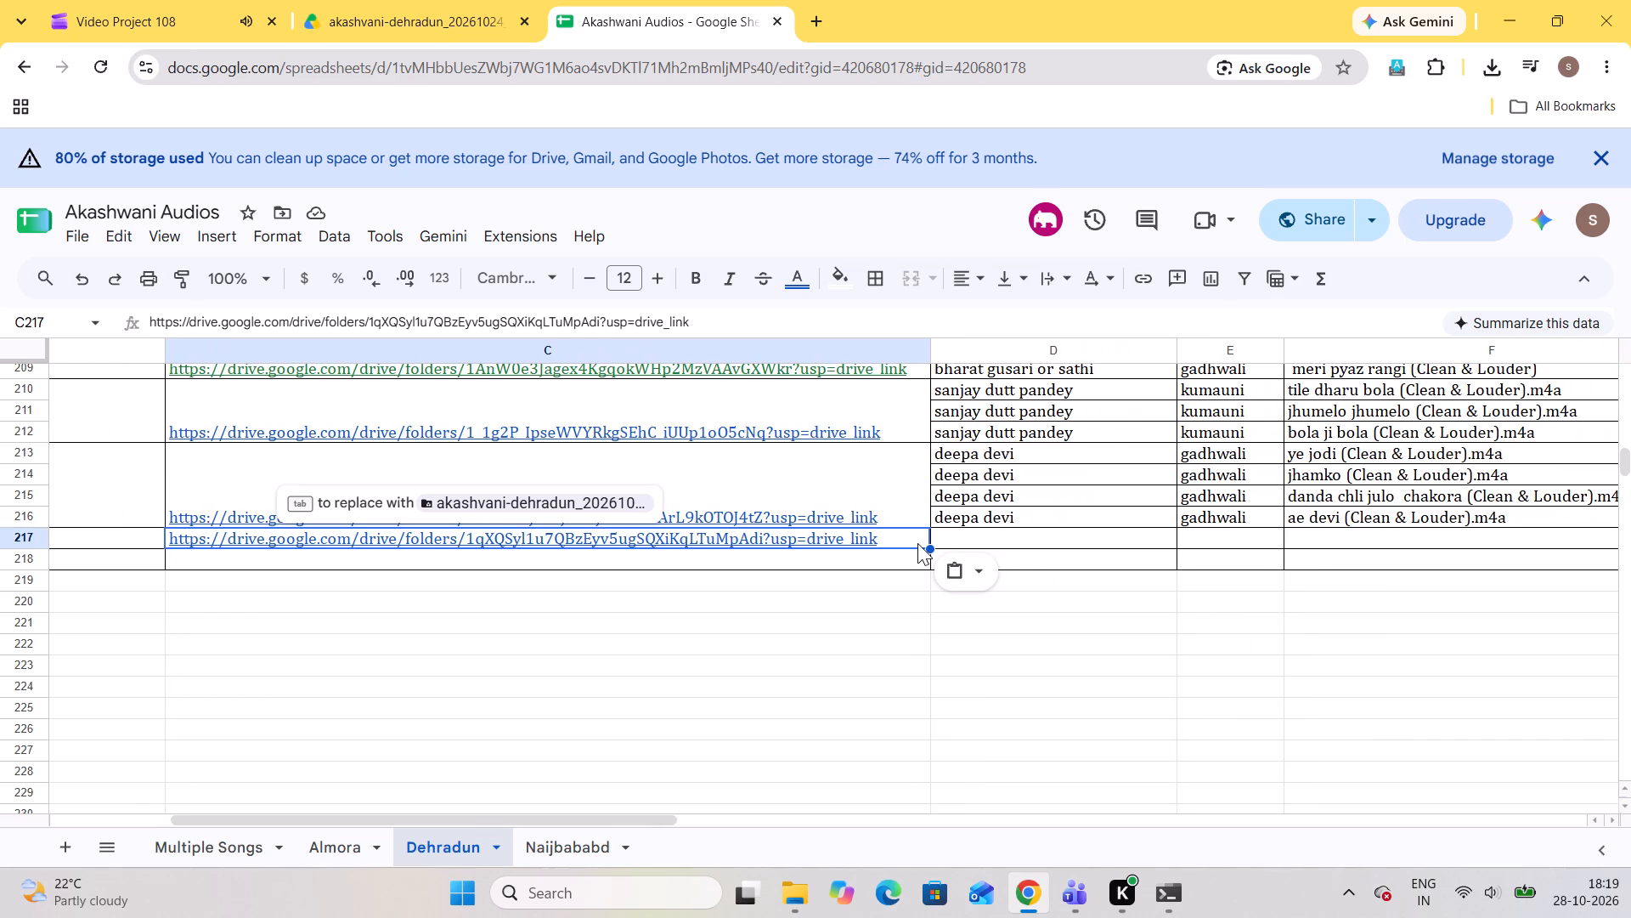
left_click(996, 537)
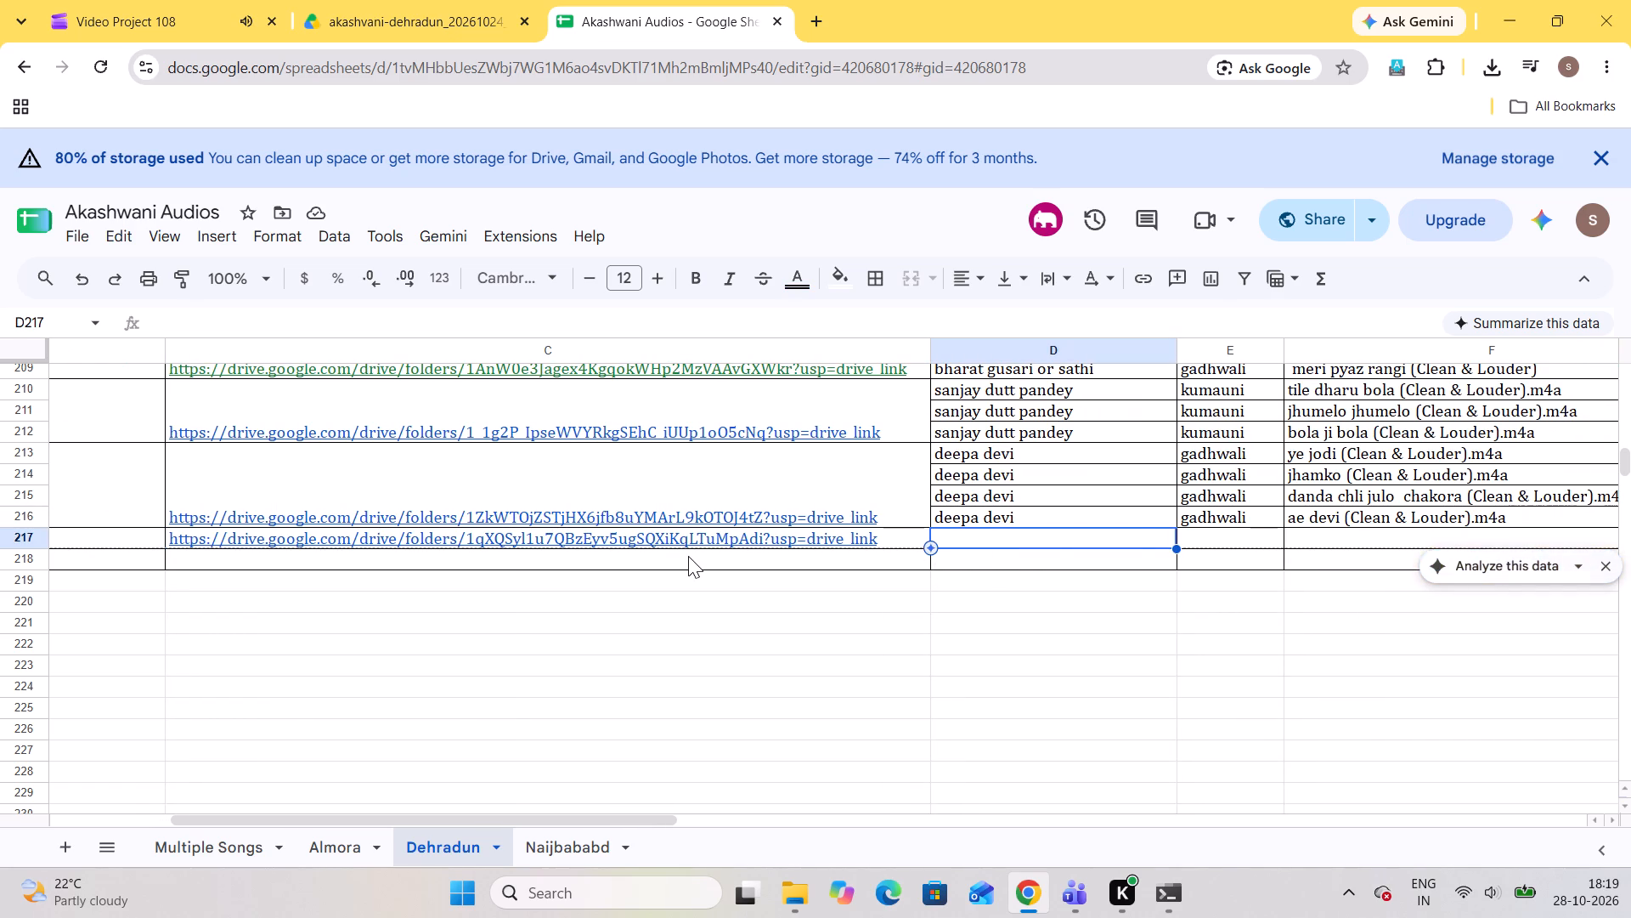
scroll(688, 556, "right", 4)
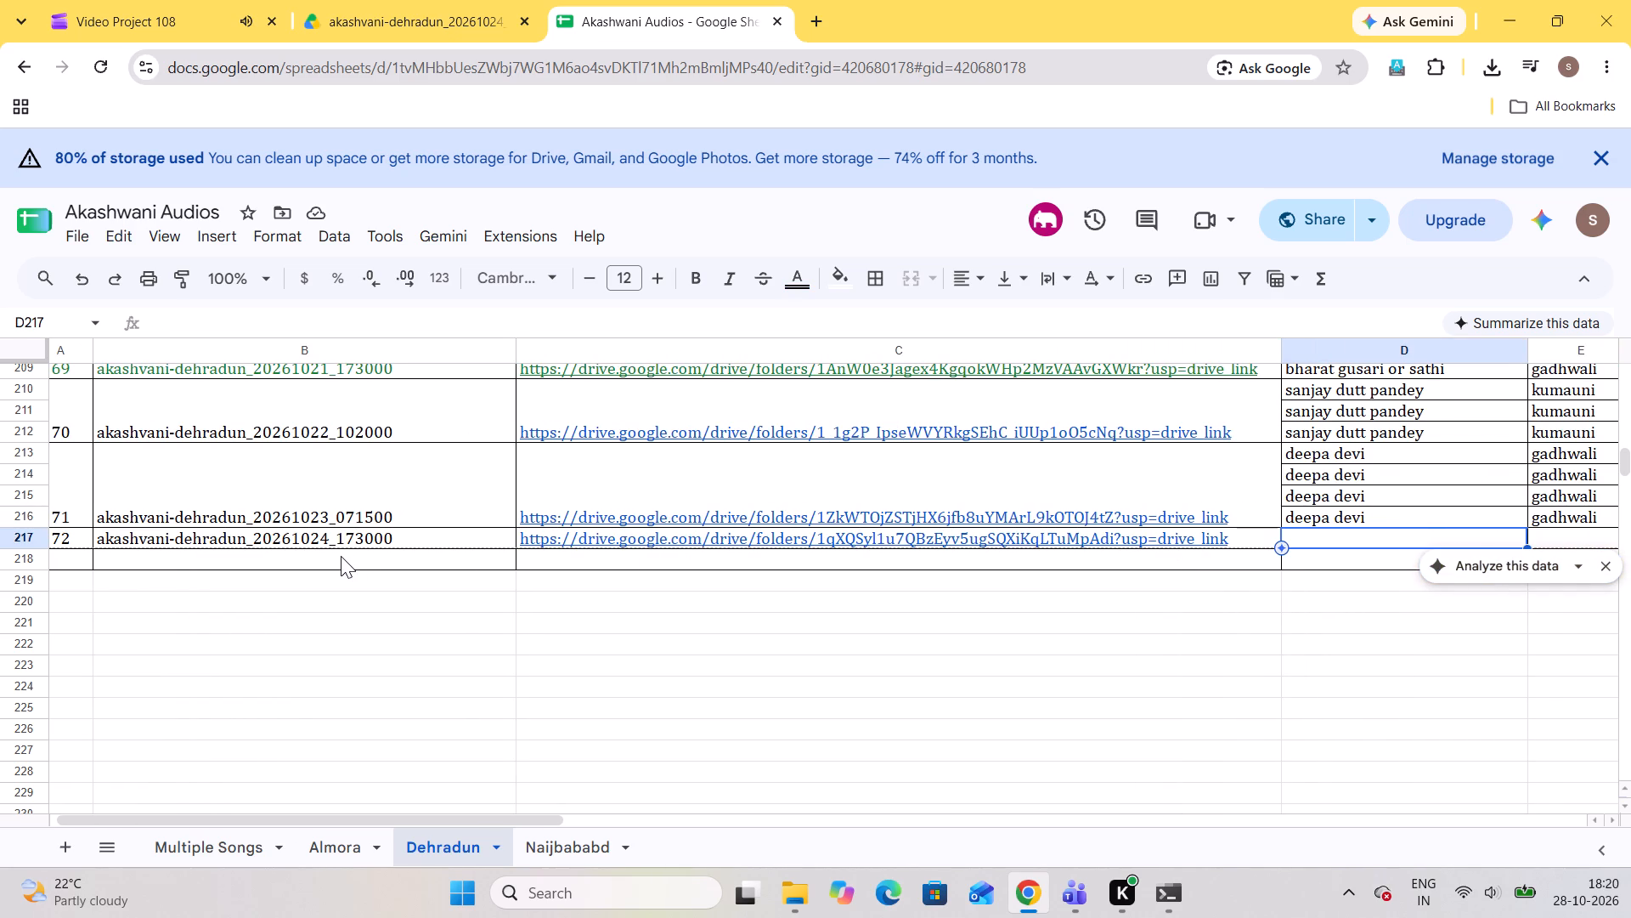
left_click(397, 22)
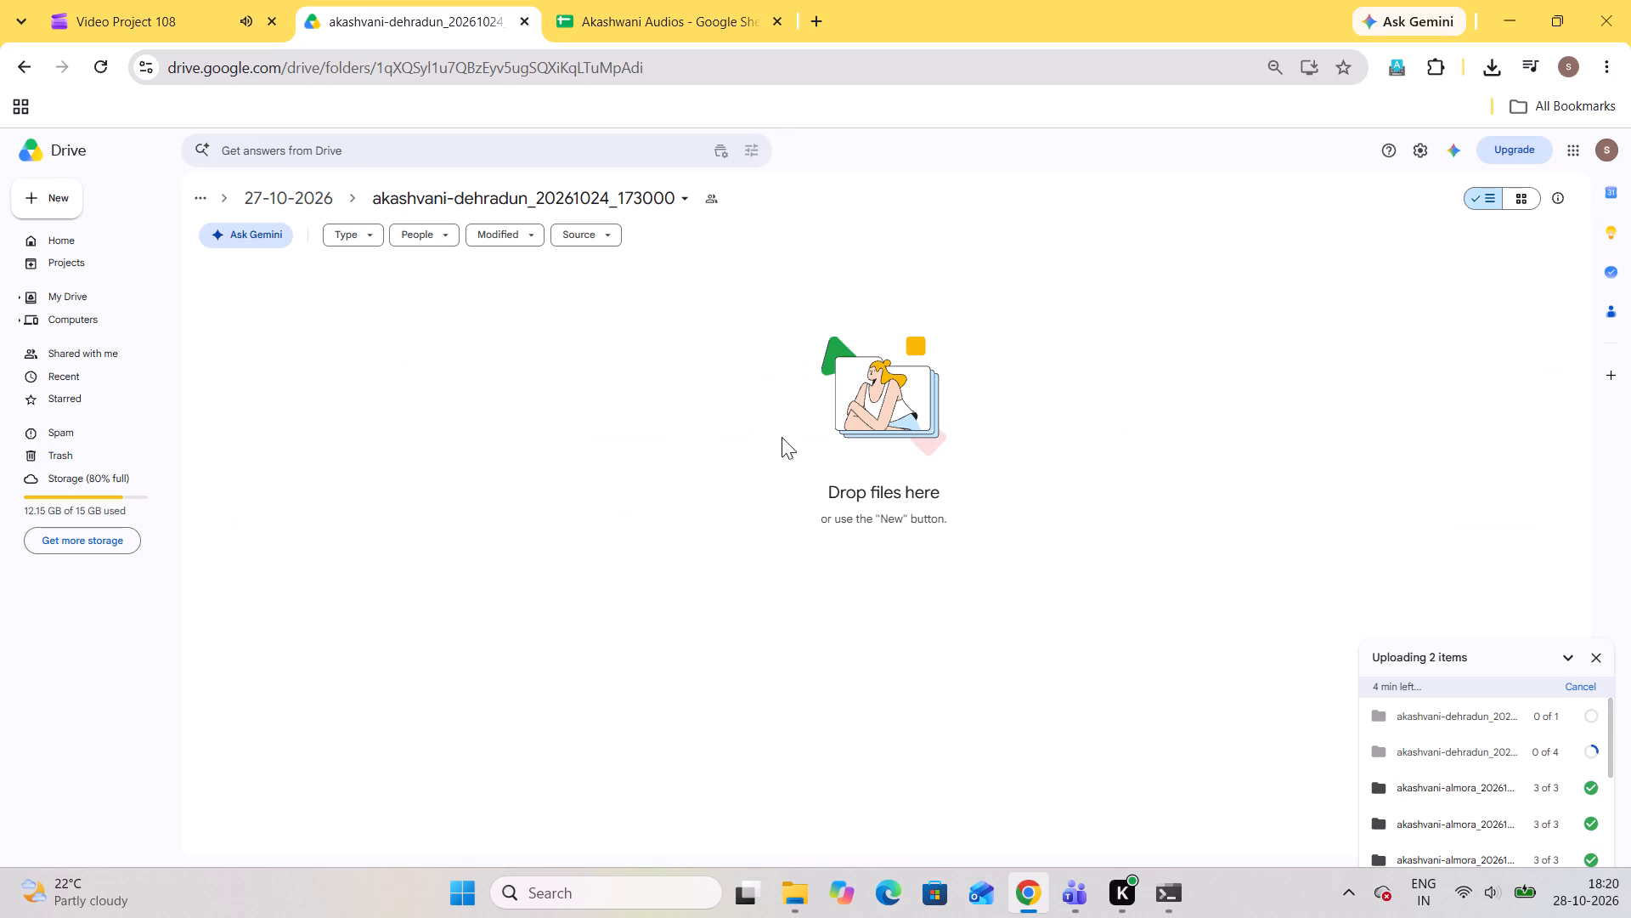
In Clipchamp's Video Project 108, move the akashvani-almora recording's playback back and pause it at 0:01:40.
left_click(96, 6)
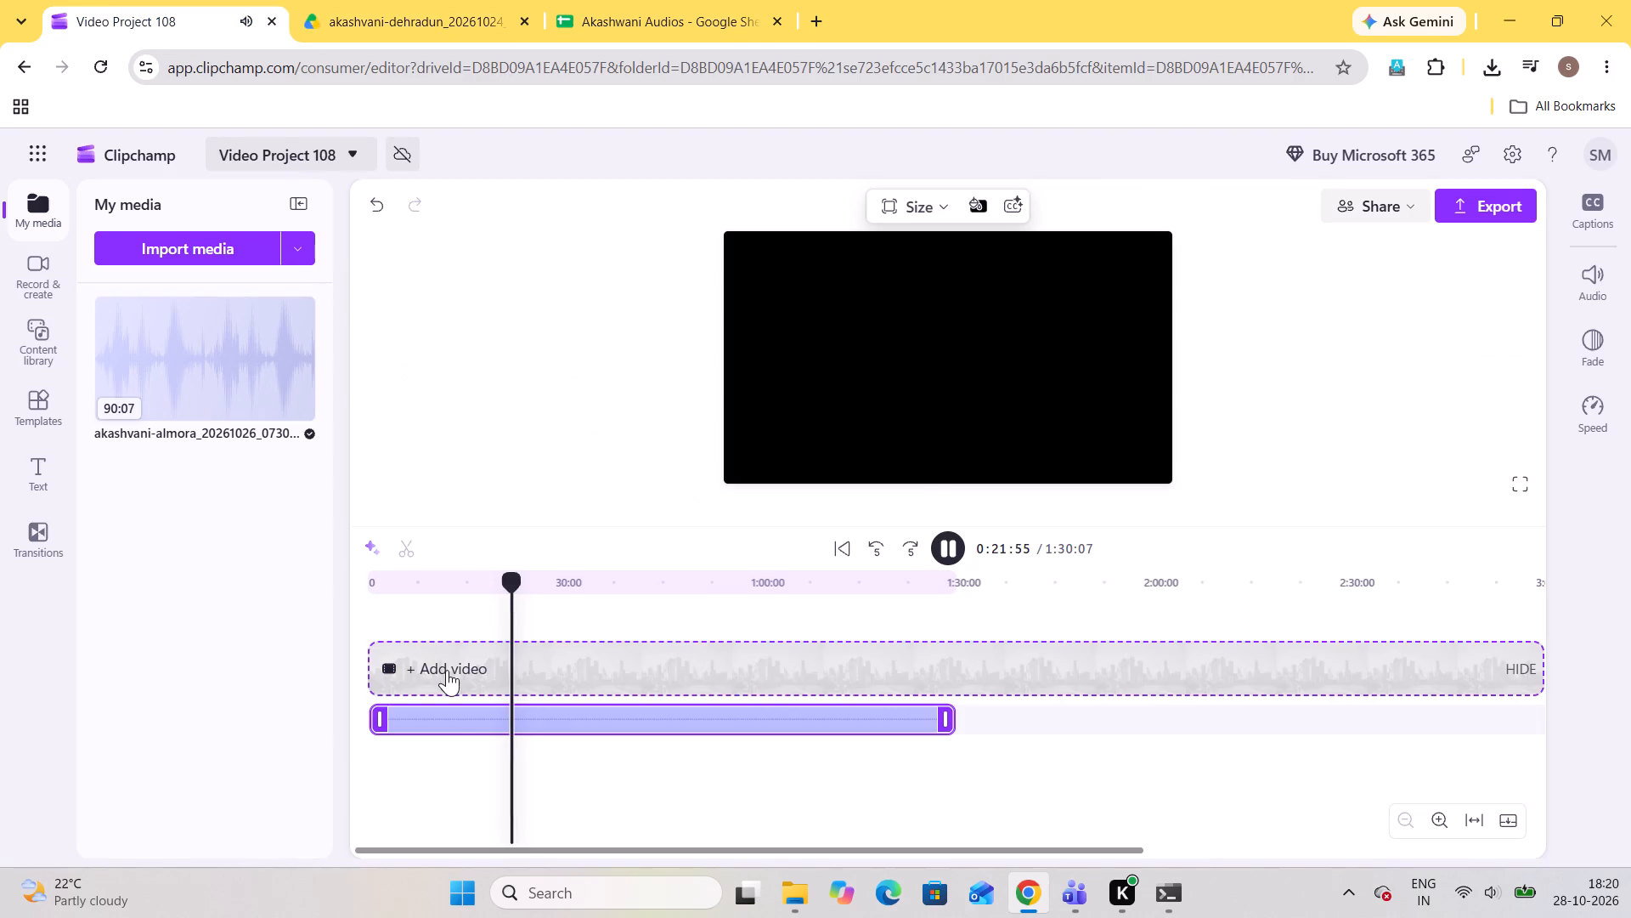
left_click_drag(502, 577, 387, 582)
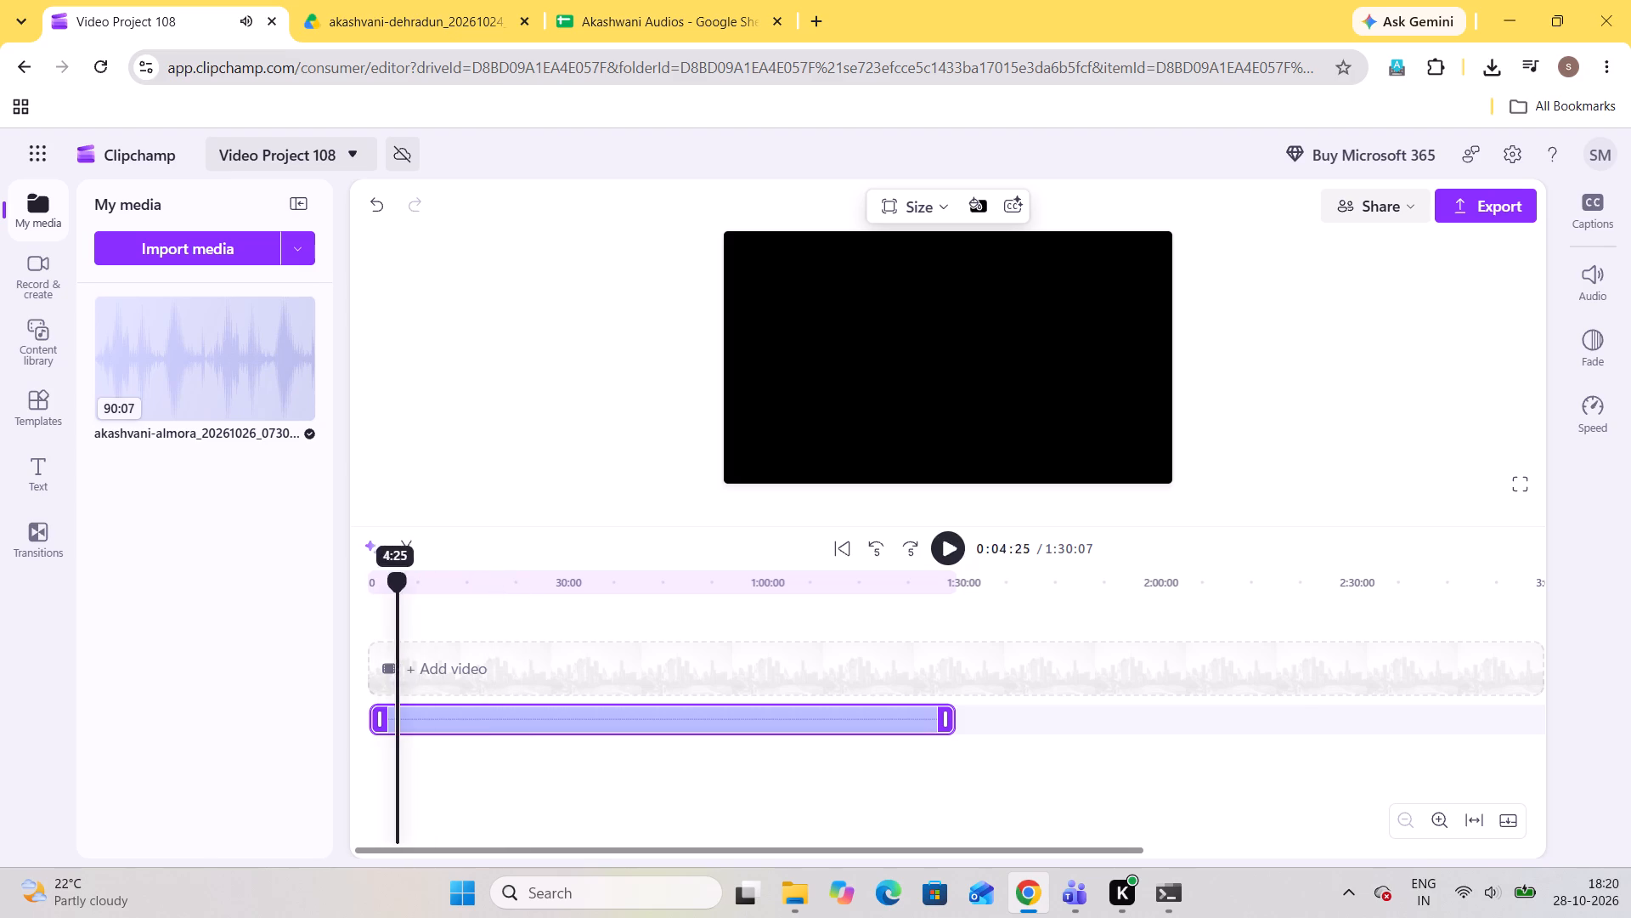
left_click_drag(387, 582, 387, 581)
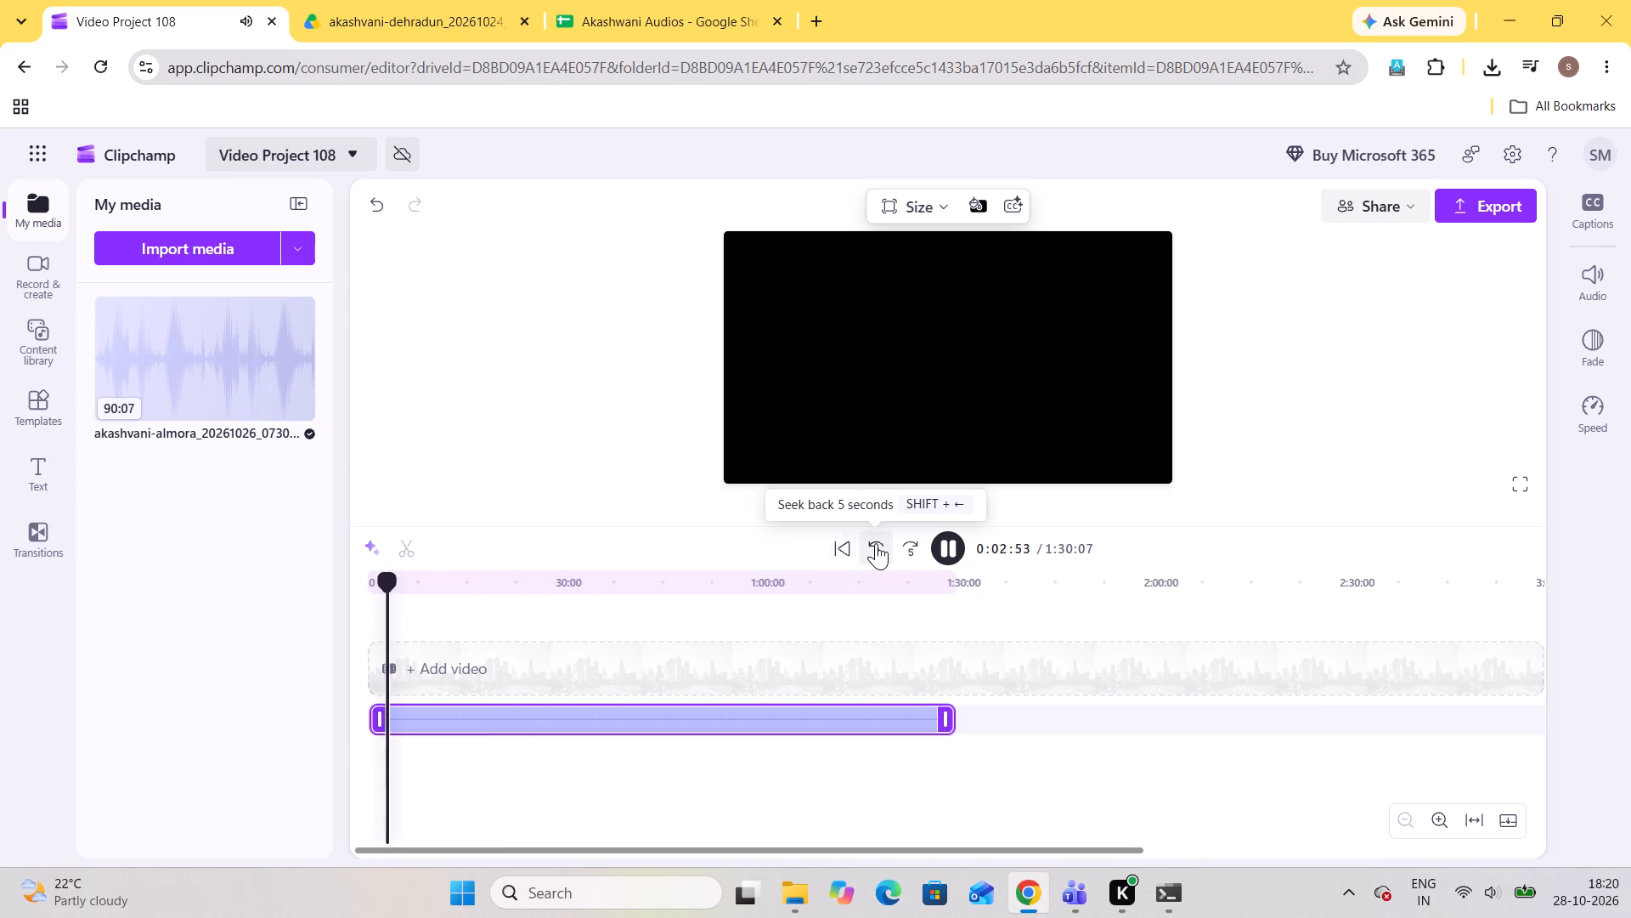
triple_click(876, 543)
triple_click(876, 543)
triple_click(876, 543)
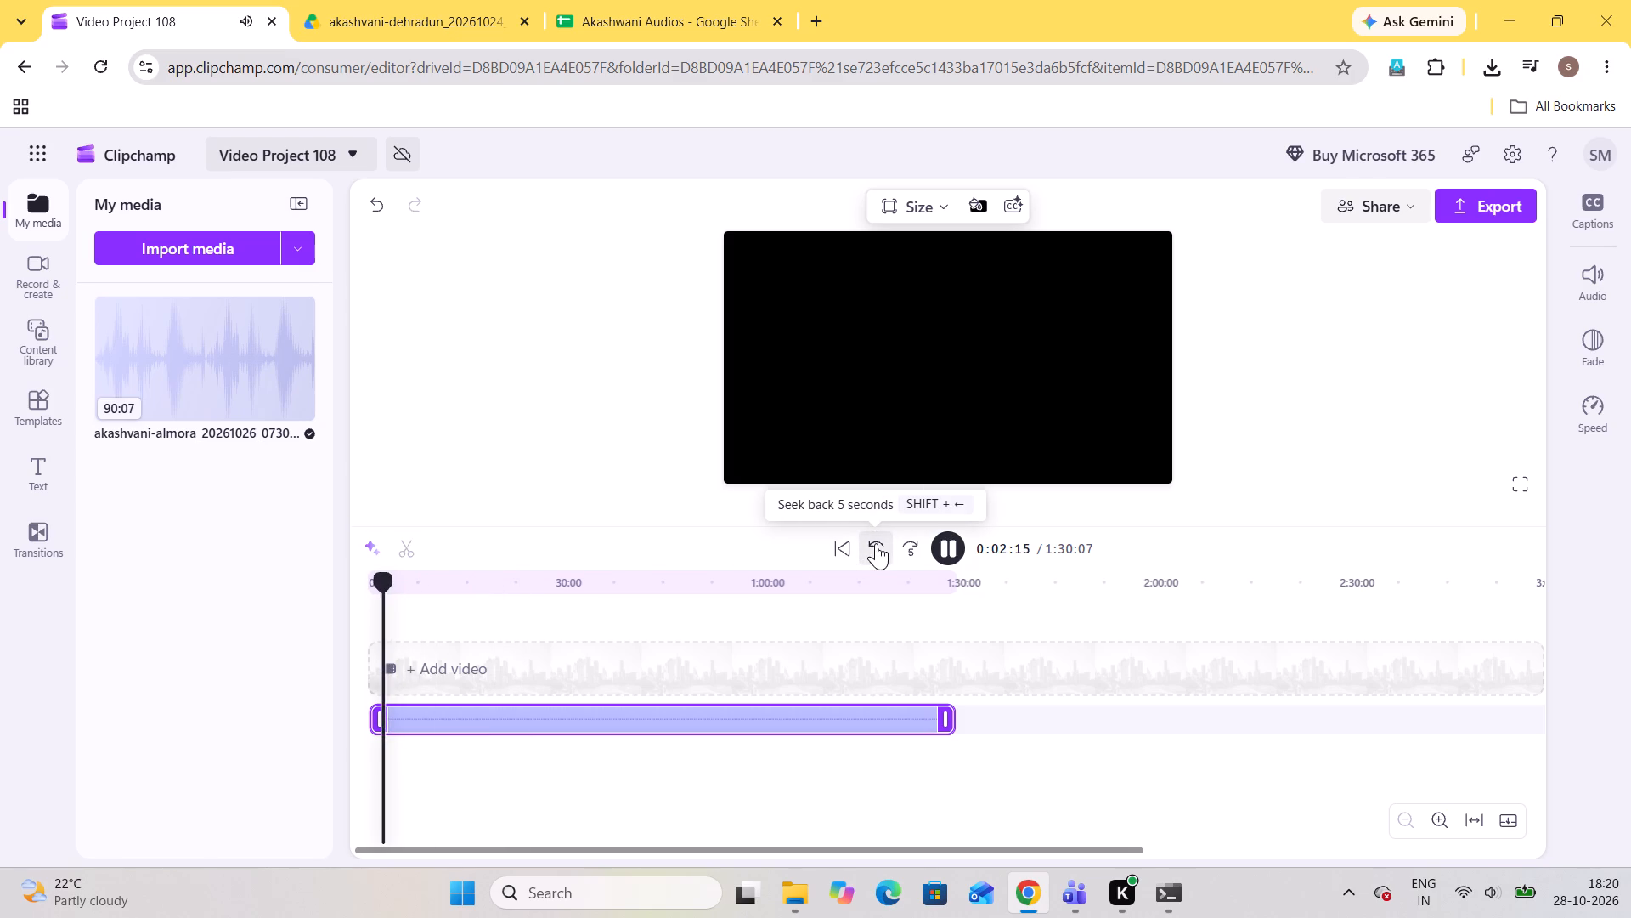
triple_click(876, 543)
double_click(876, 543)
triple_click(876, 543)
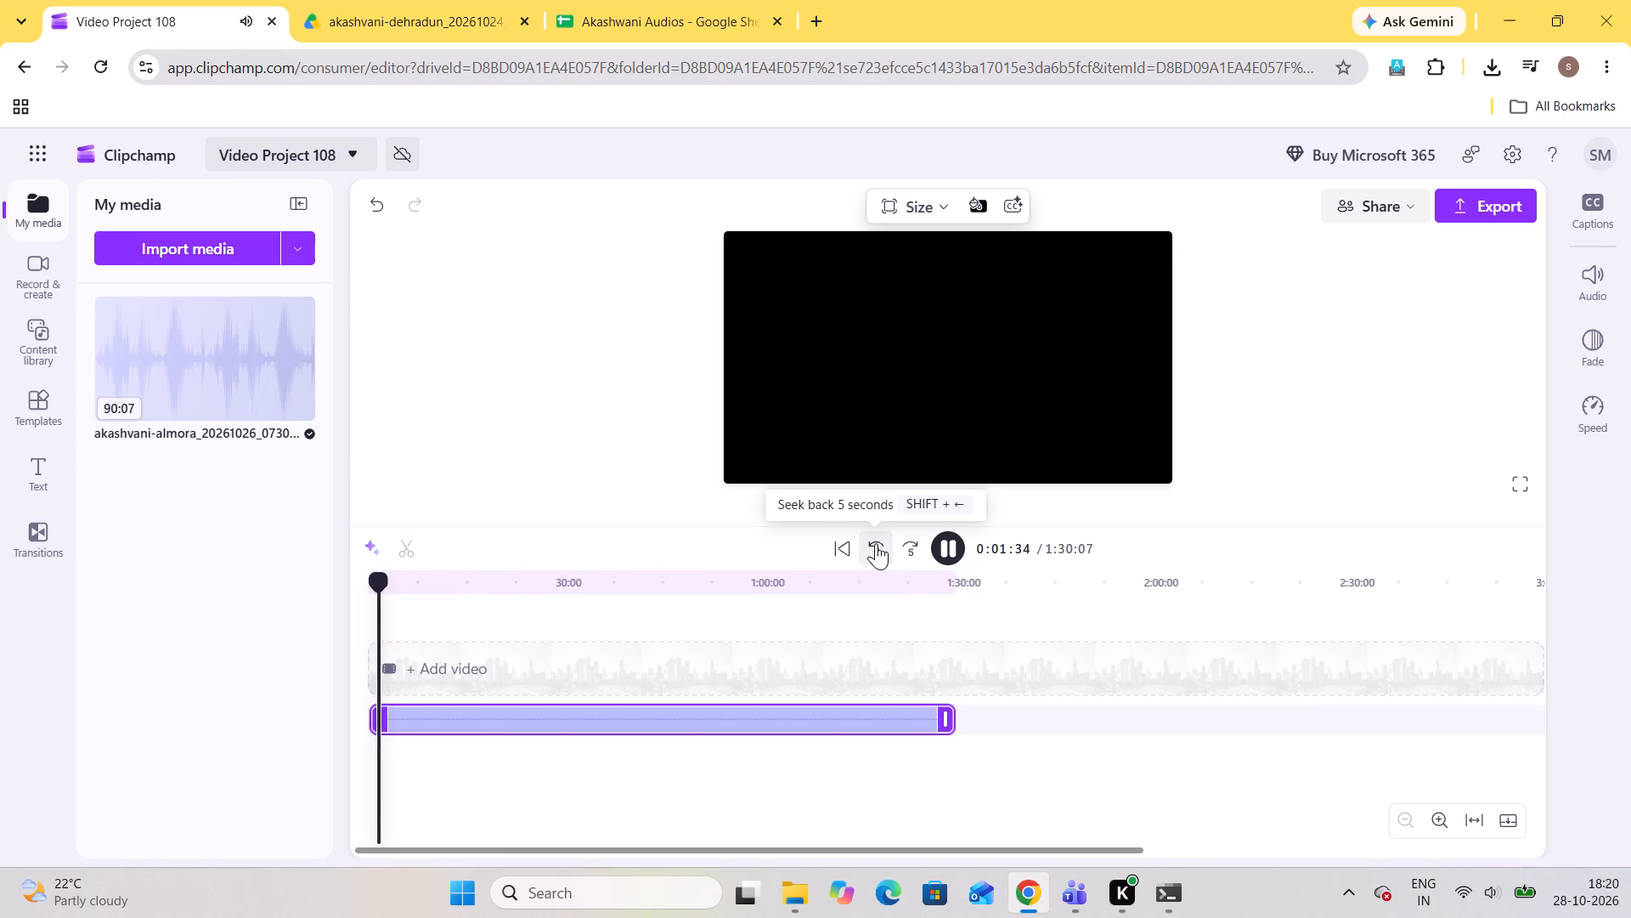
left_click(945, 552)
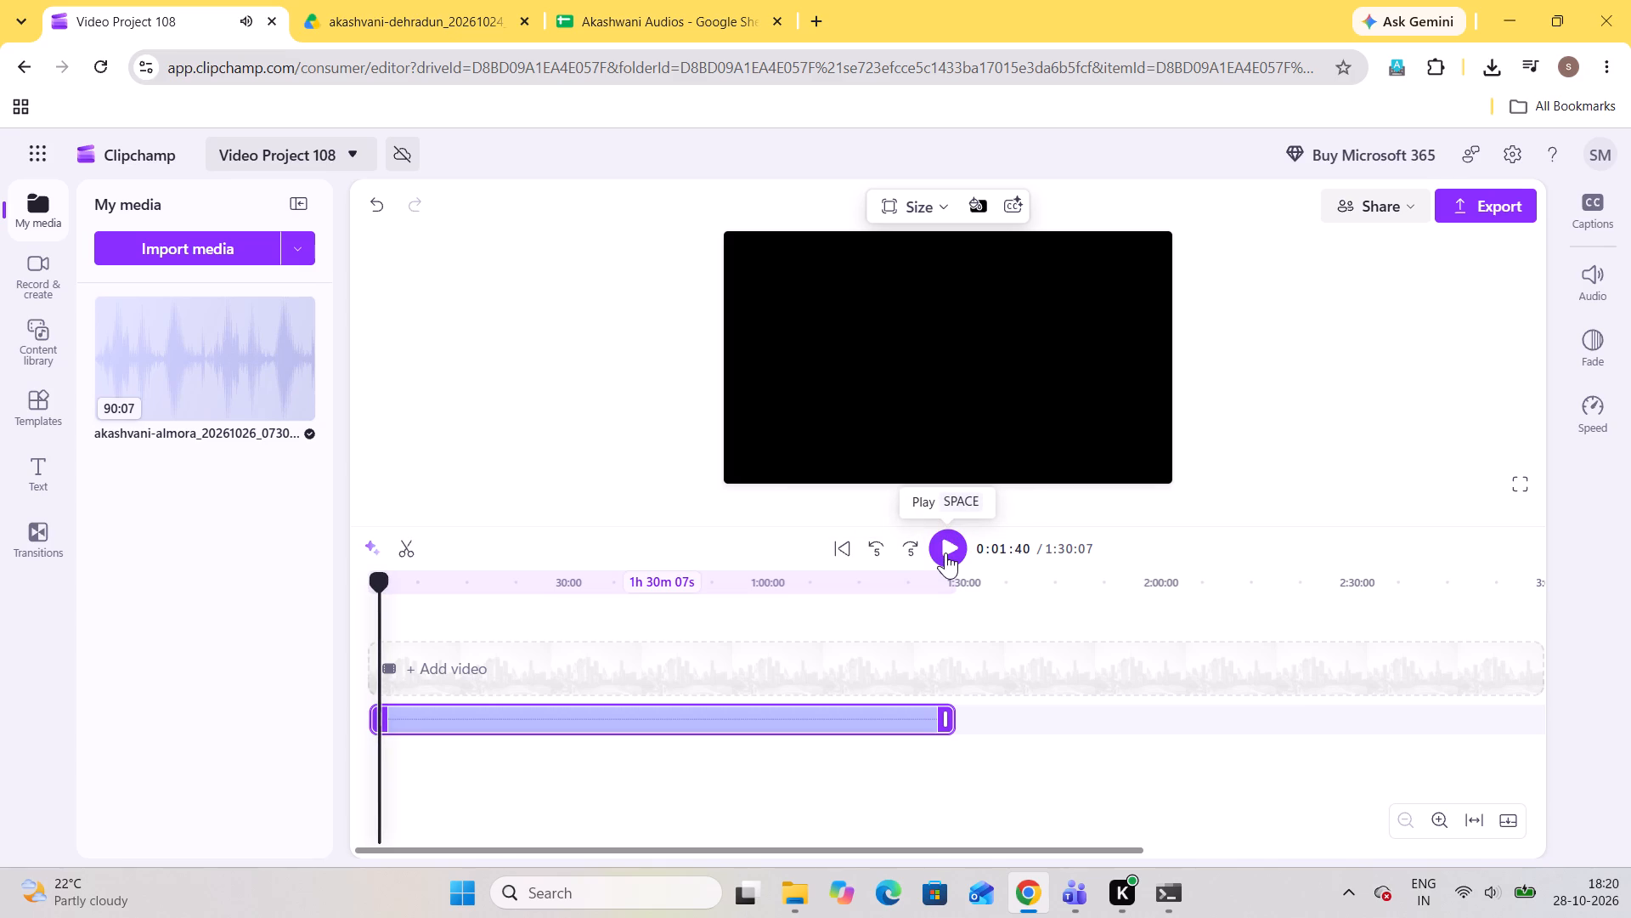
In the audio-only export's file name, keep the kumauni- prefix and replace the rest with the new singer's name and a hyphen.
left_click(1480, 210)
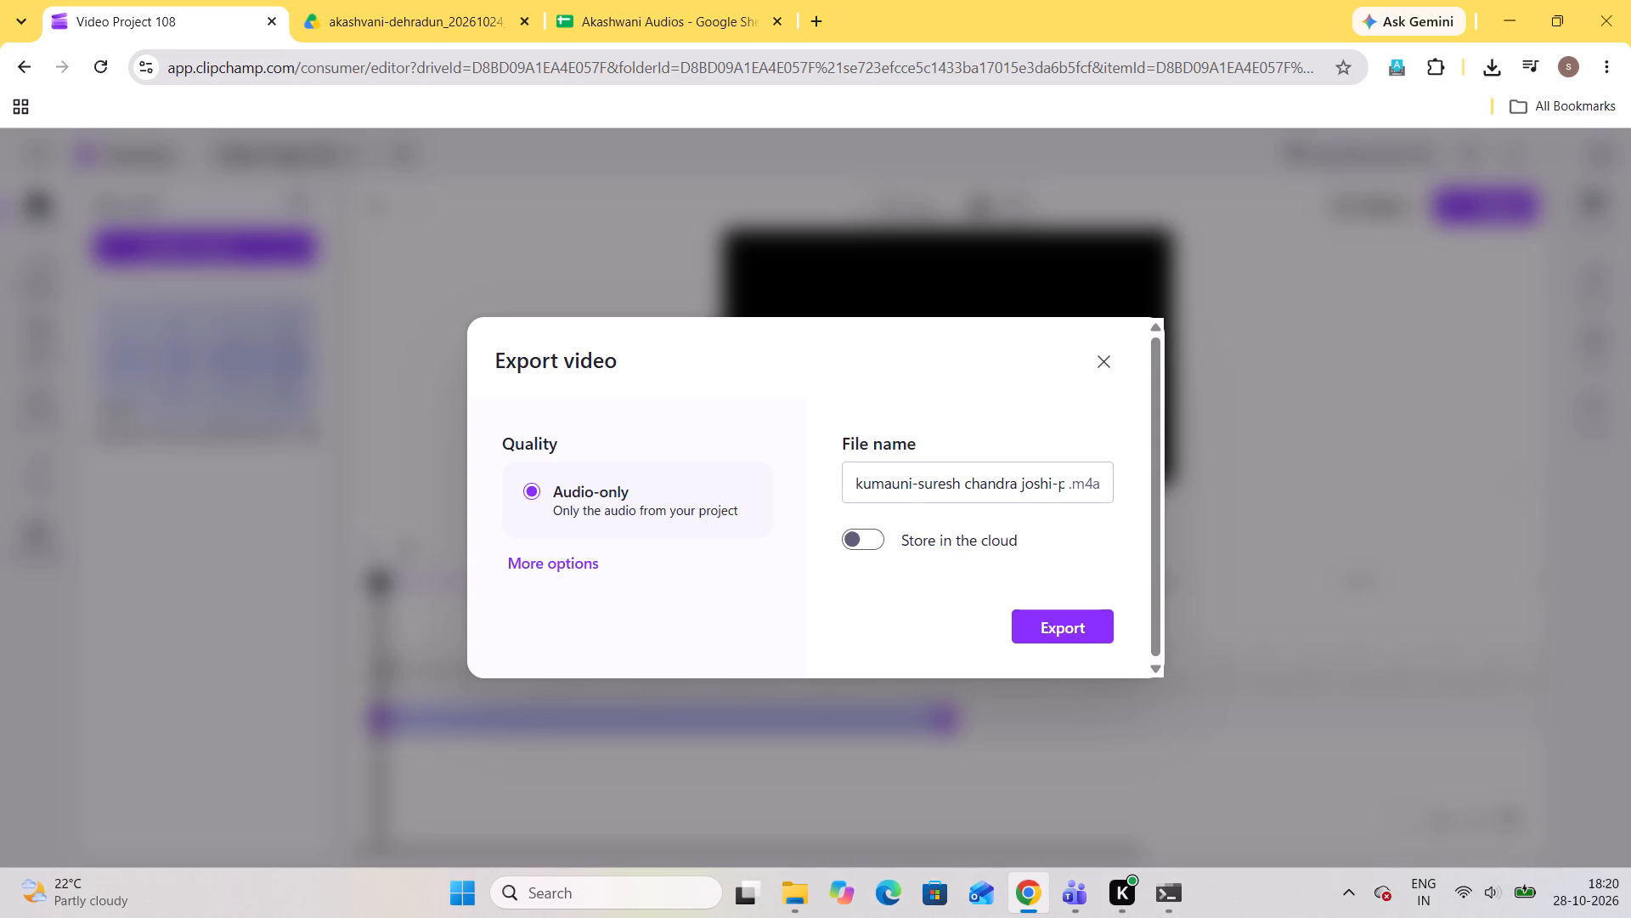
left_click_drag(919, 485, 1275, 458)
key("BackSpace")
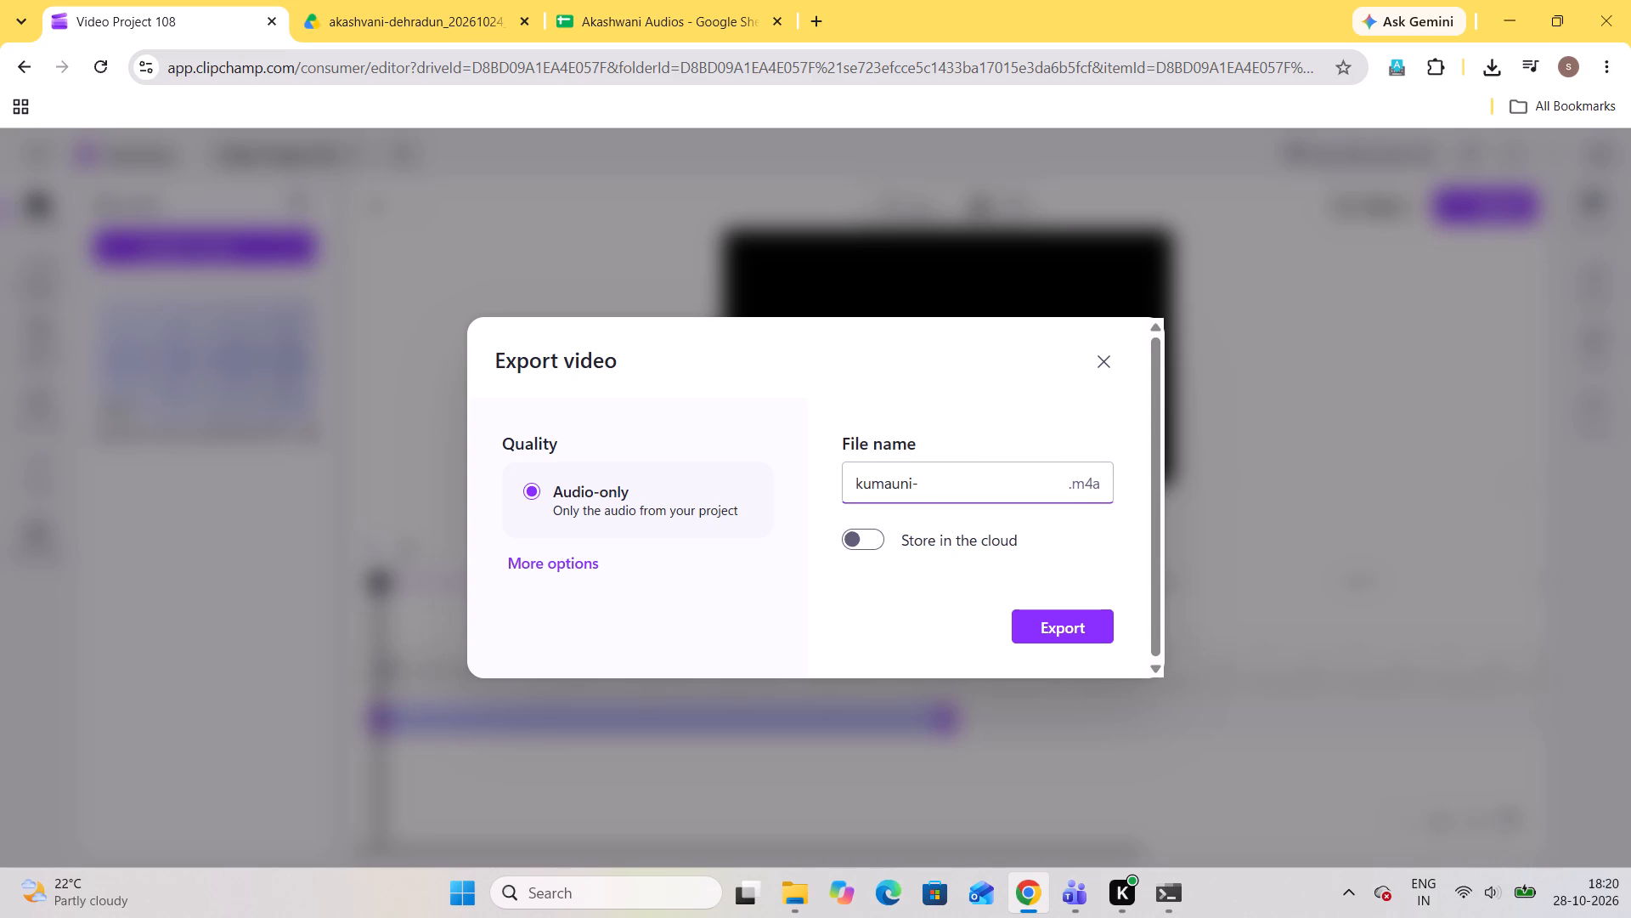
key("r")
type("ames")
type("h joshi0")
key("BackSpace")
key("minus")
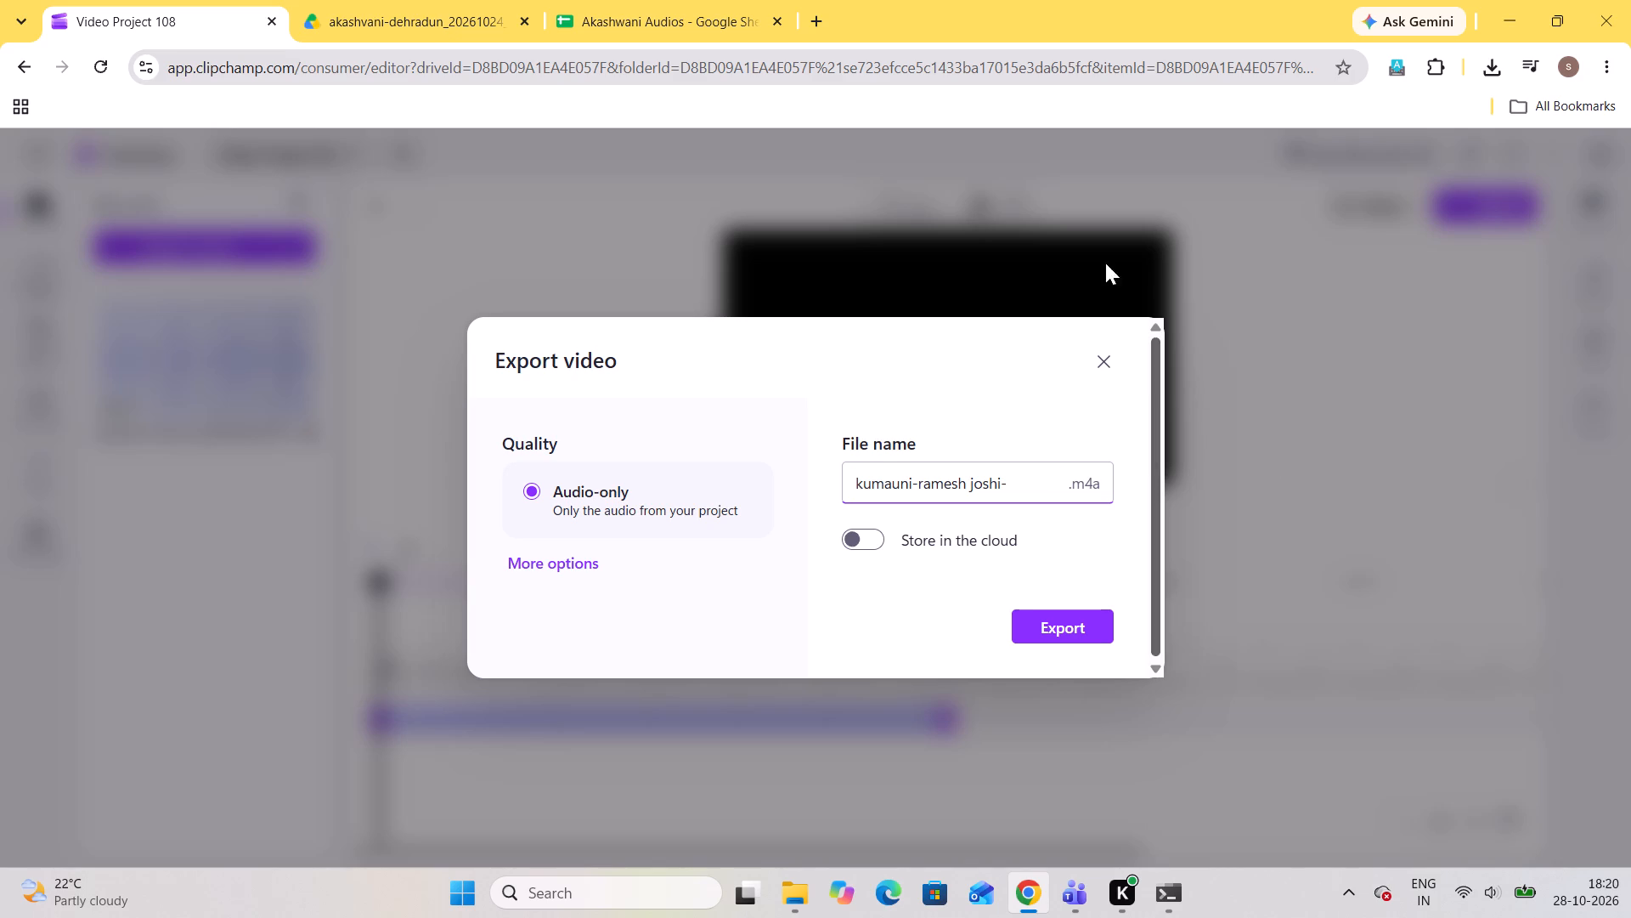
left_click(976, 234)
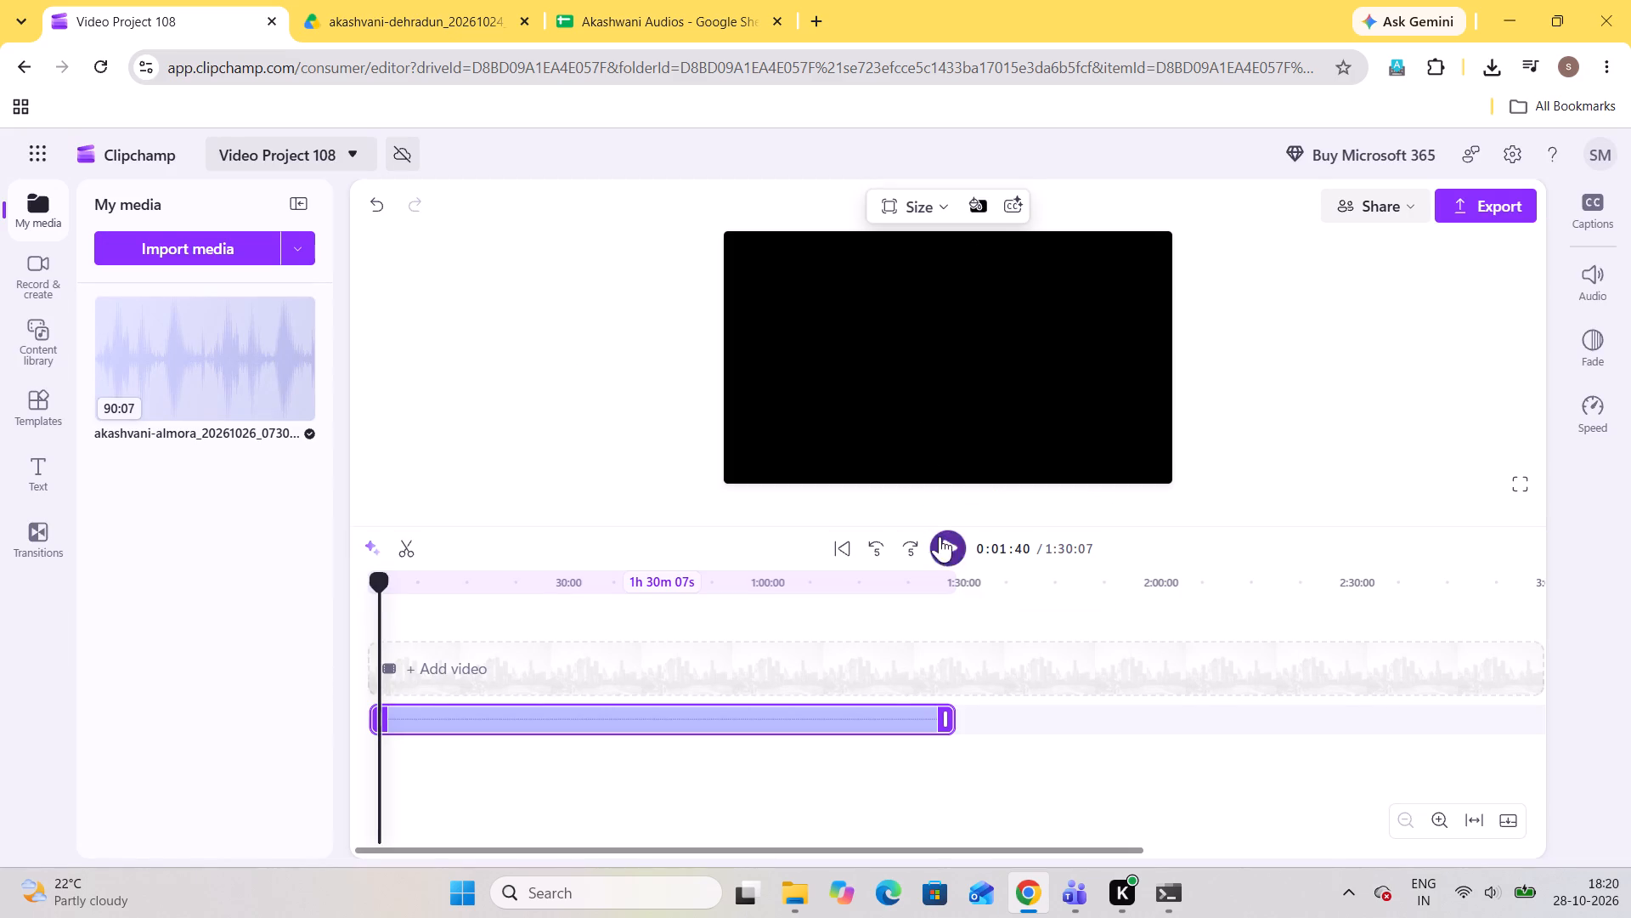
Split the audio track at 0:01:40 and resume playback.
left_click(404, 541)
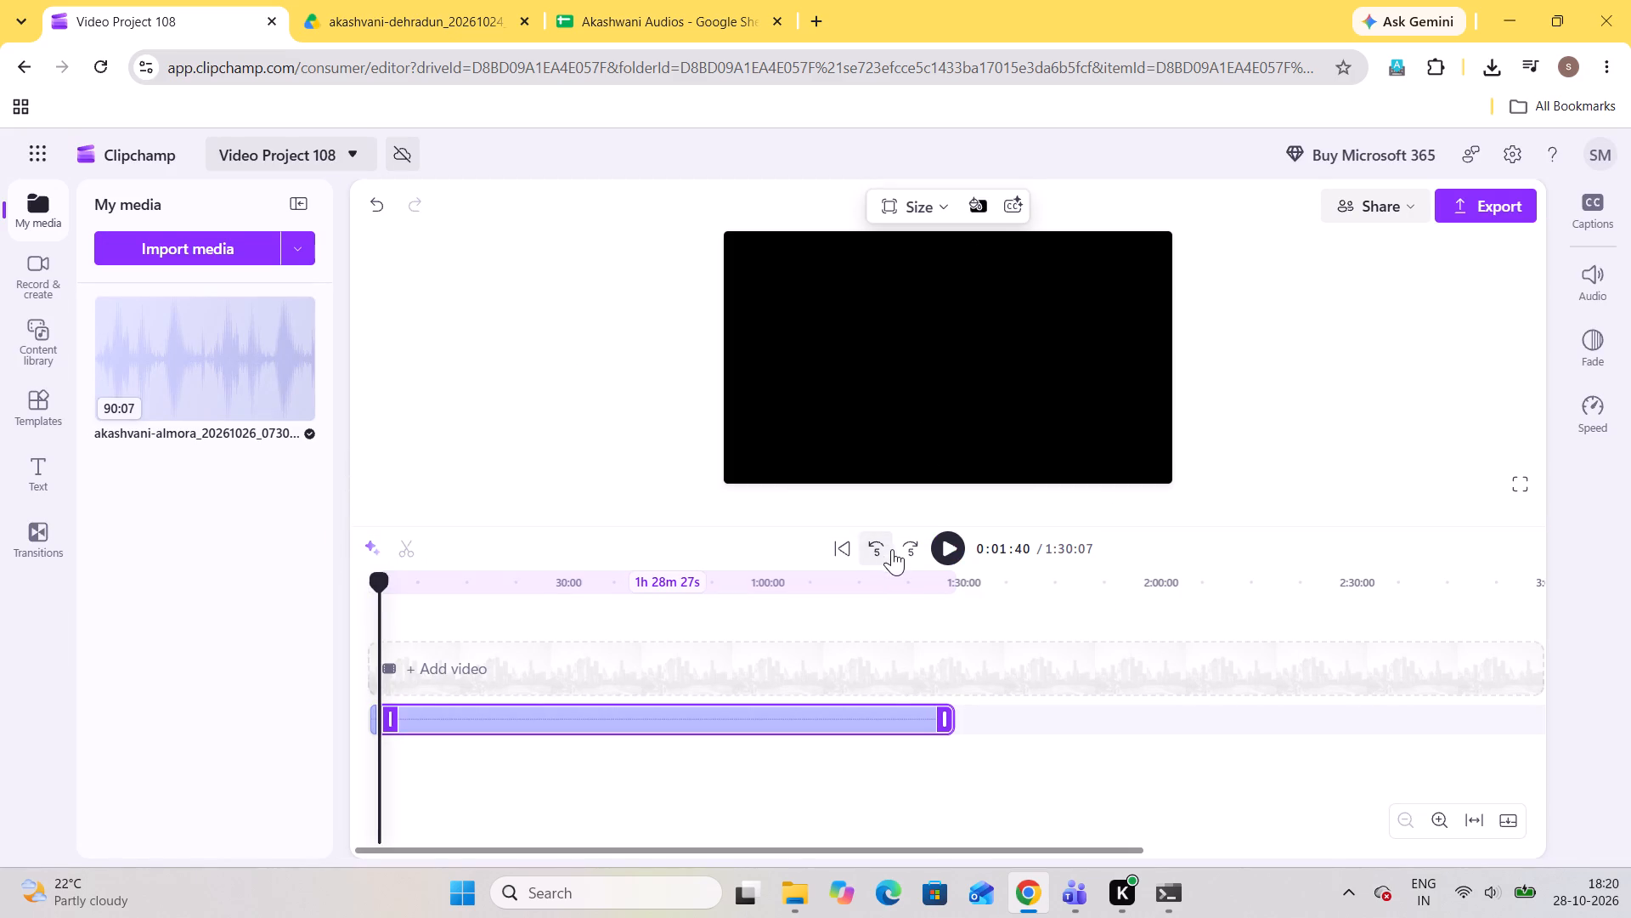
left_click(950, 547)
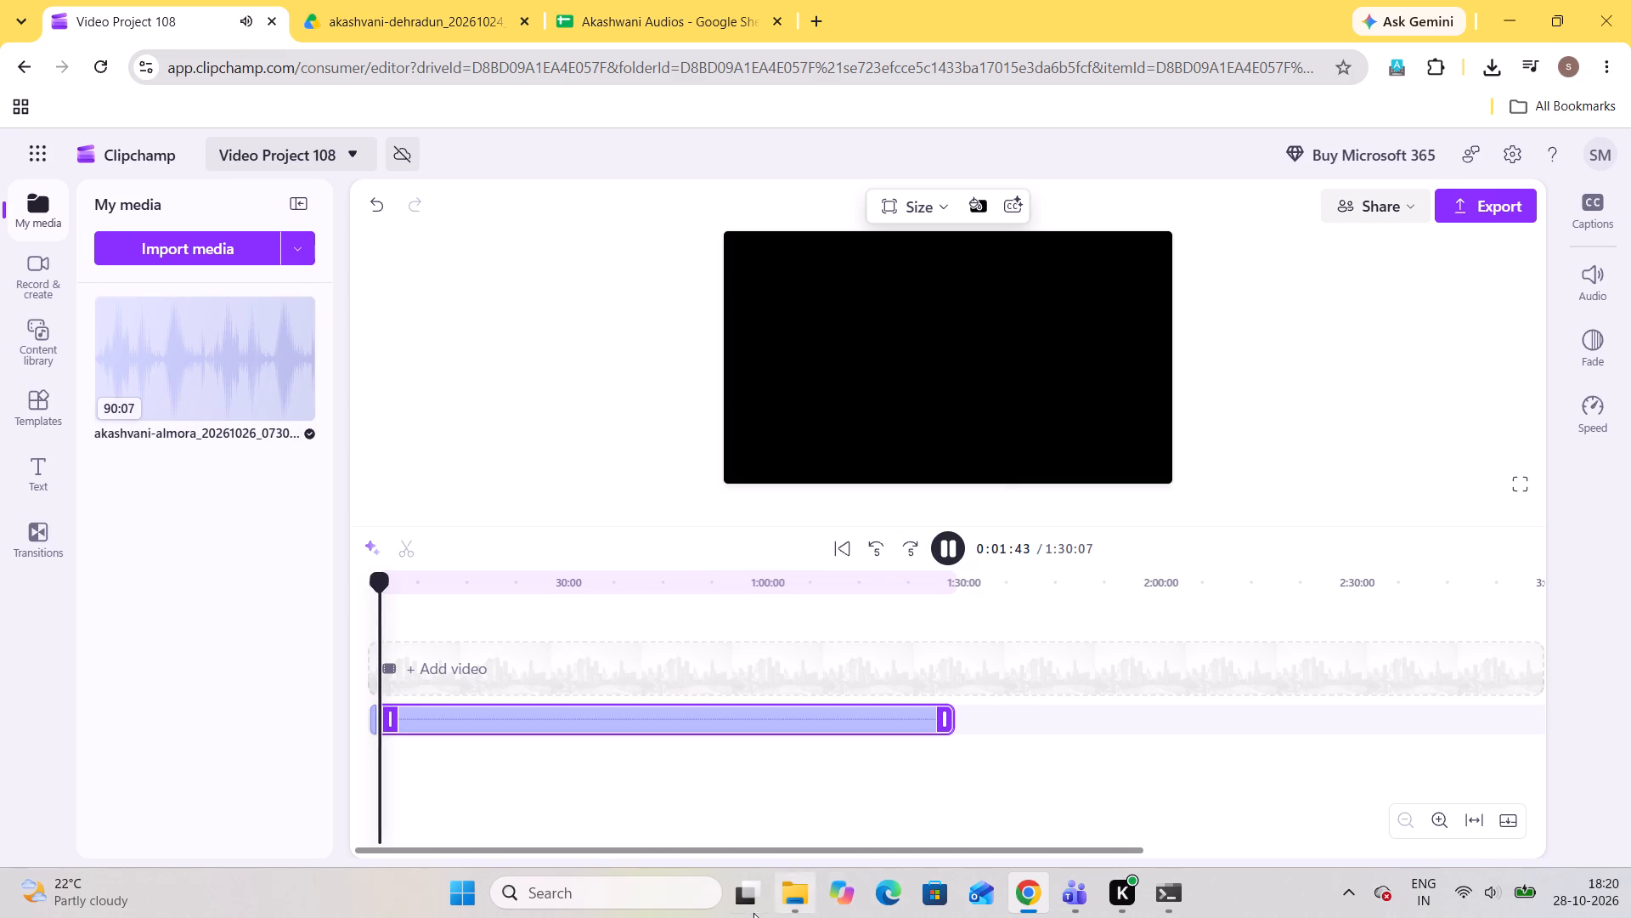
Switch to File Explorer to check the folders in 28-10-2026 and 28 against the recording's name, and return to Clipchamp.
left_click(798, 904)
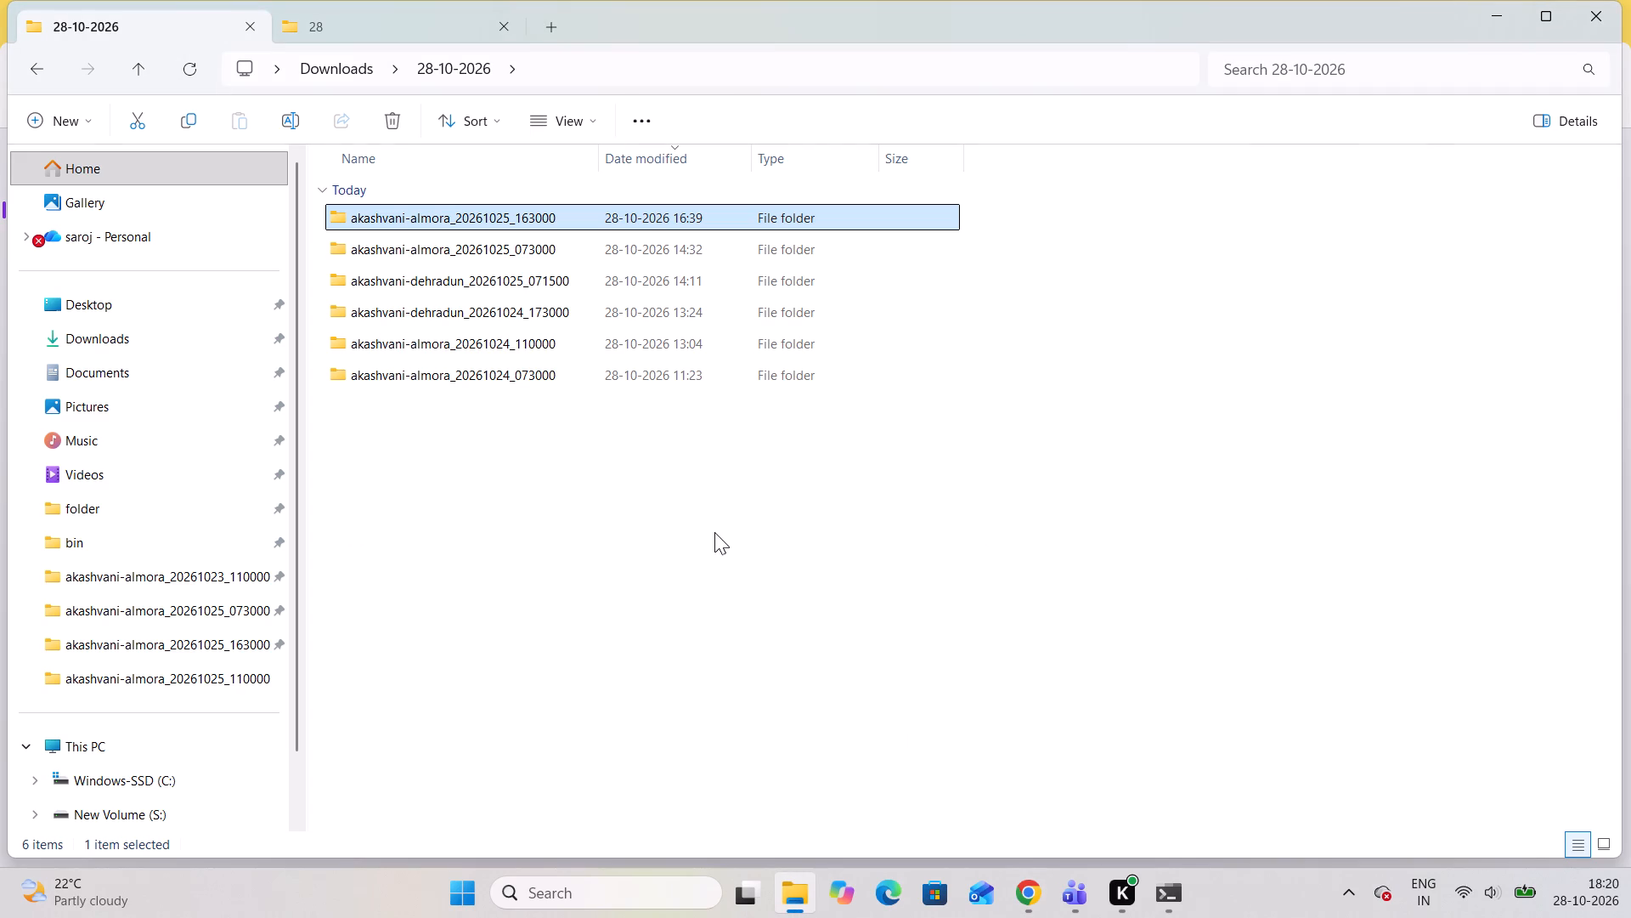
left_click(392, 19)
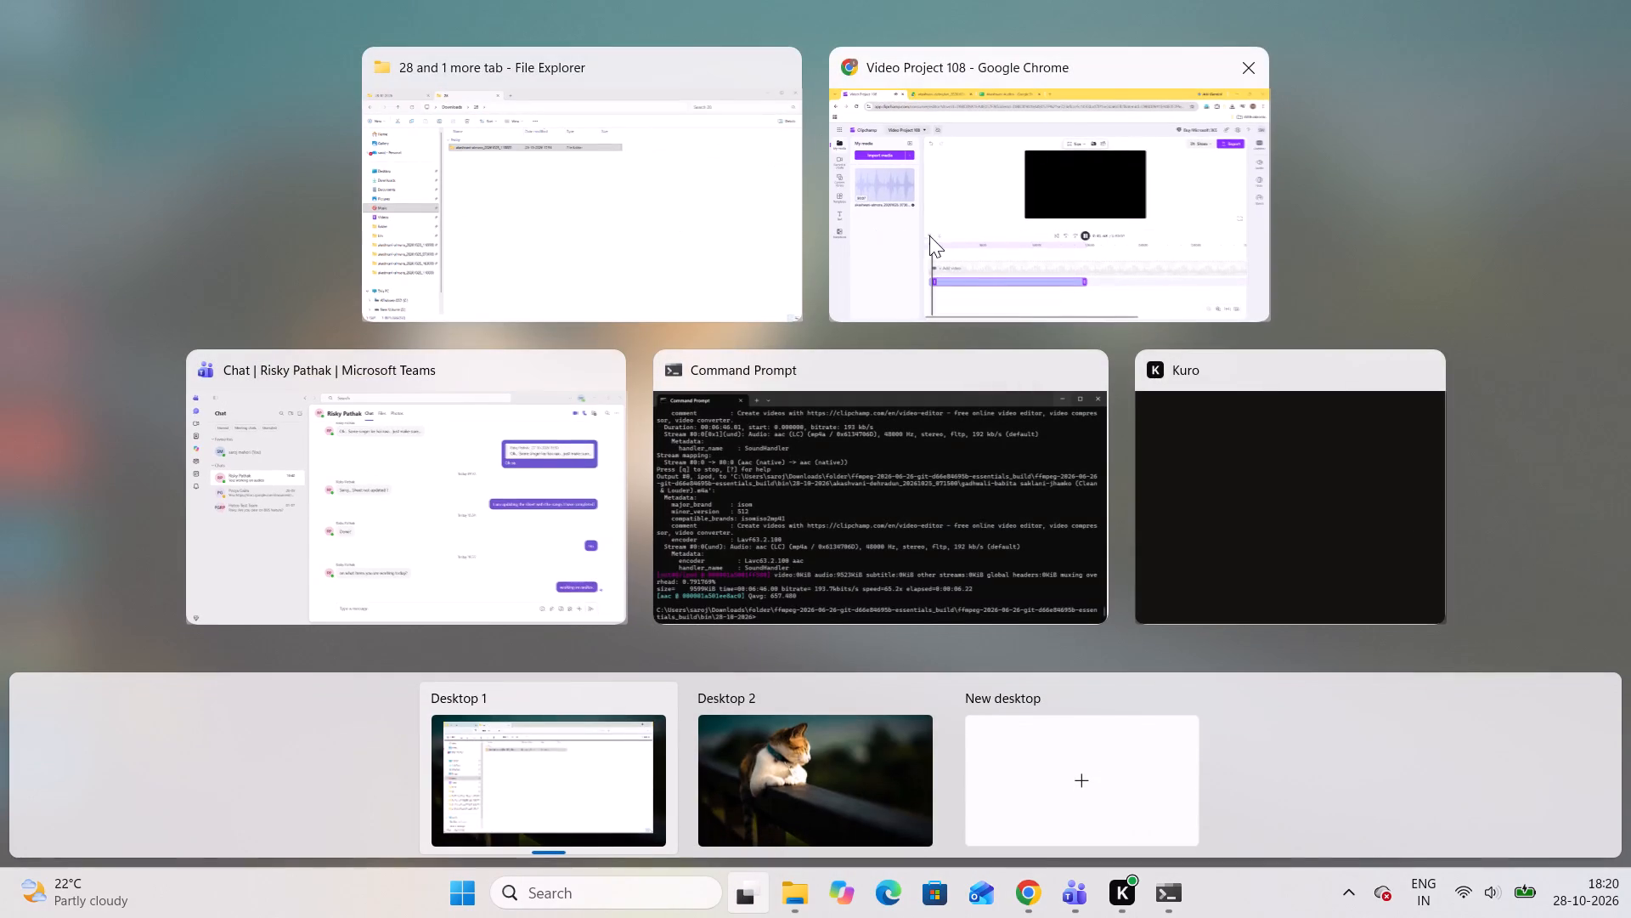
left_click(954, 232)
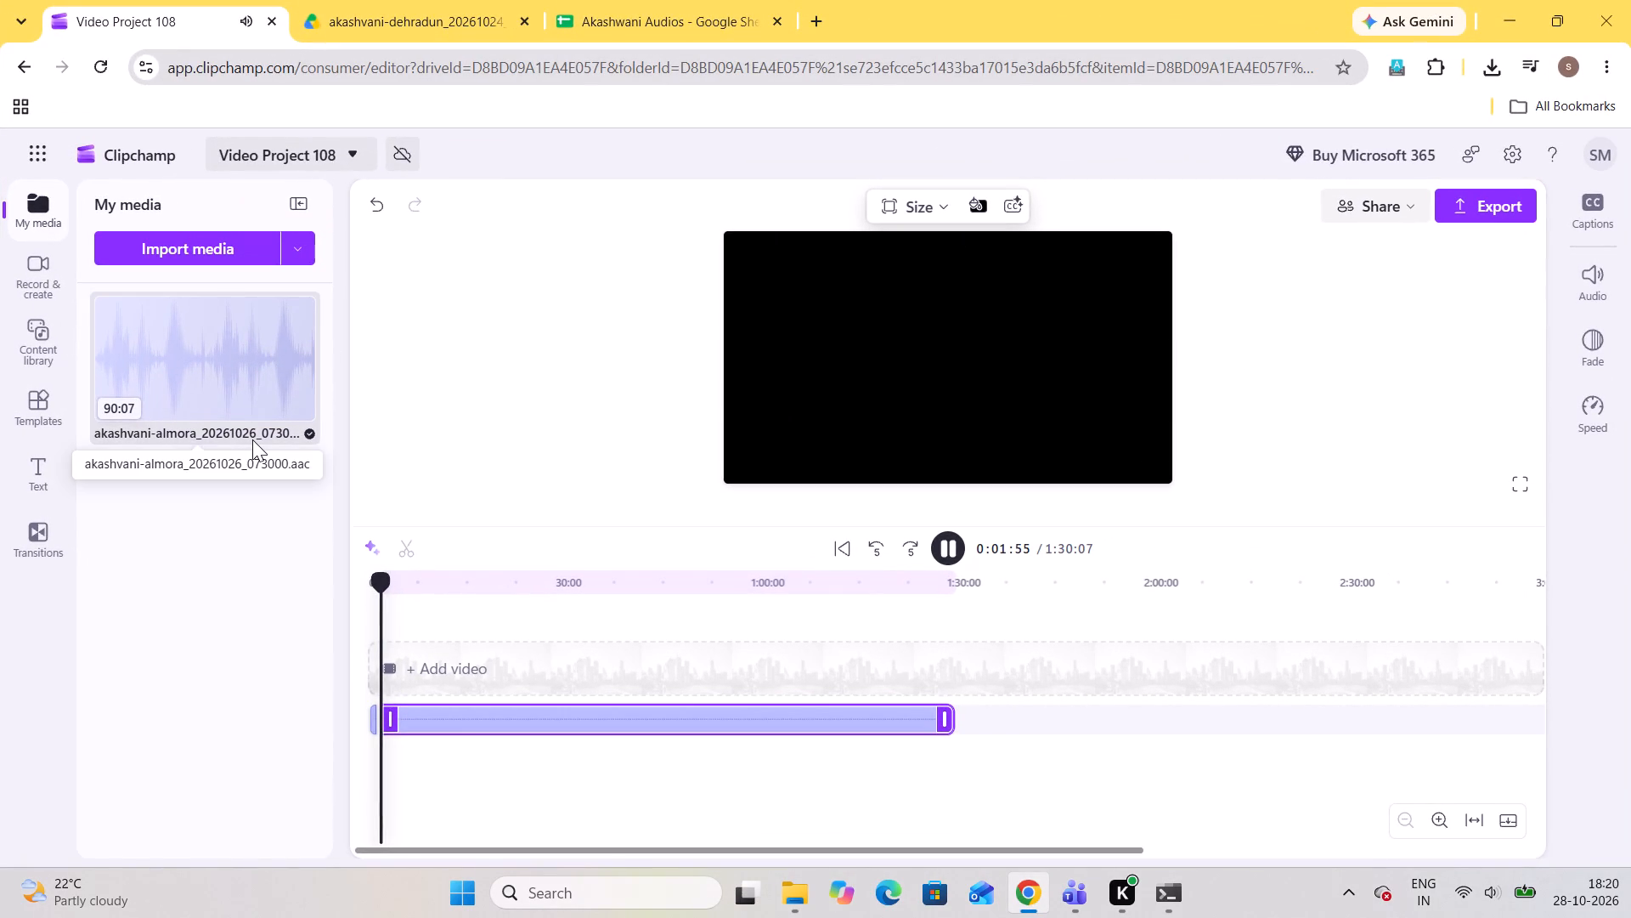
key("super+Tab")
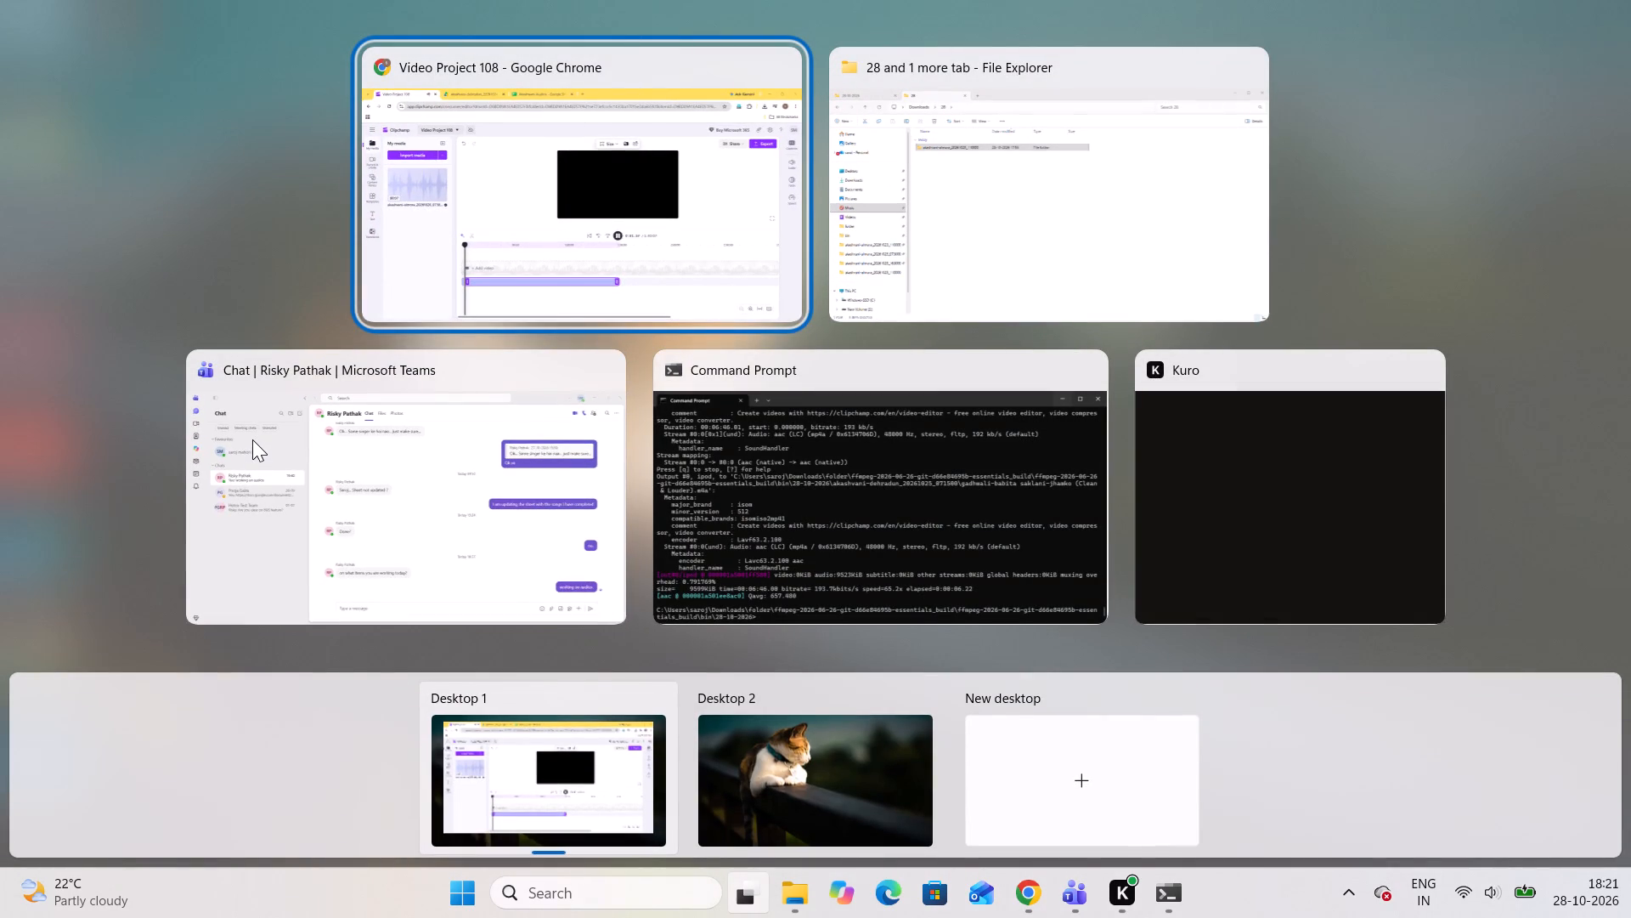
key("Right")
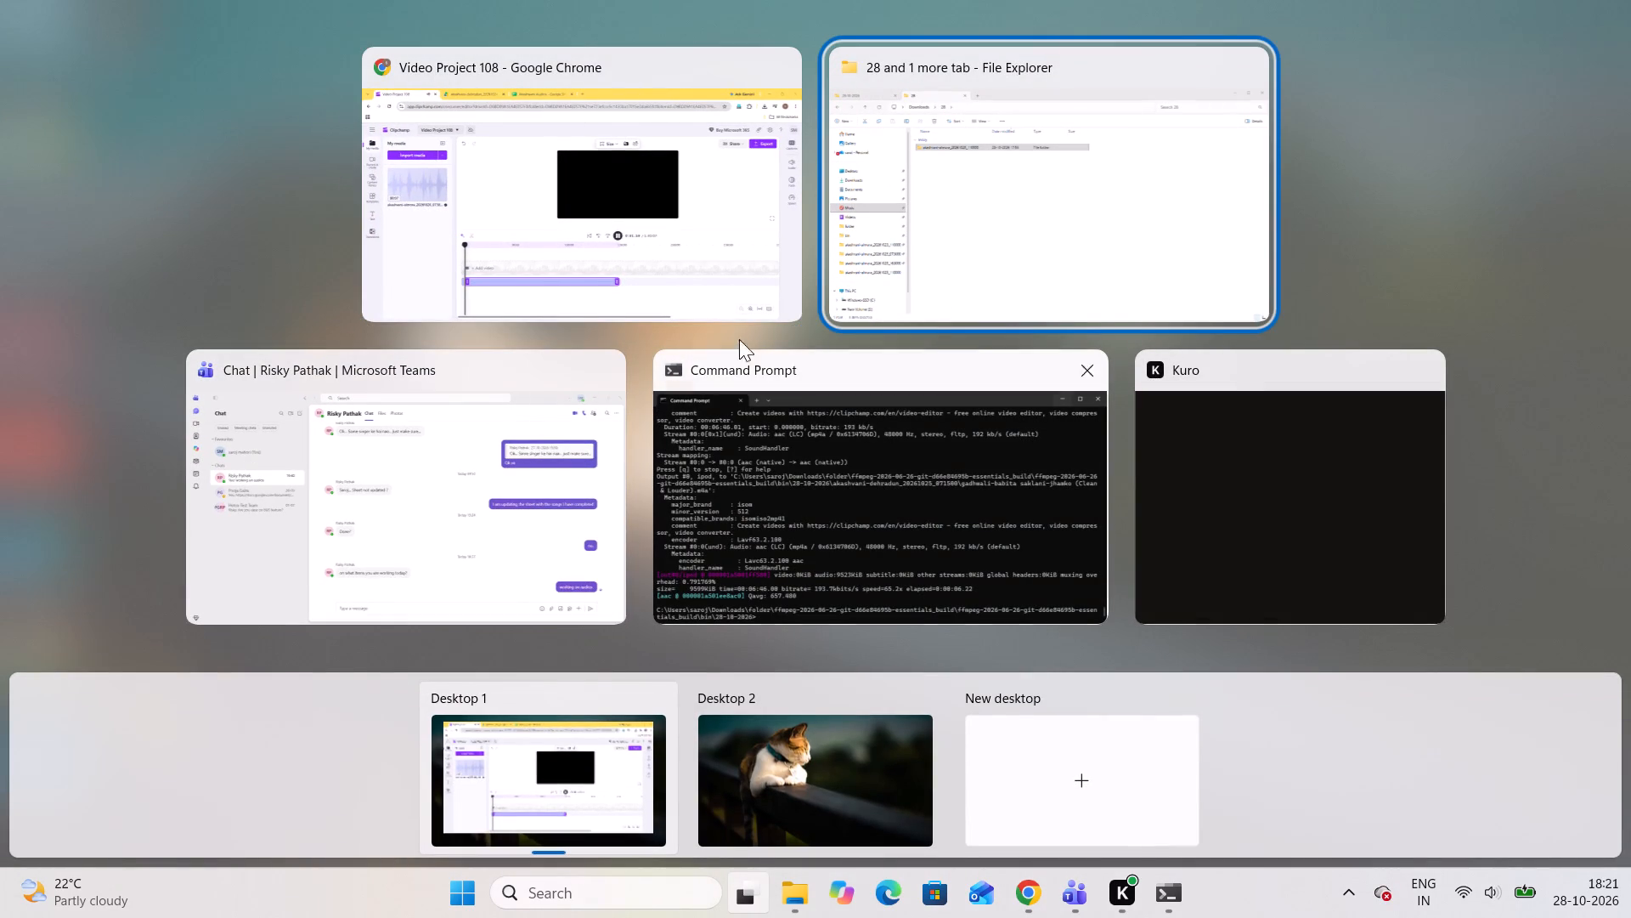
left_click(922, 219)
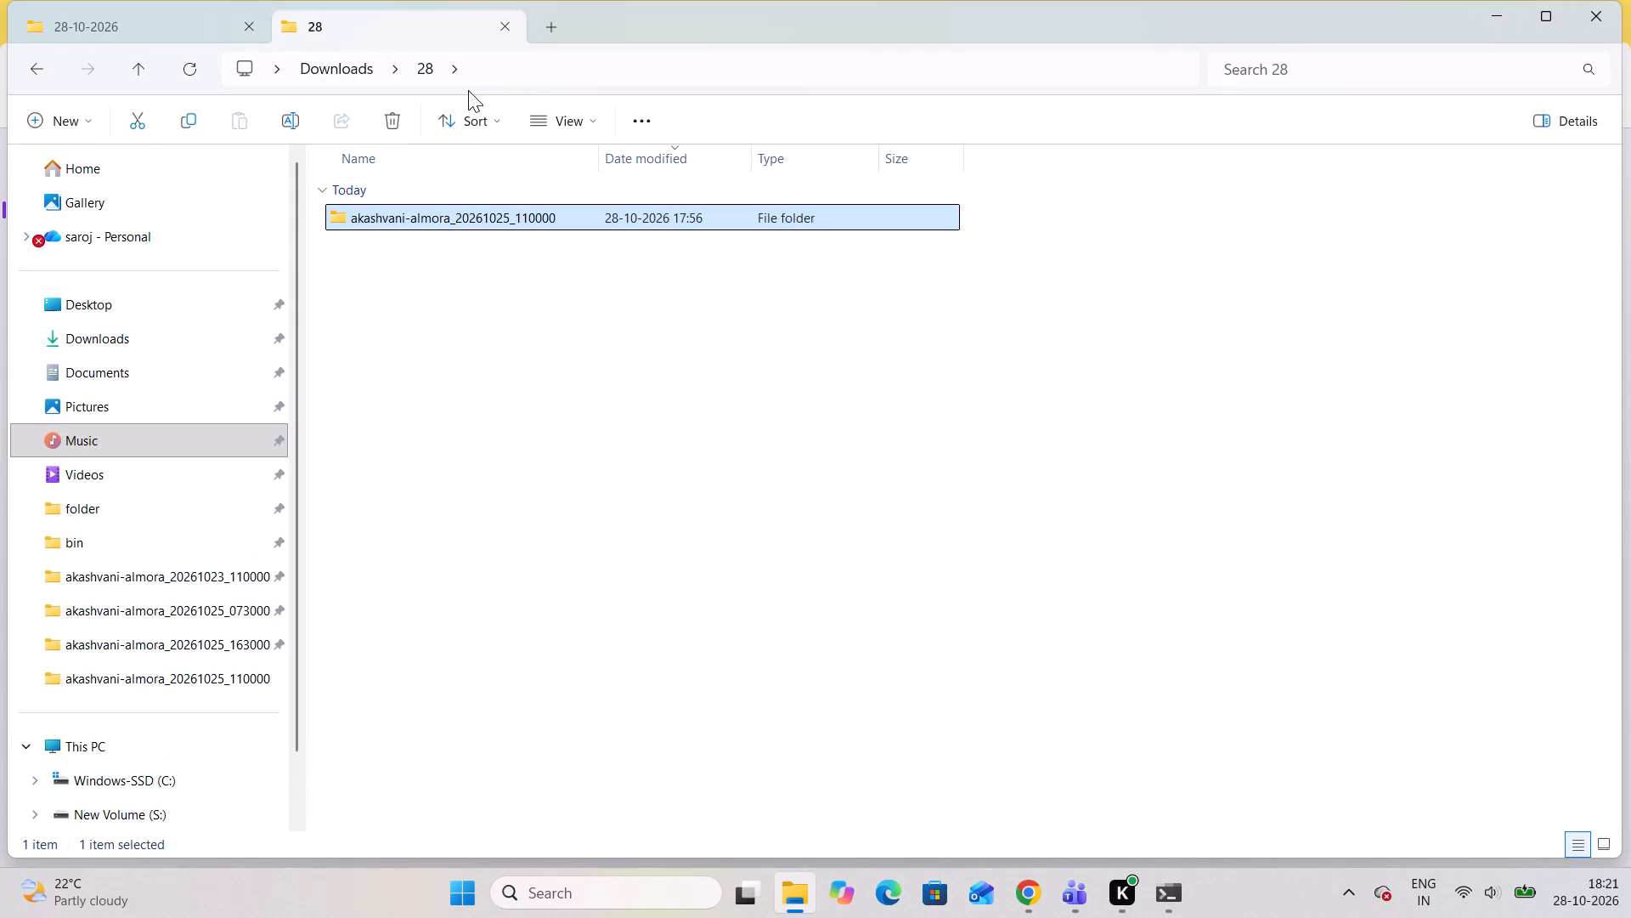
key("alt+Tab")
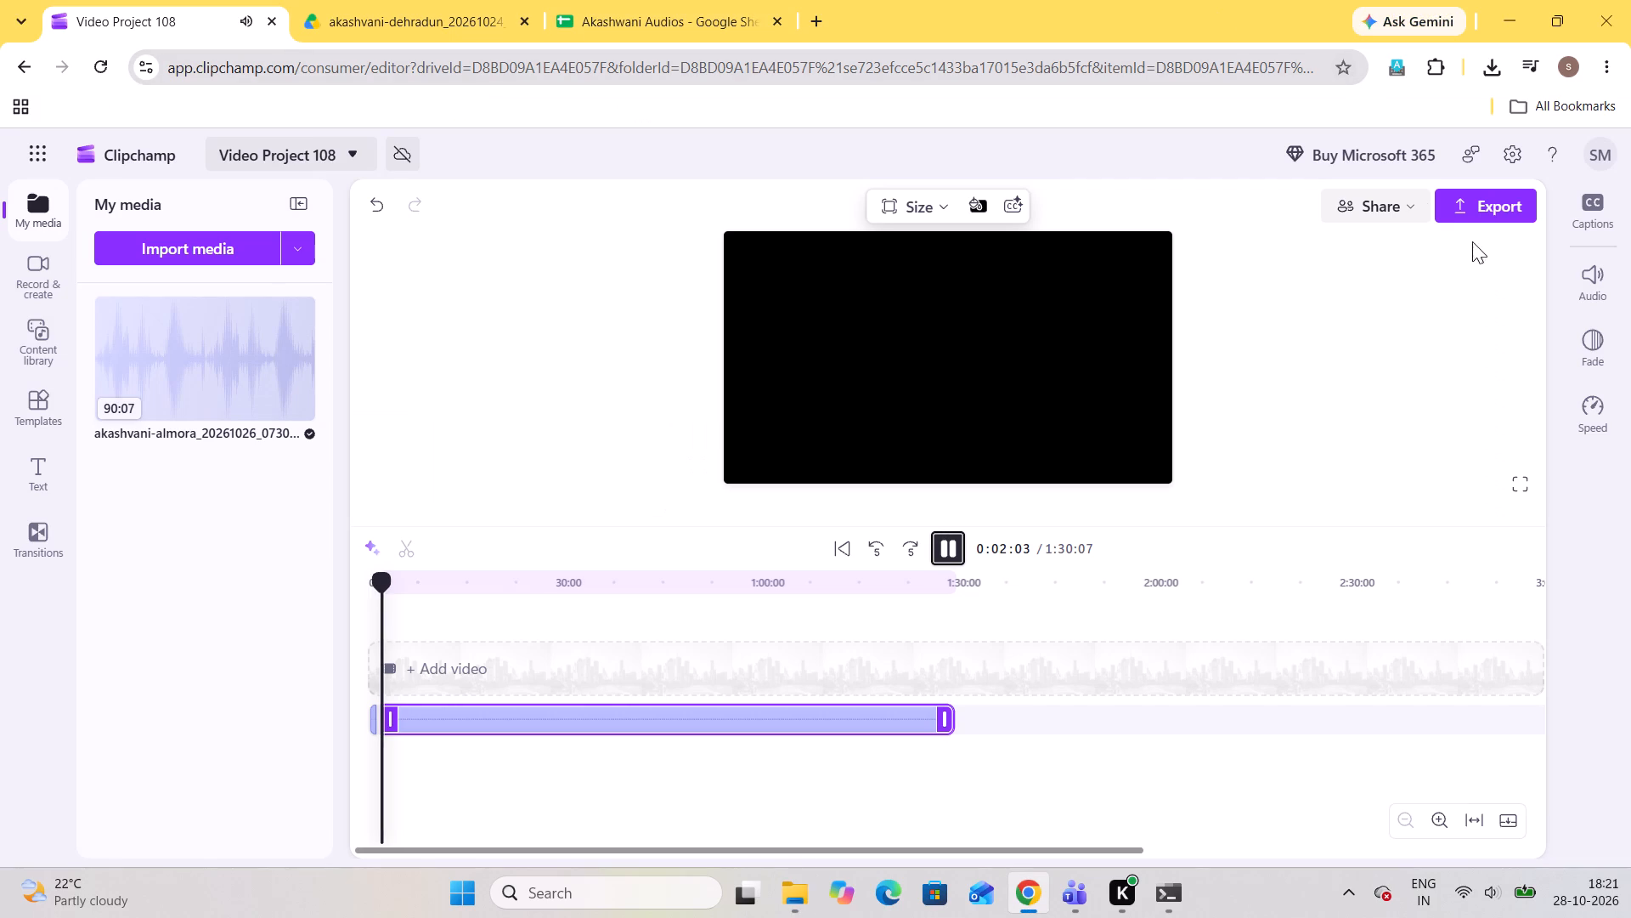
Add the song title bhali lage che tu para dana to the export file name and leave the export dialog without exporting.
left_click(1476, 206)
left_click(1022, 490)
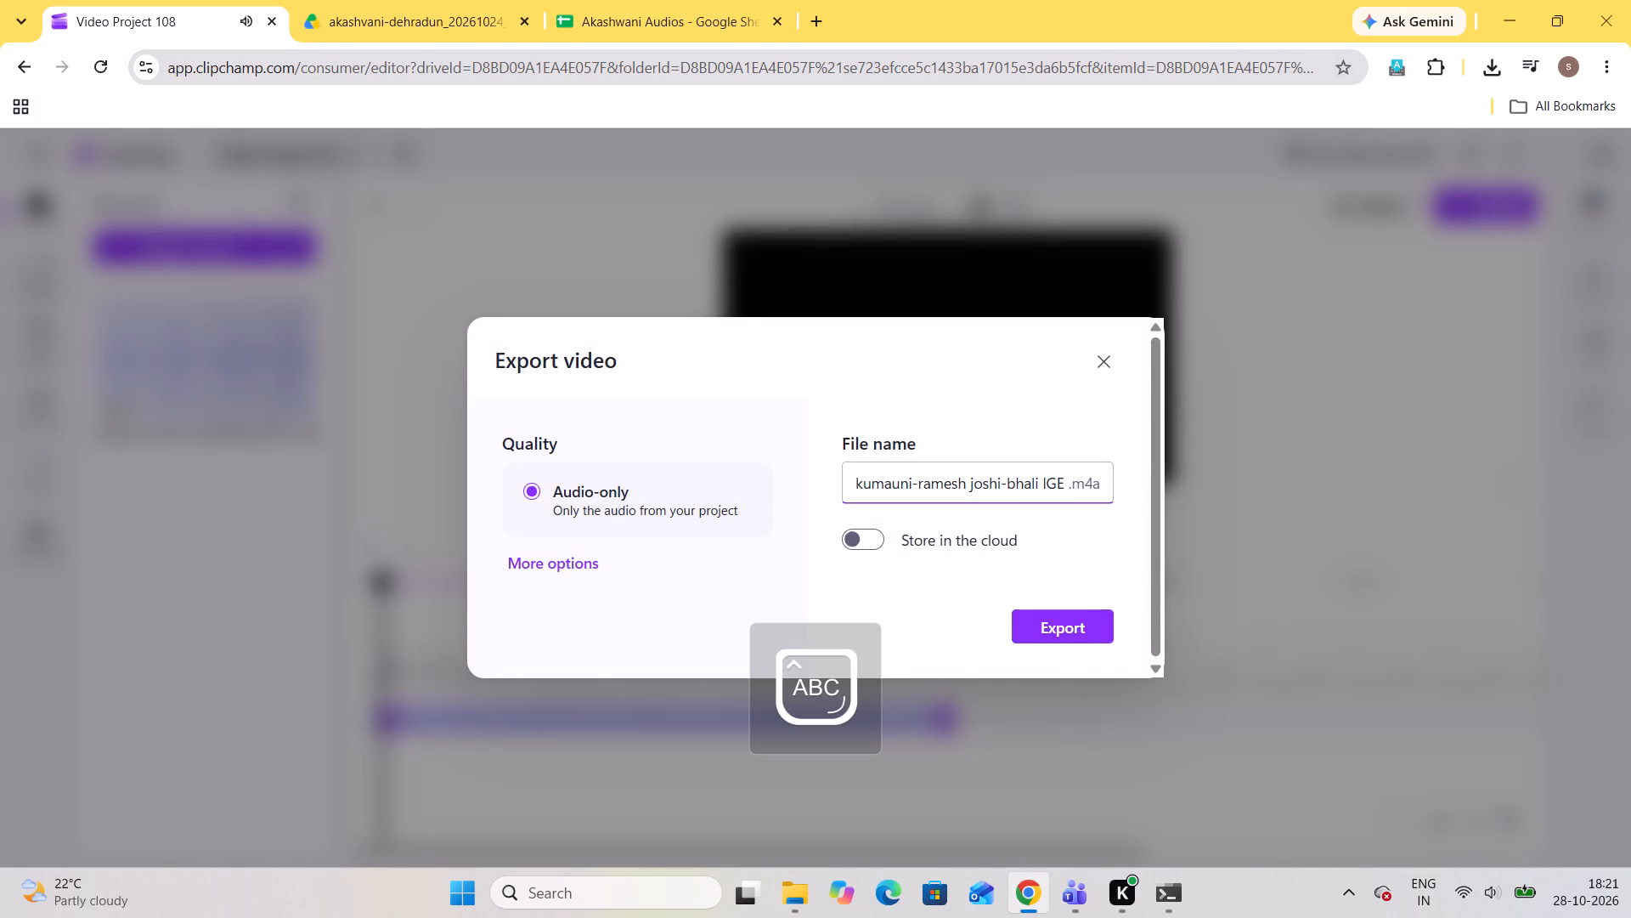
key("BackSpace")
key("BackSpace")
type("age che tu para dana")
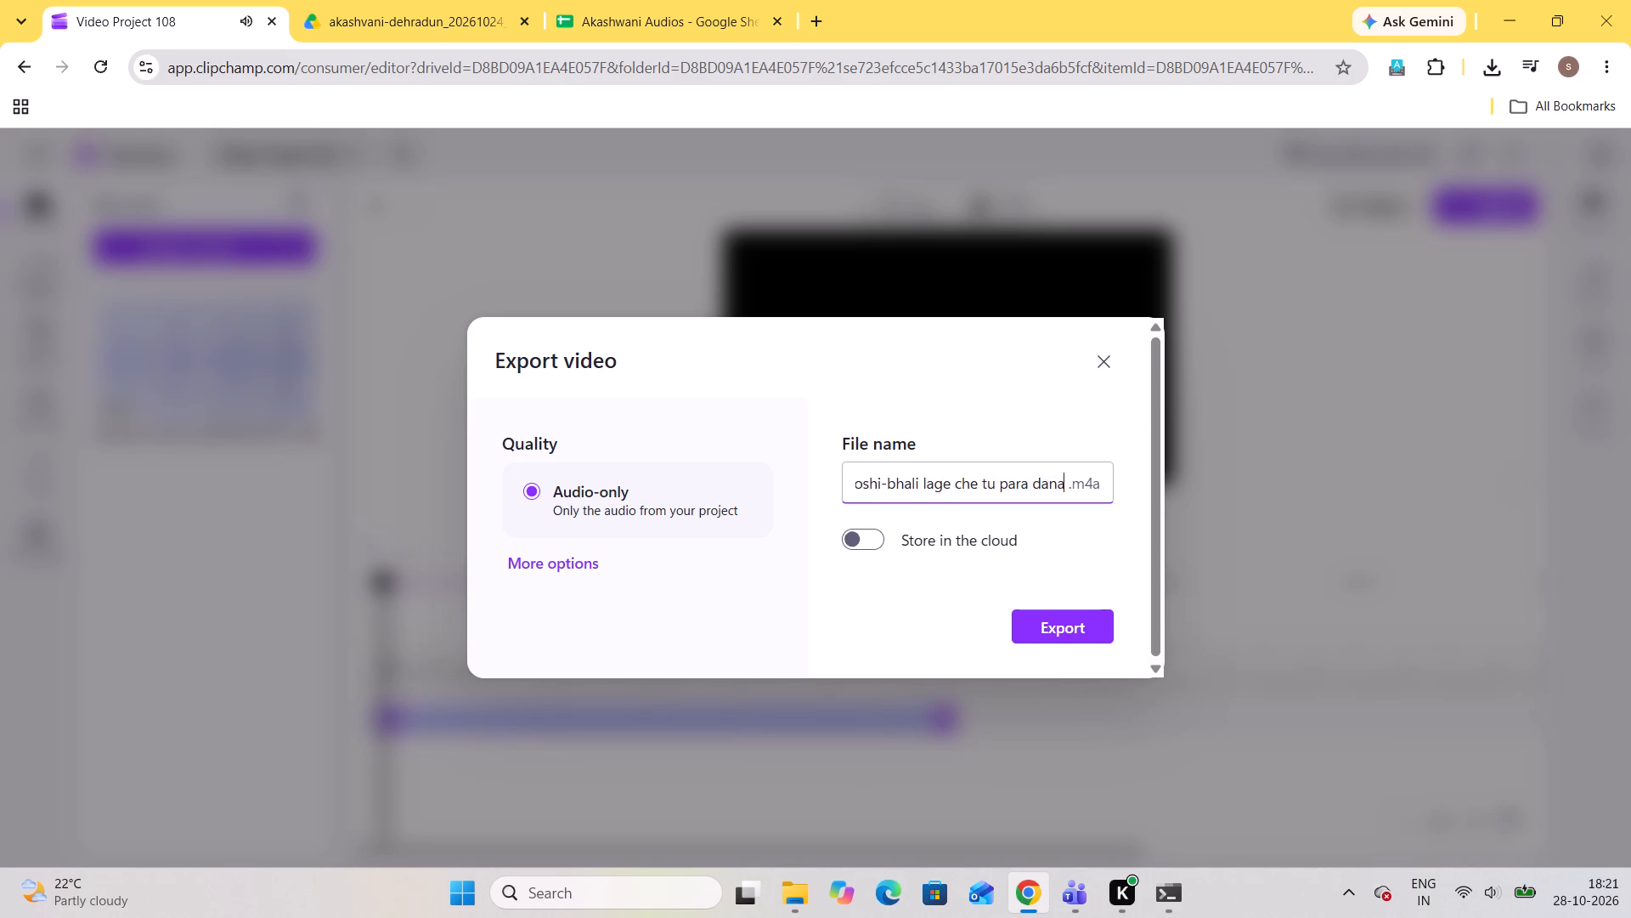
left_click(960, 276)
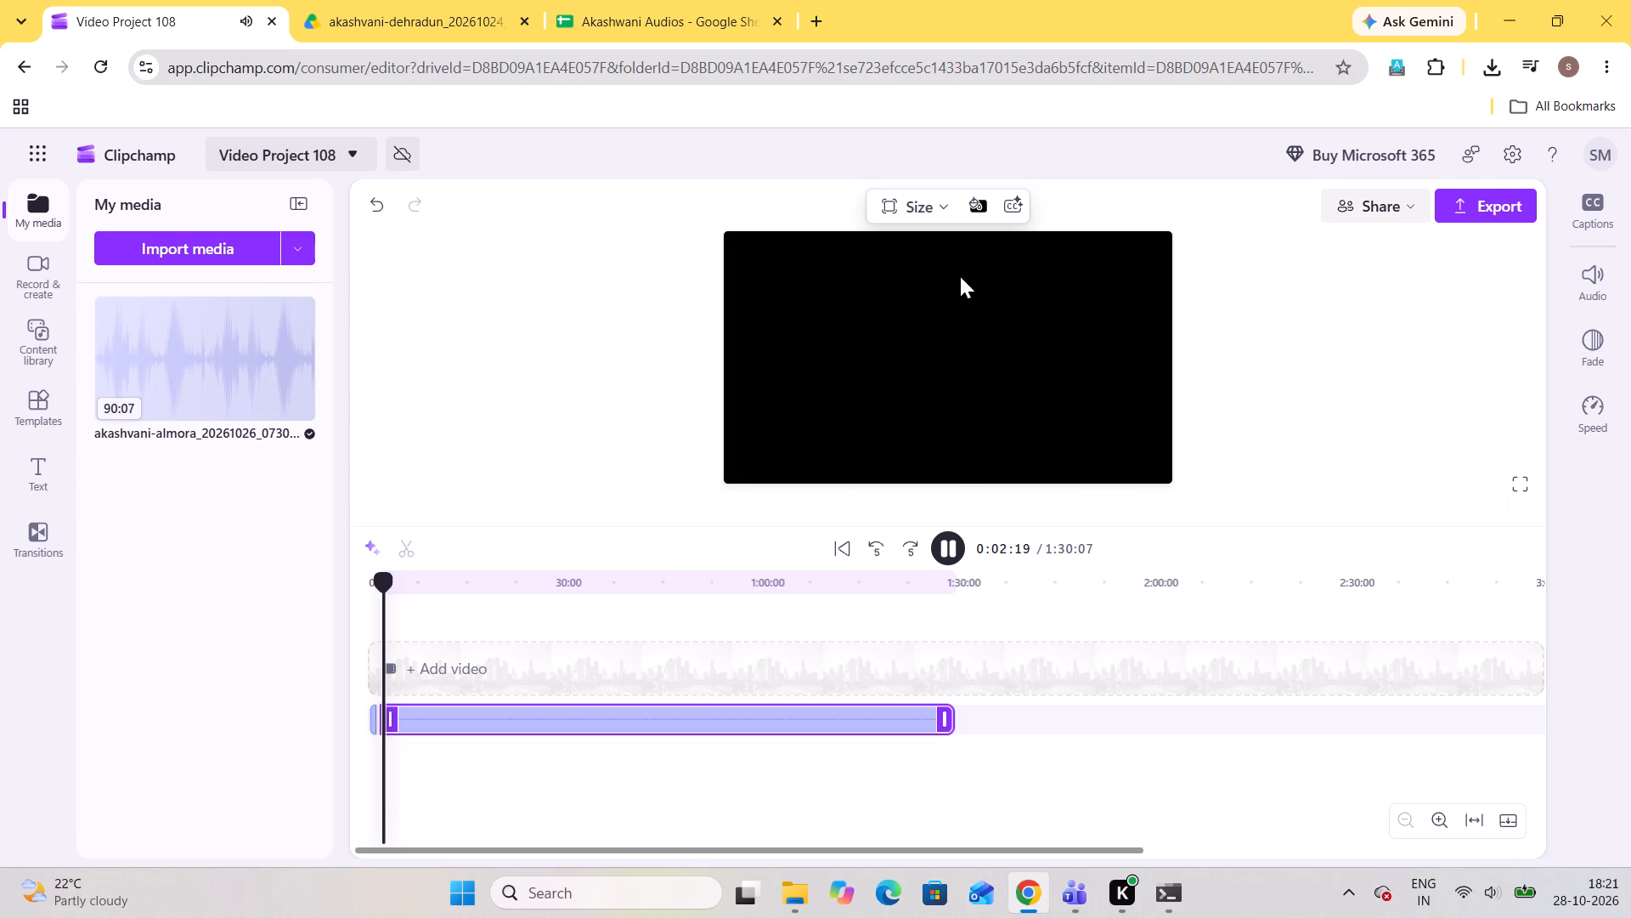
Jump the recording's playback ahead to about the four-minute mark.
left_click(394, 577)
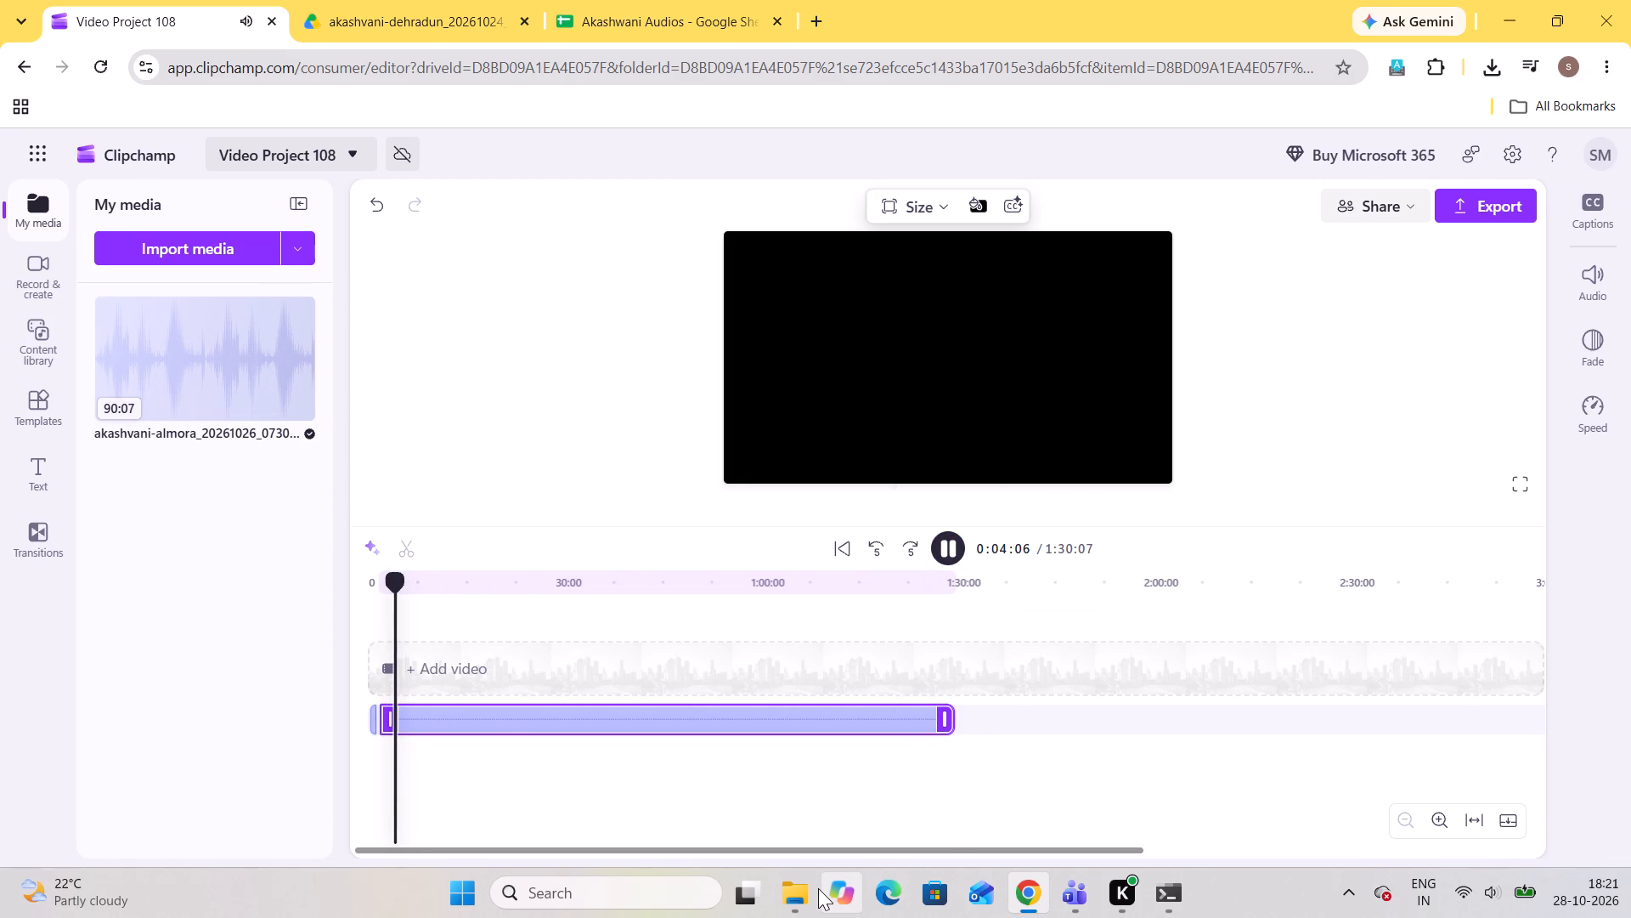
Switch to File Explorer and copy the name of the akashvani-almora_20261026_073000 recording from the Downloads folder.
left_click_drag(818, 888, 804, 891)
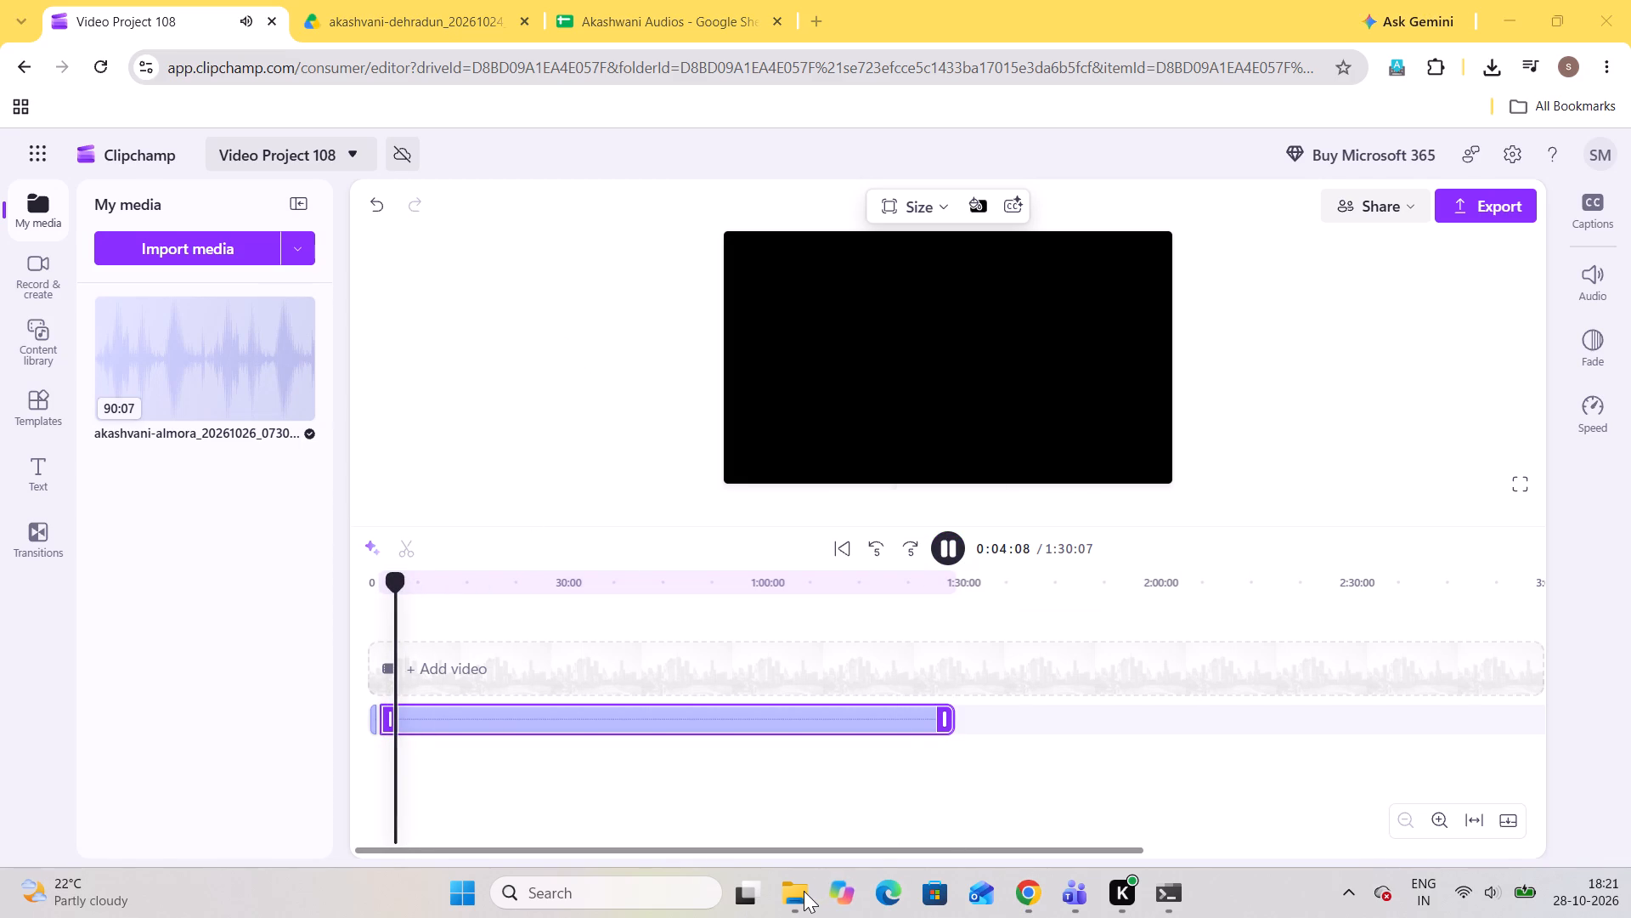
left_click(804, 891)
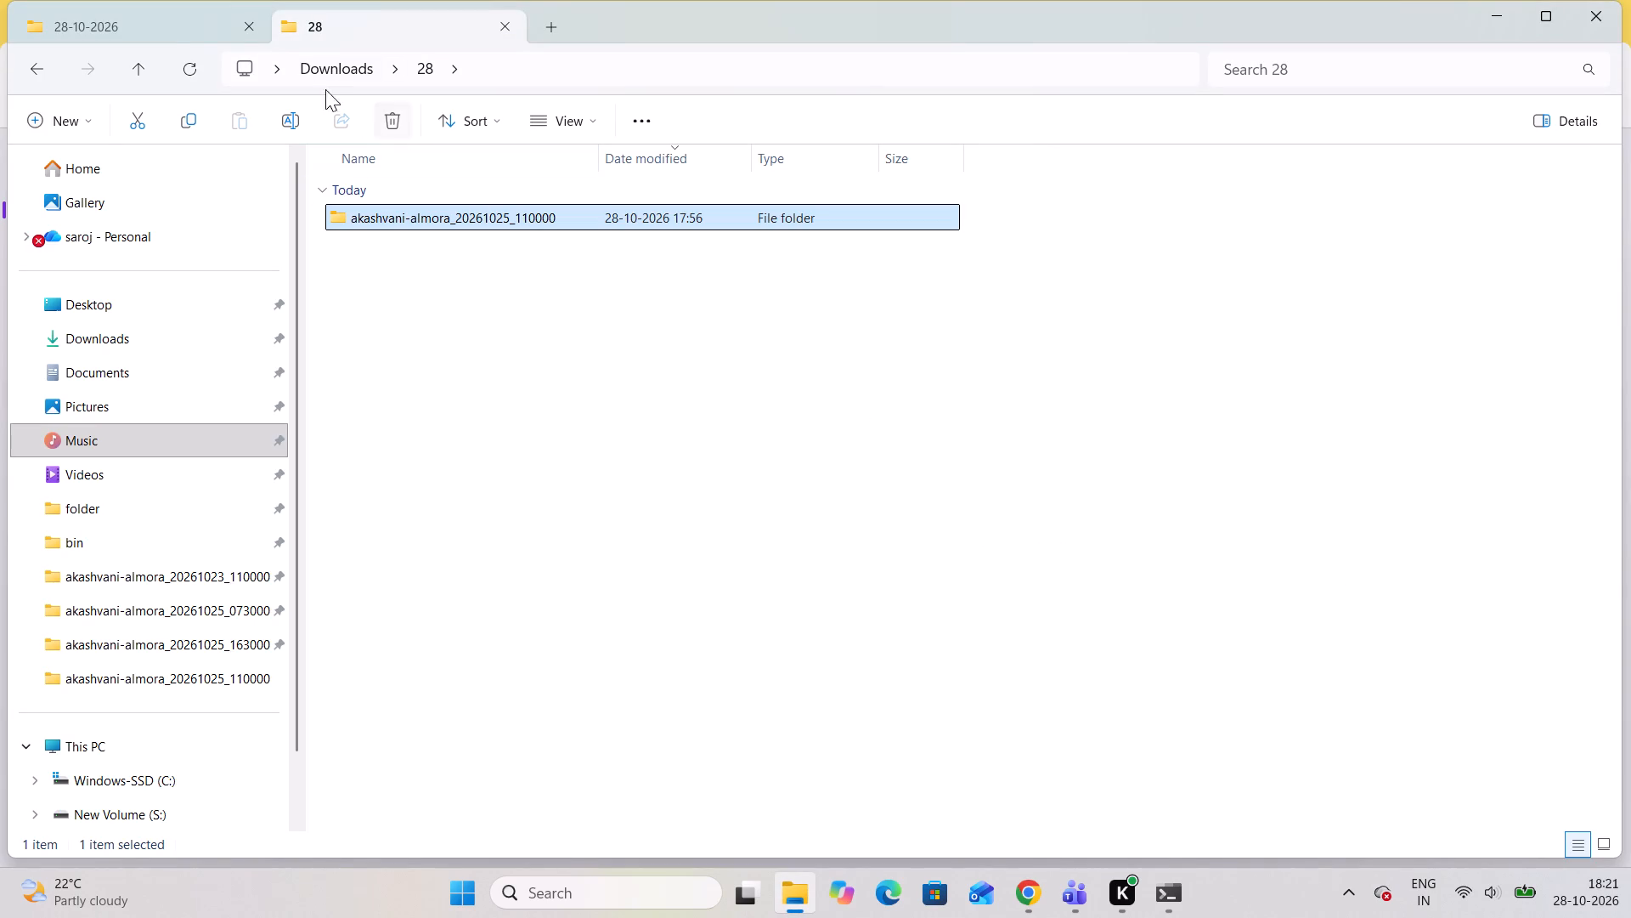
left_click(164, 22)
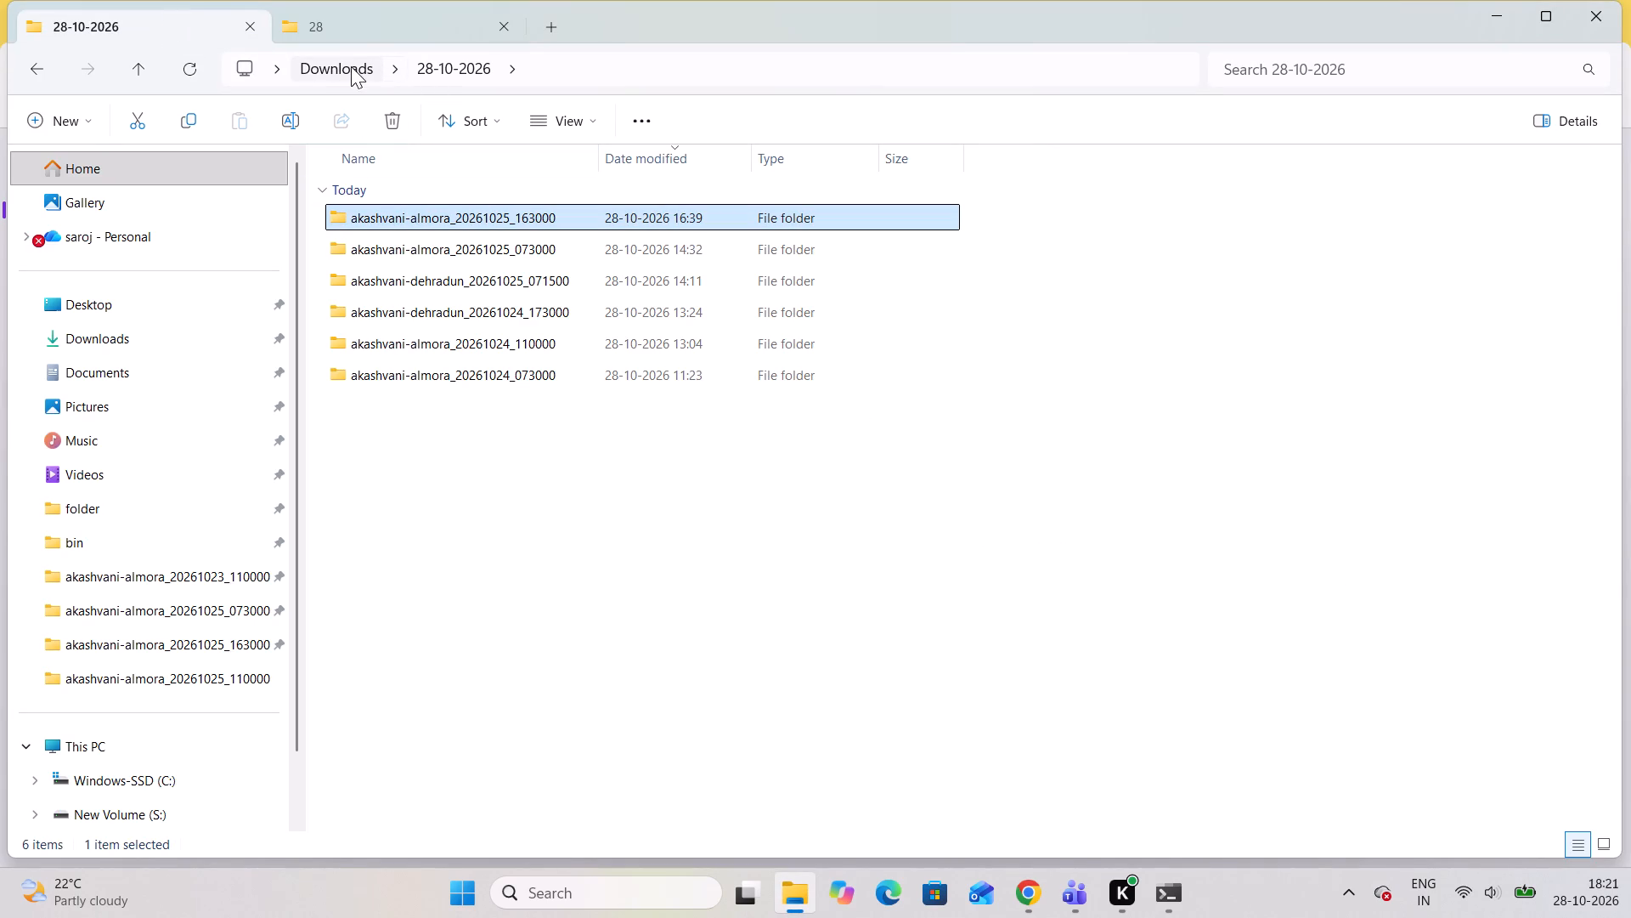
left_click(349, 66)
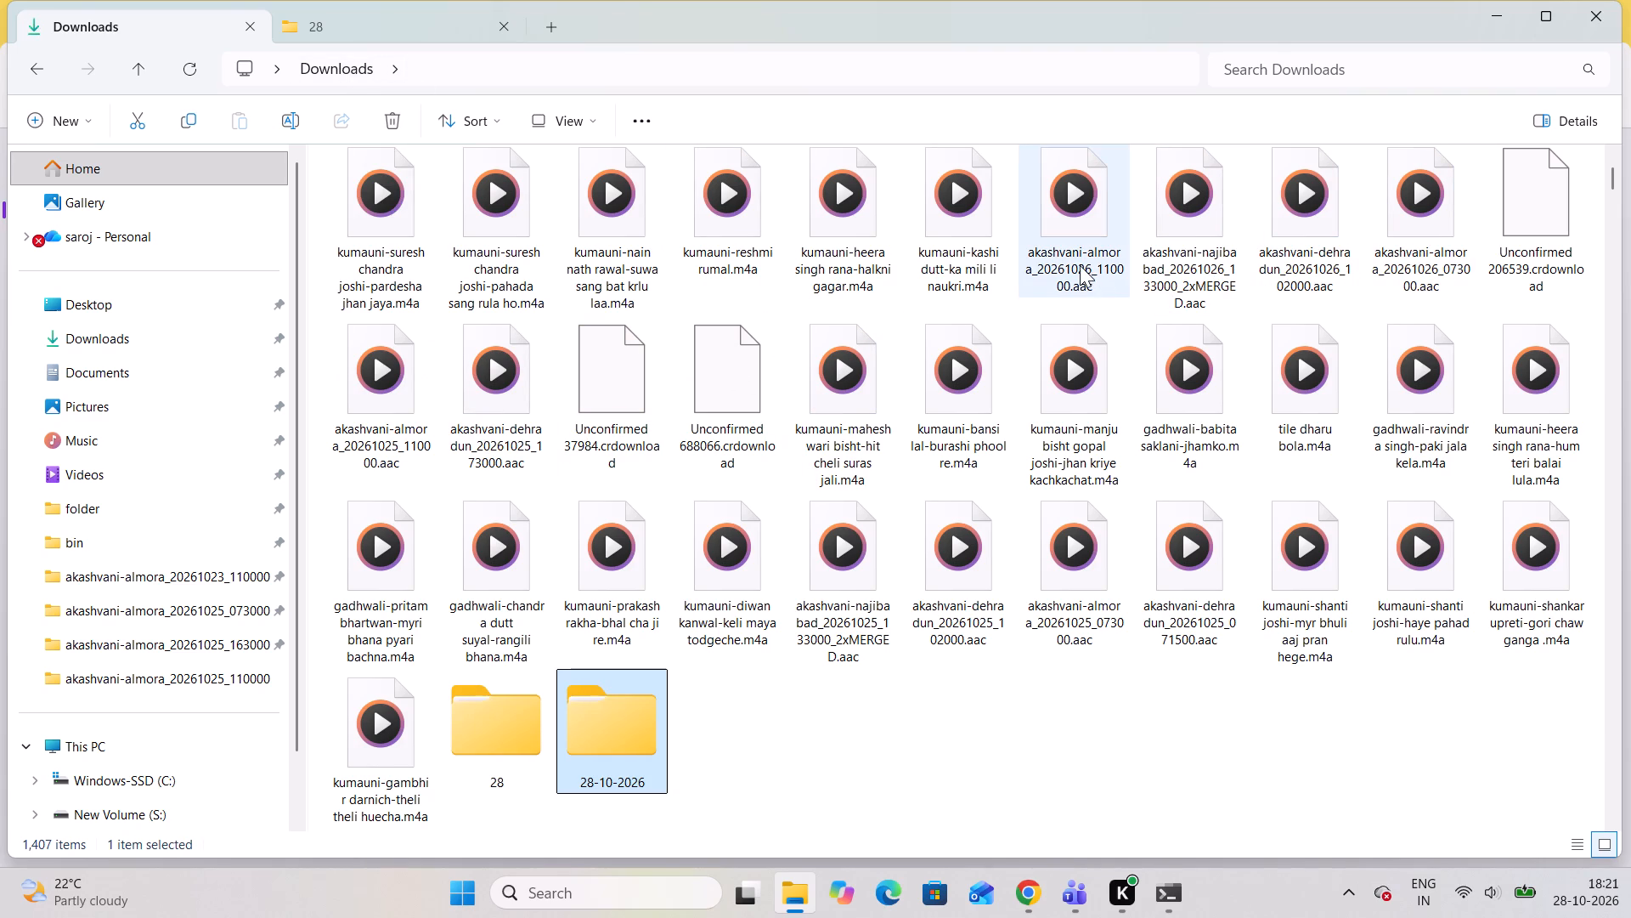
left_click(1402, 274)
left_click(1402, 274)
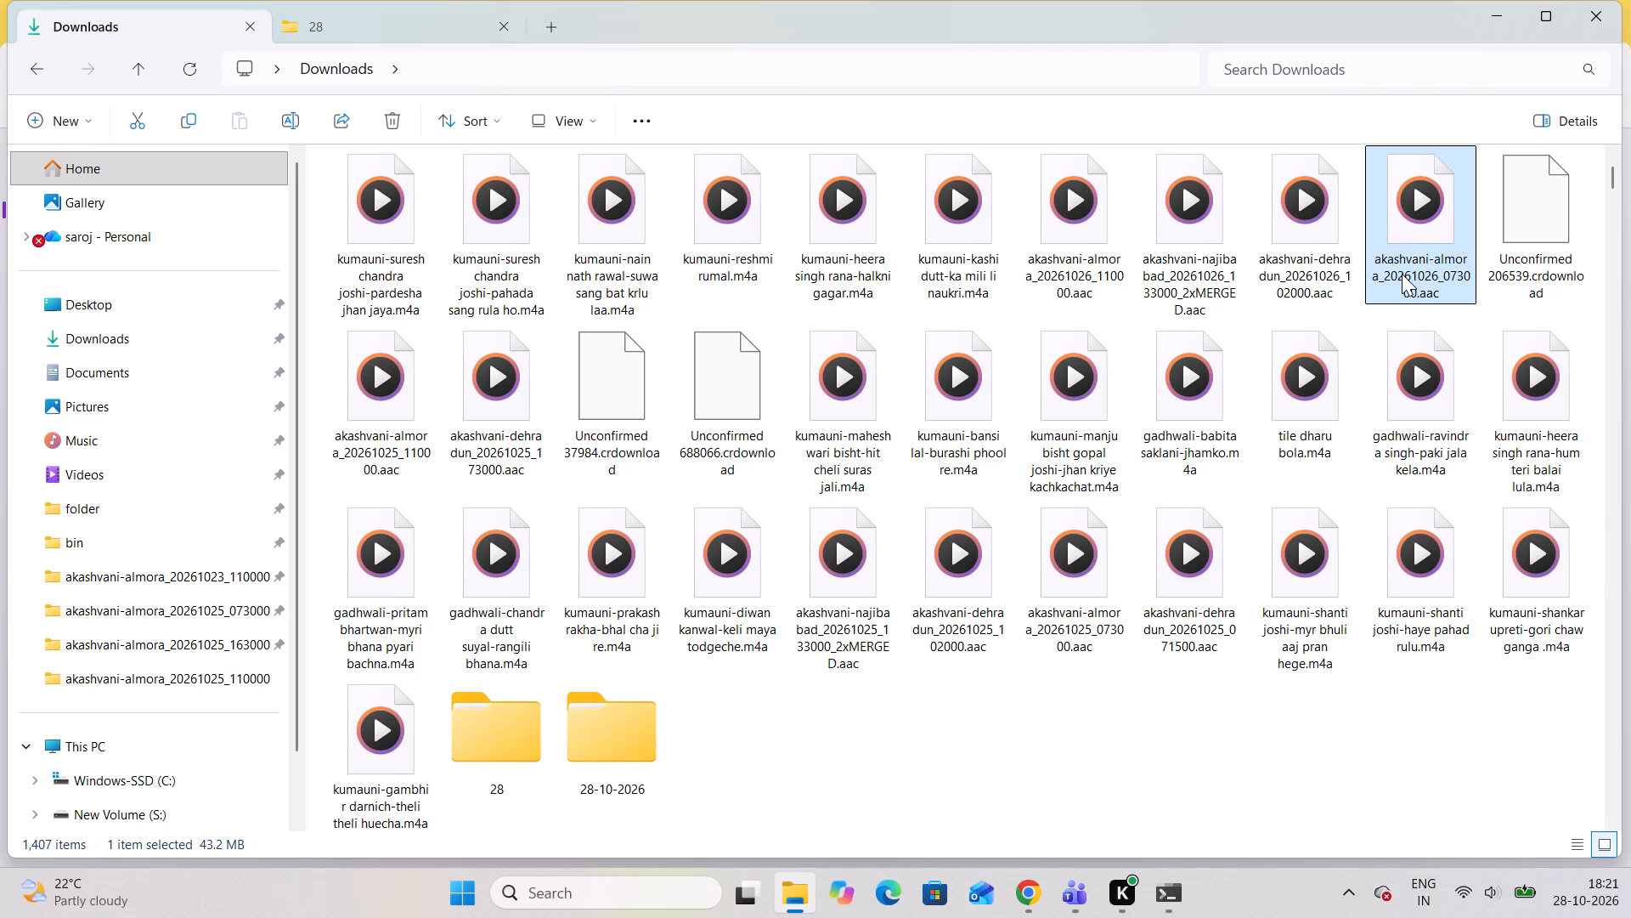
key("ctrl+c")
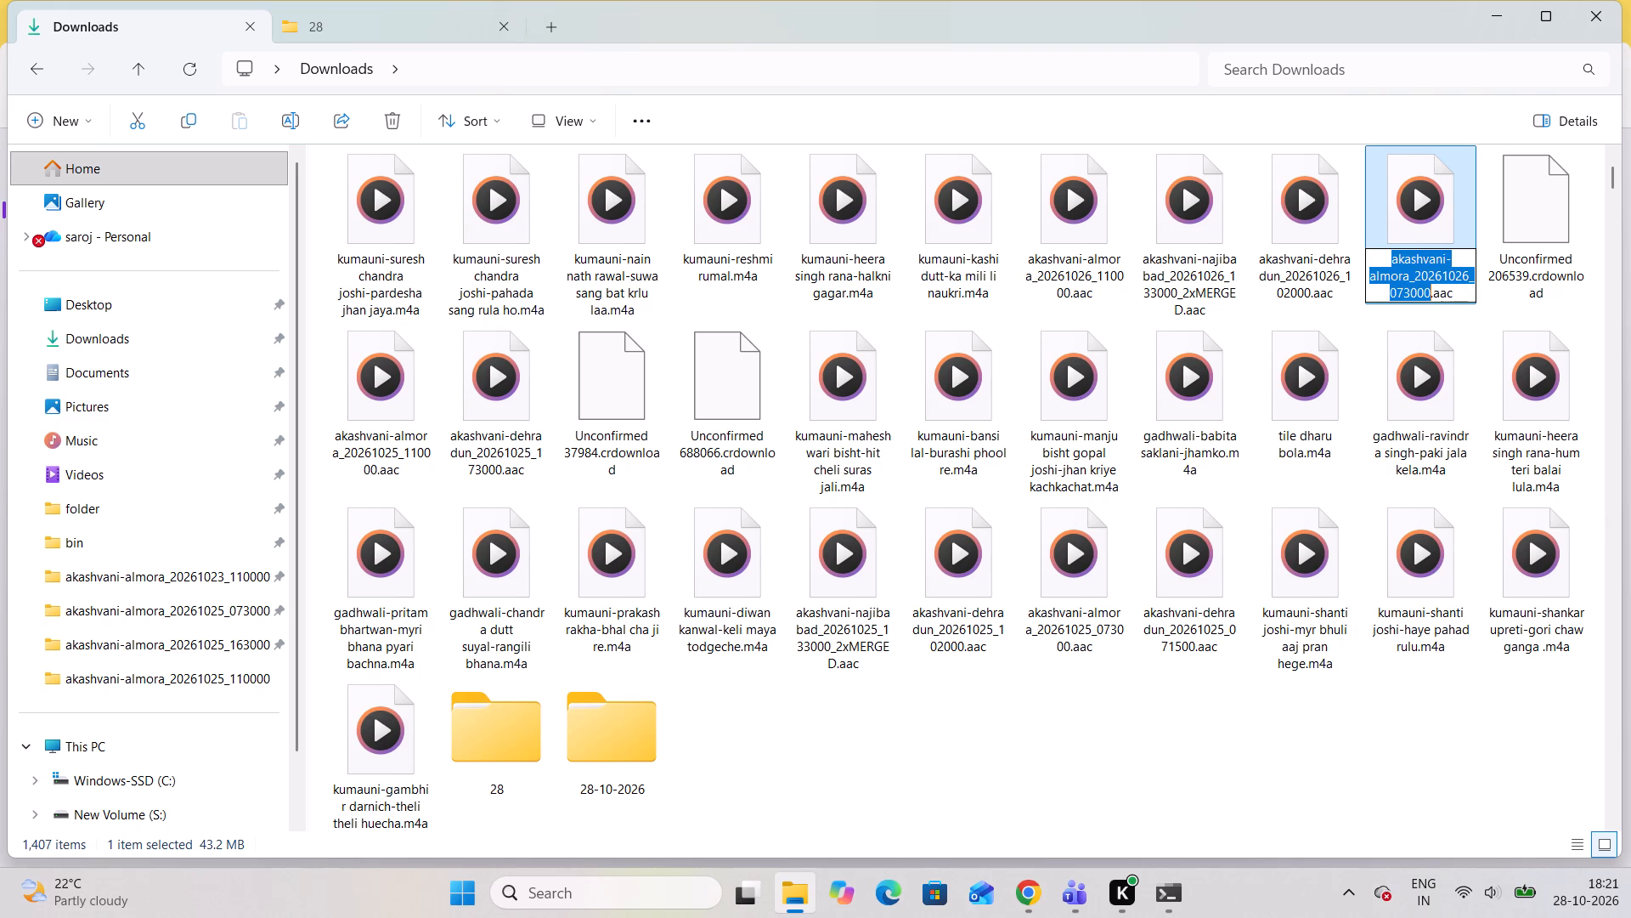
Create a folder named akashvani-almora_20261026_073000 inside Downloads > 28, and return to Clipchamp.
double_click(511, 731)
double_click(492, 702)
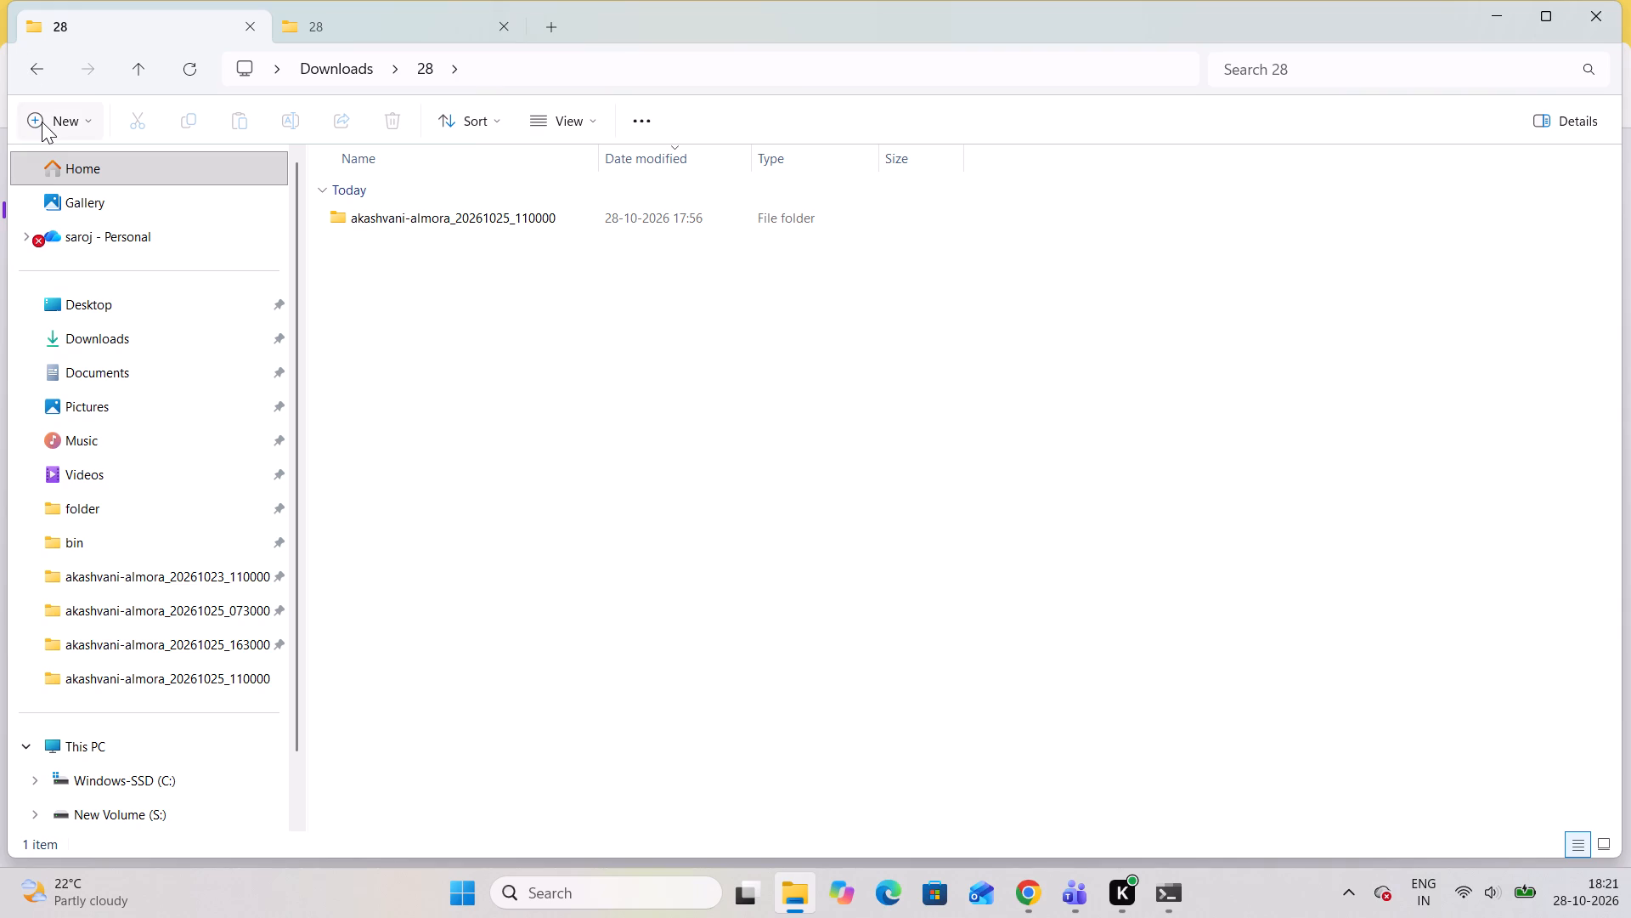
left_click(42, 122)
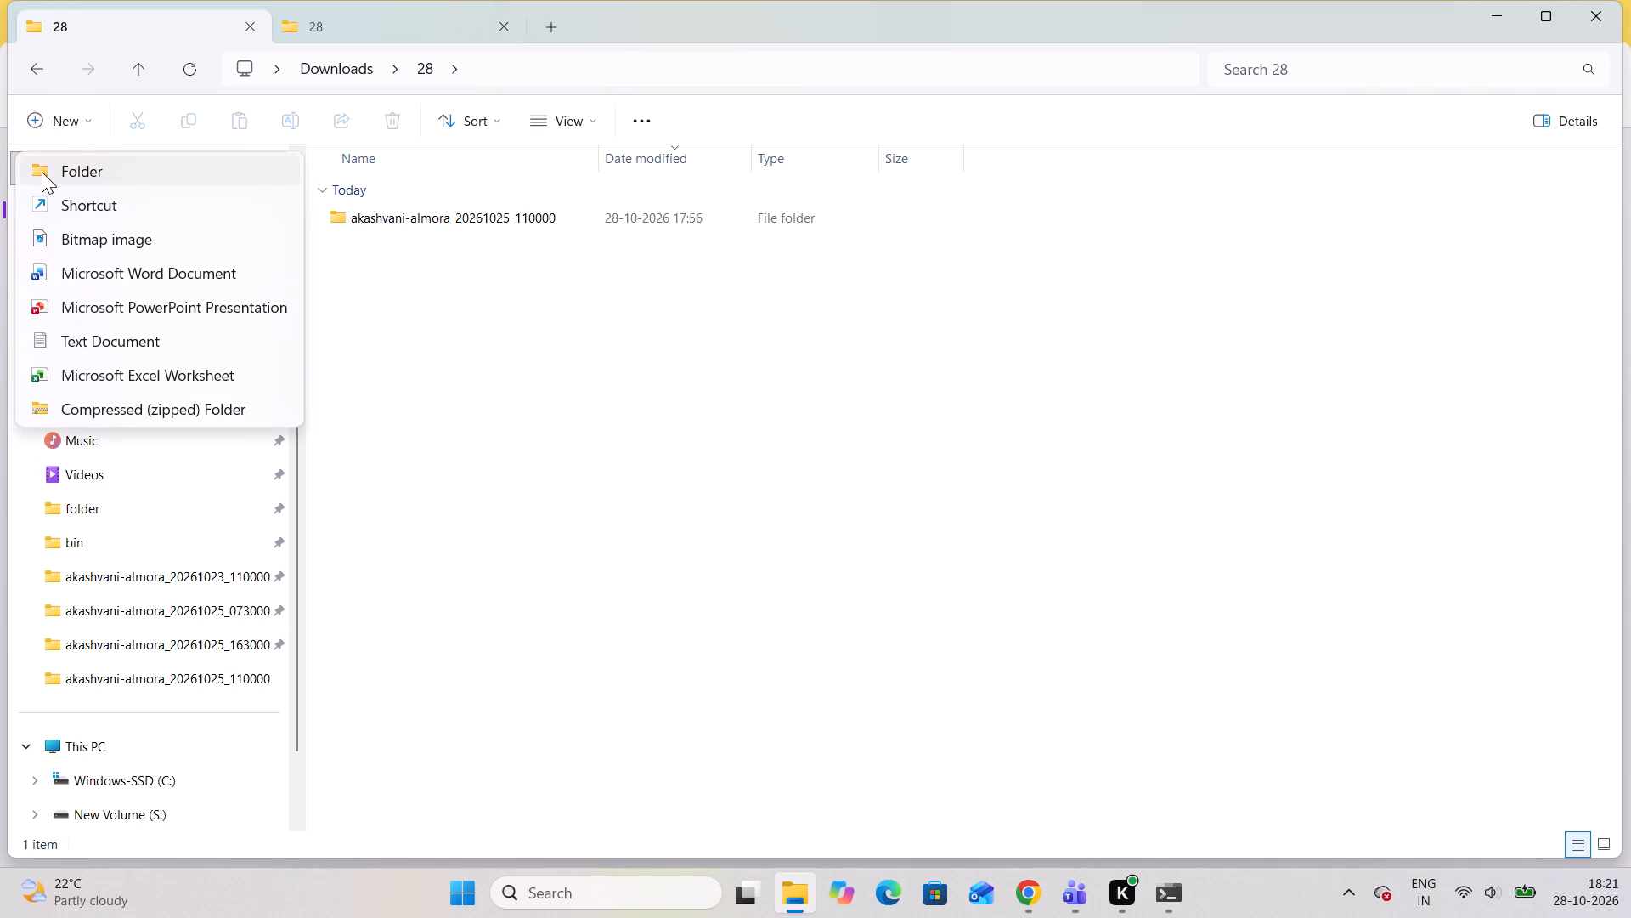
left_click(42, 172)
key("ctrl+v")
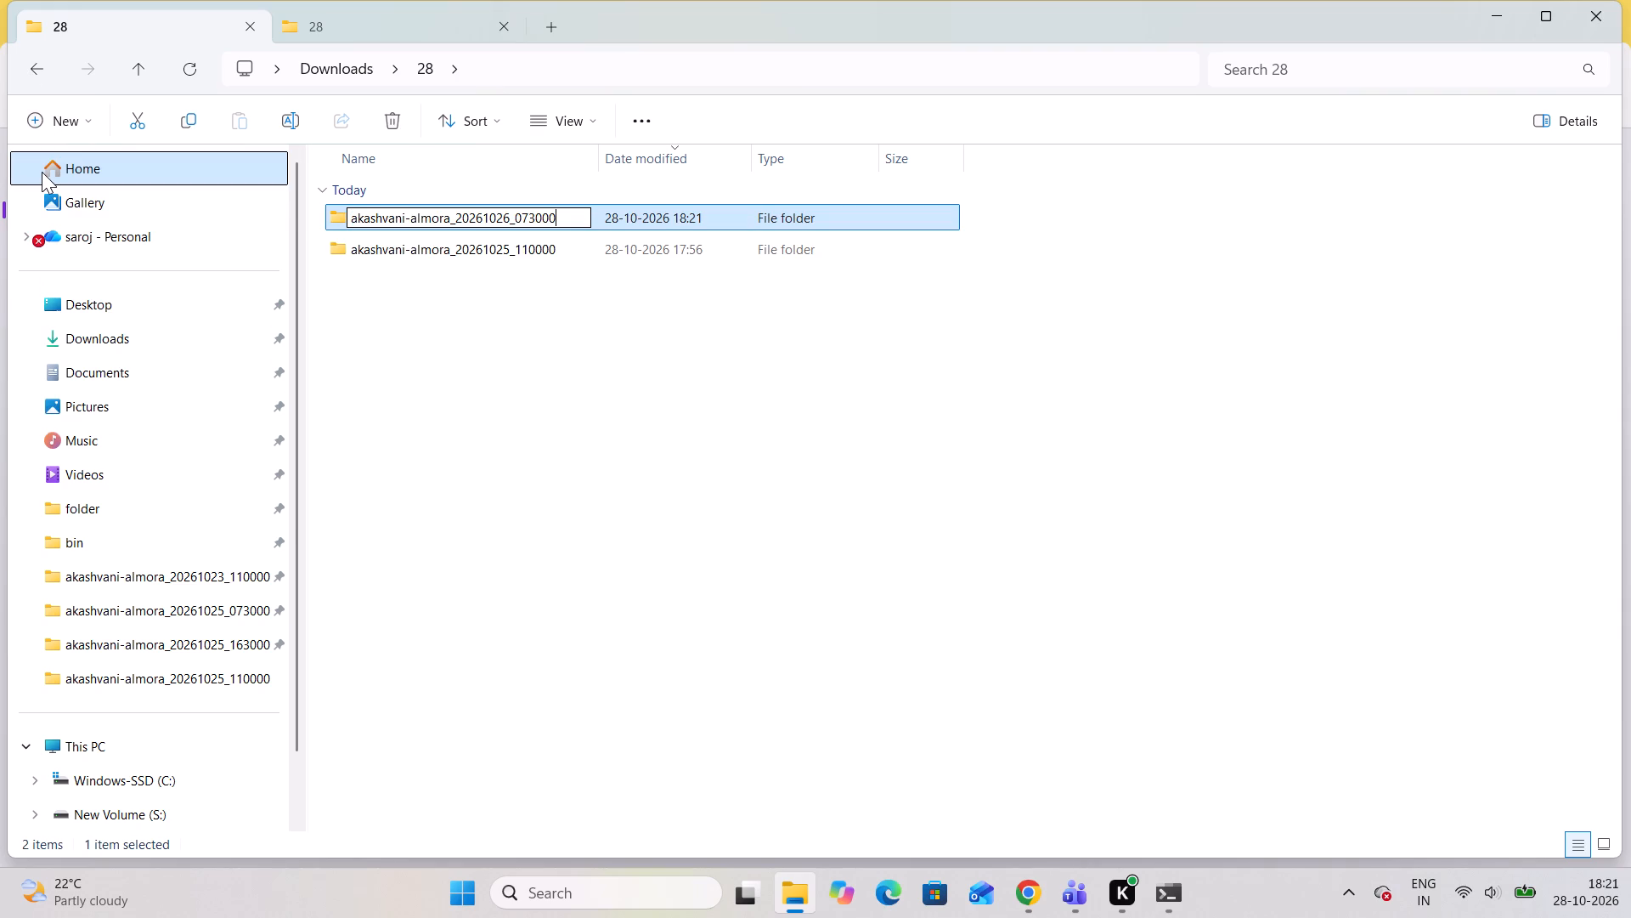
key("Return")
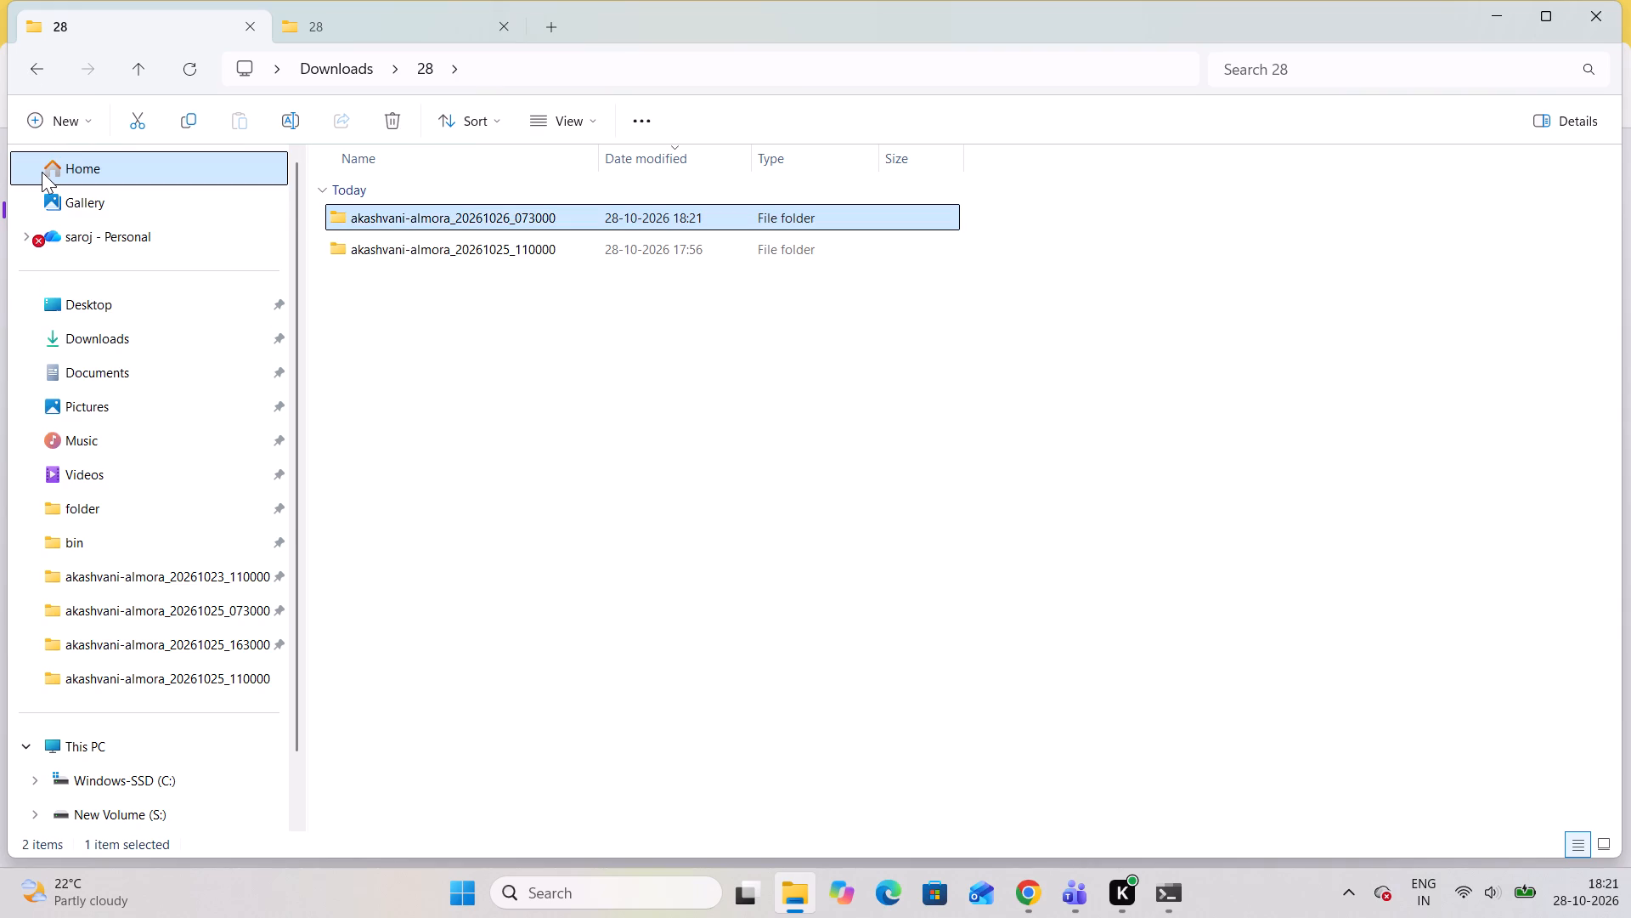
left_click(907, 201)
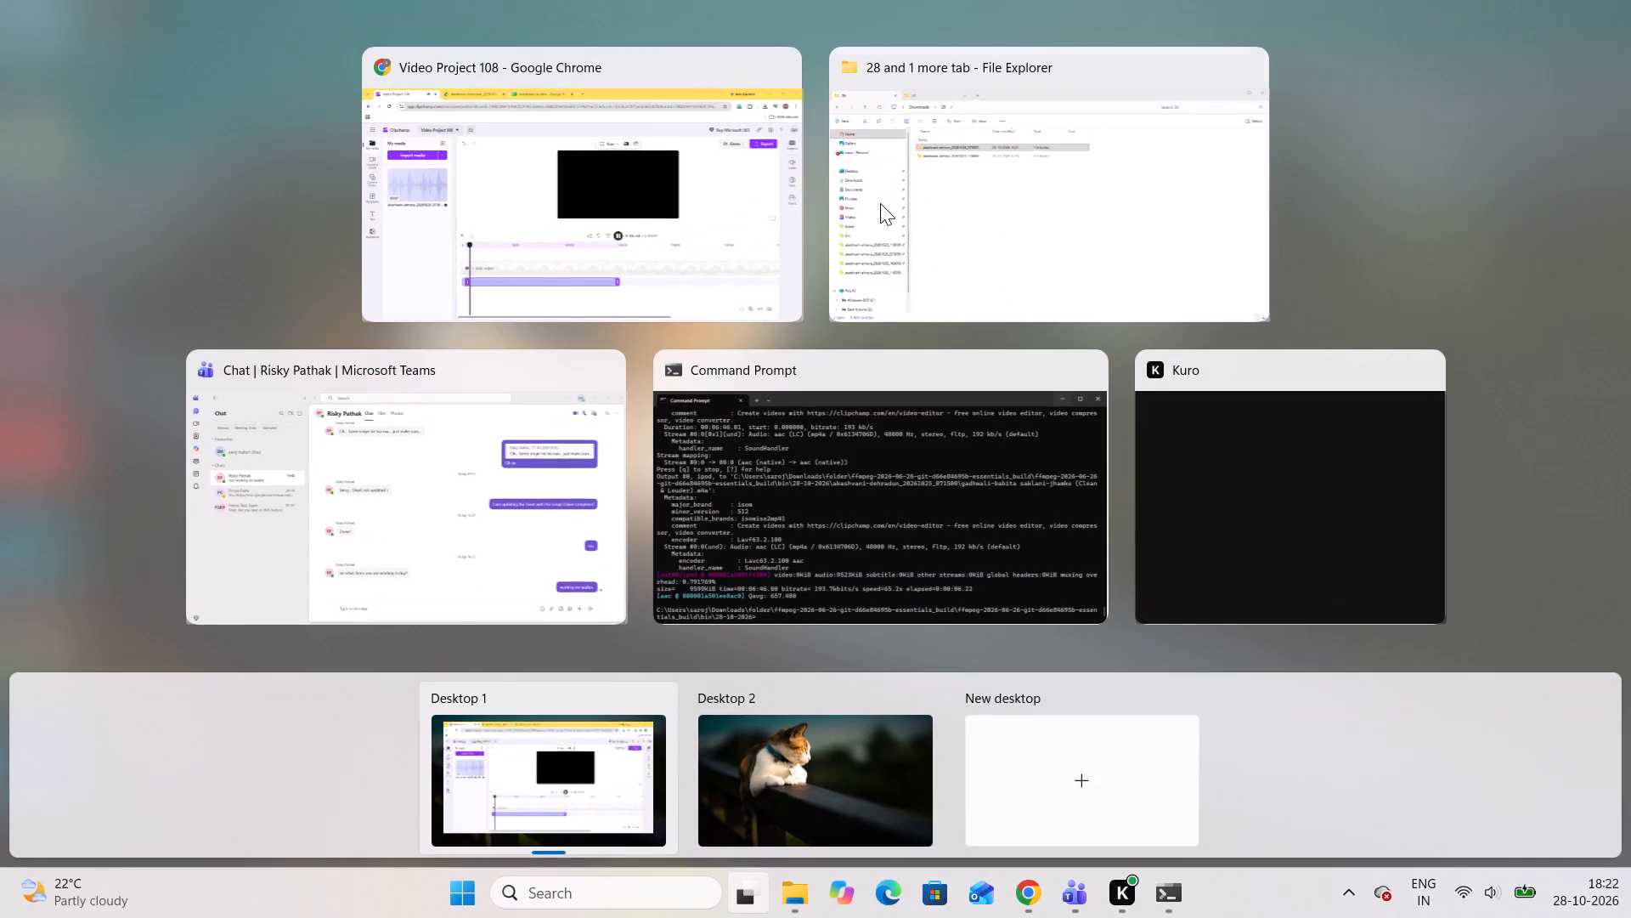
left_click(661, 257)
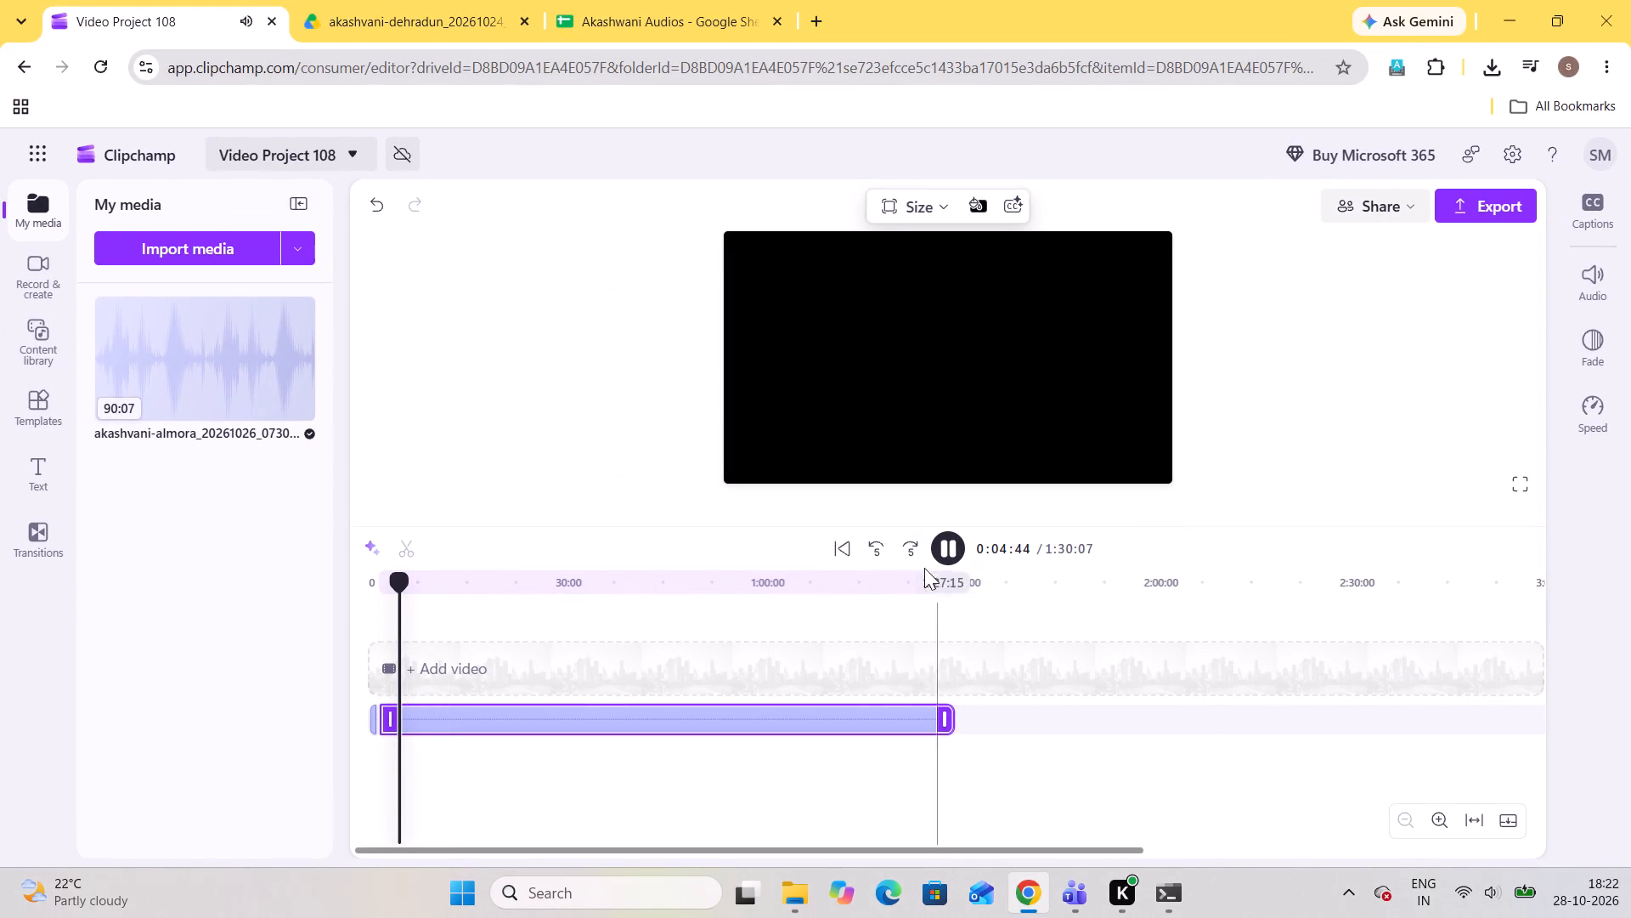
Advance playback to the end of the song, split the audio track at 0:07:41, and resume playback.
triple_click(909, 552)
triple_click(909, 552)
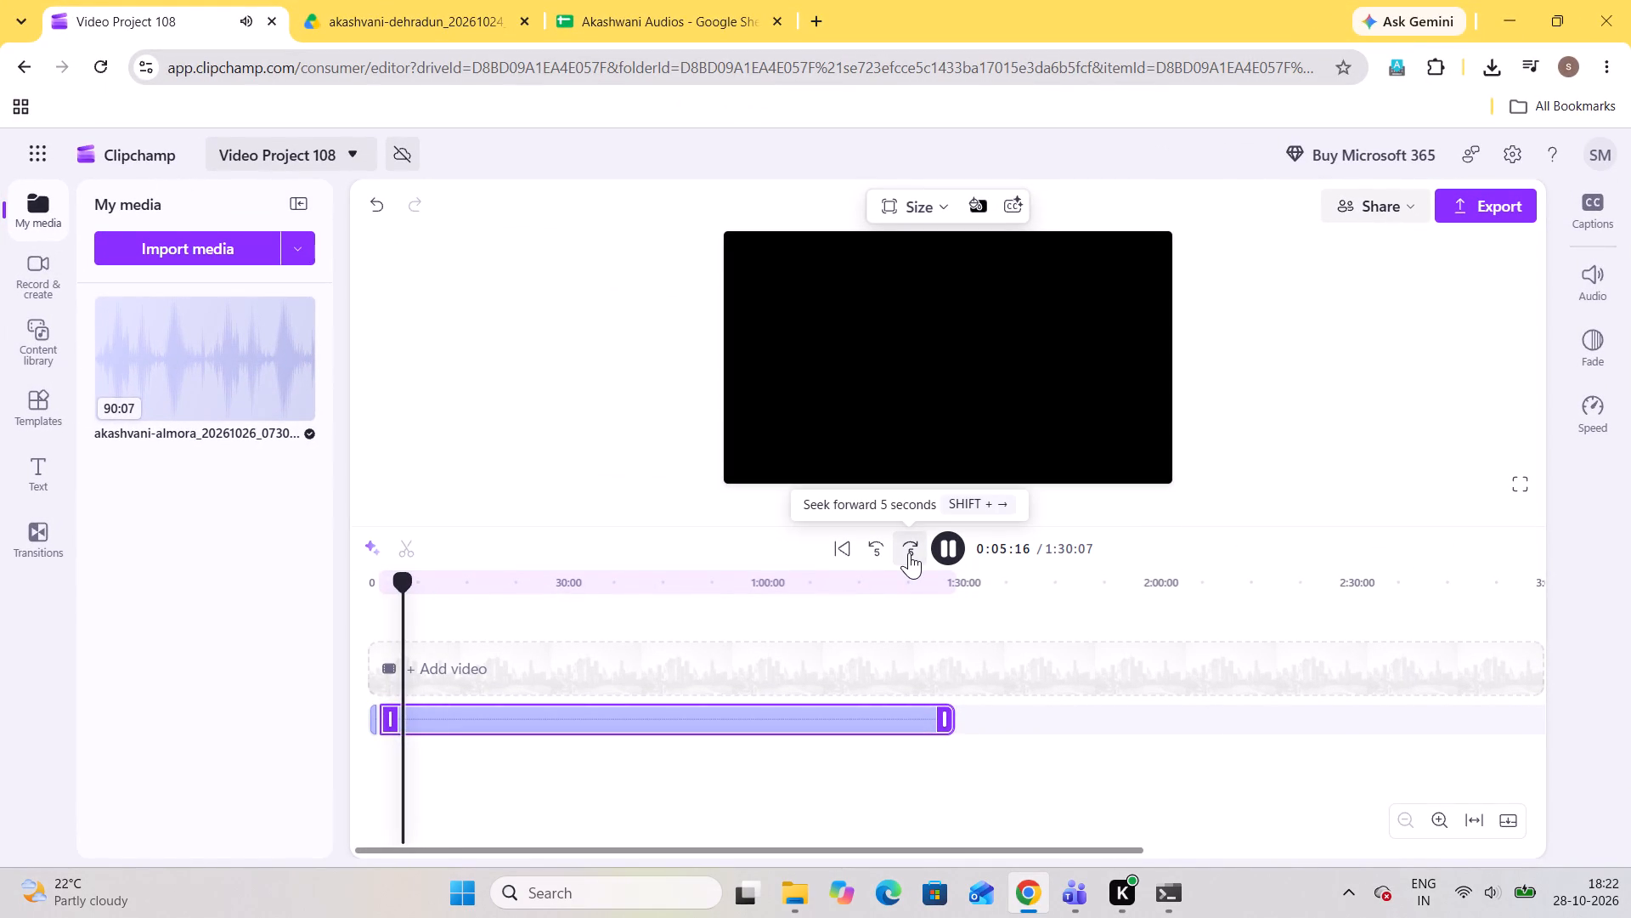
triple_click(909, 552)
double_click(909, 552)
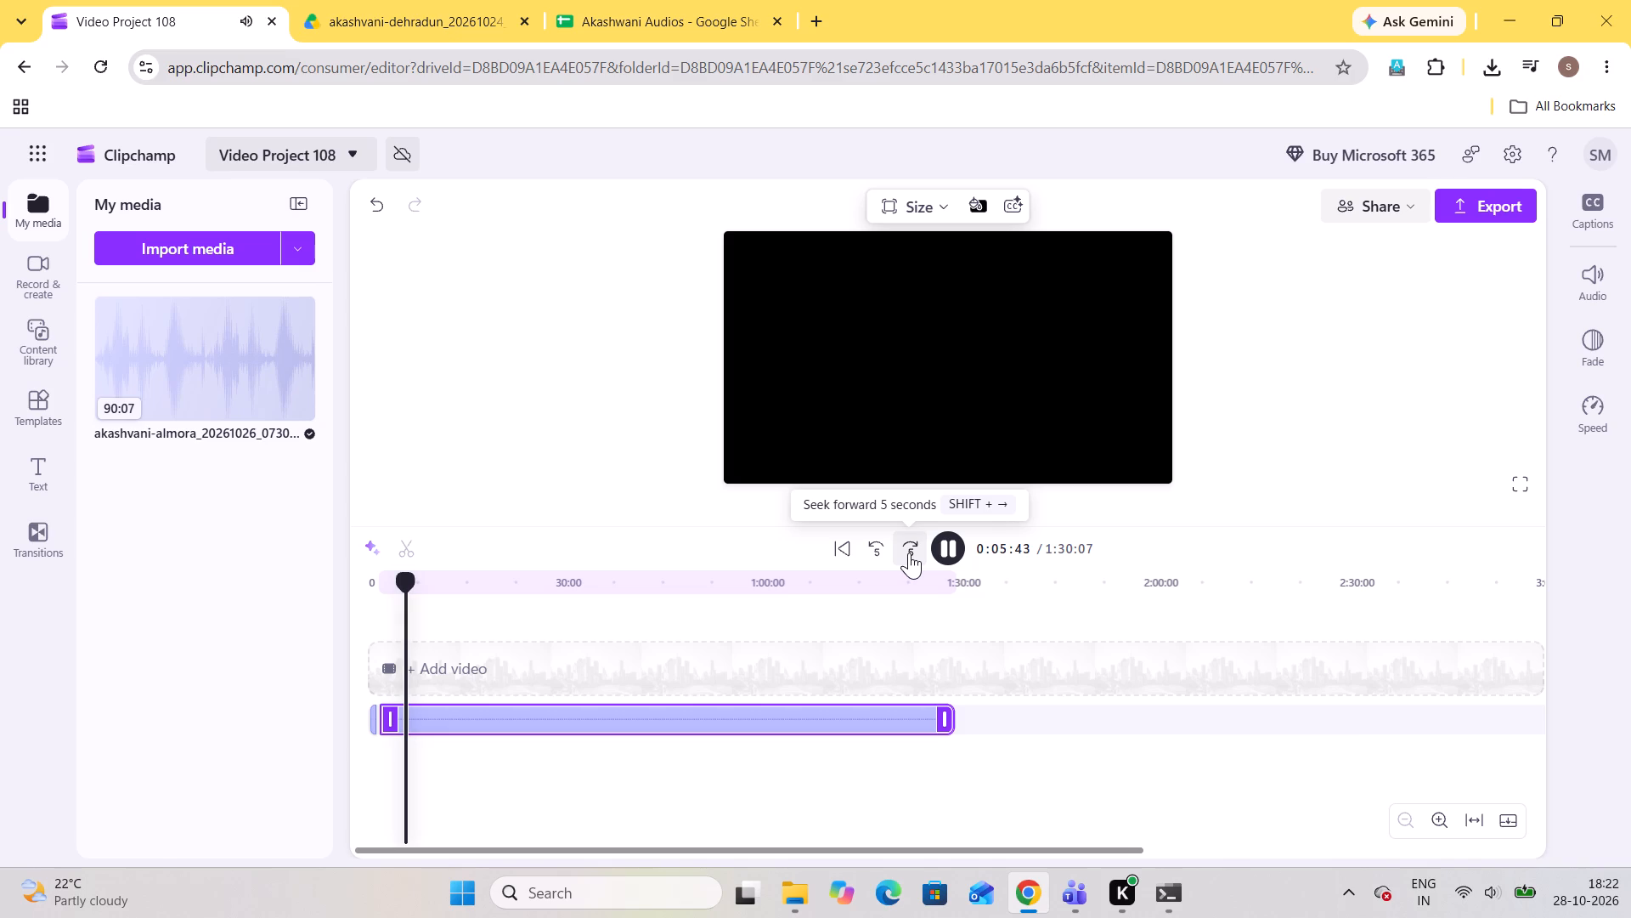
triple_click(909, 552)
left_click(909, 552)
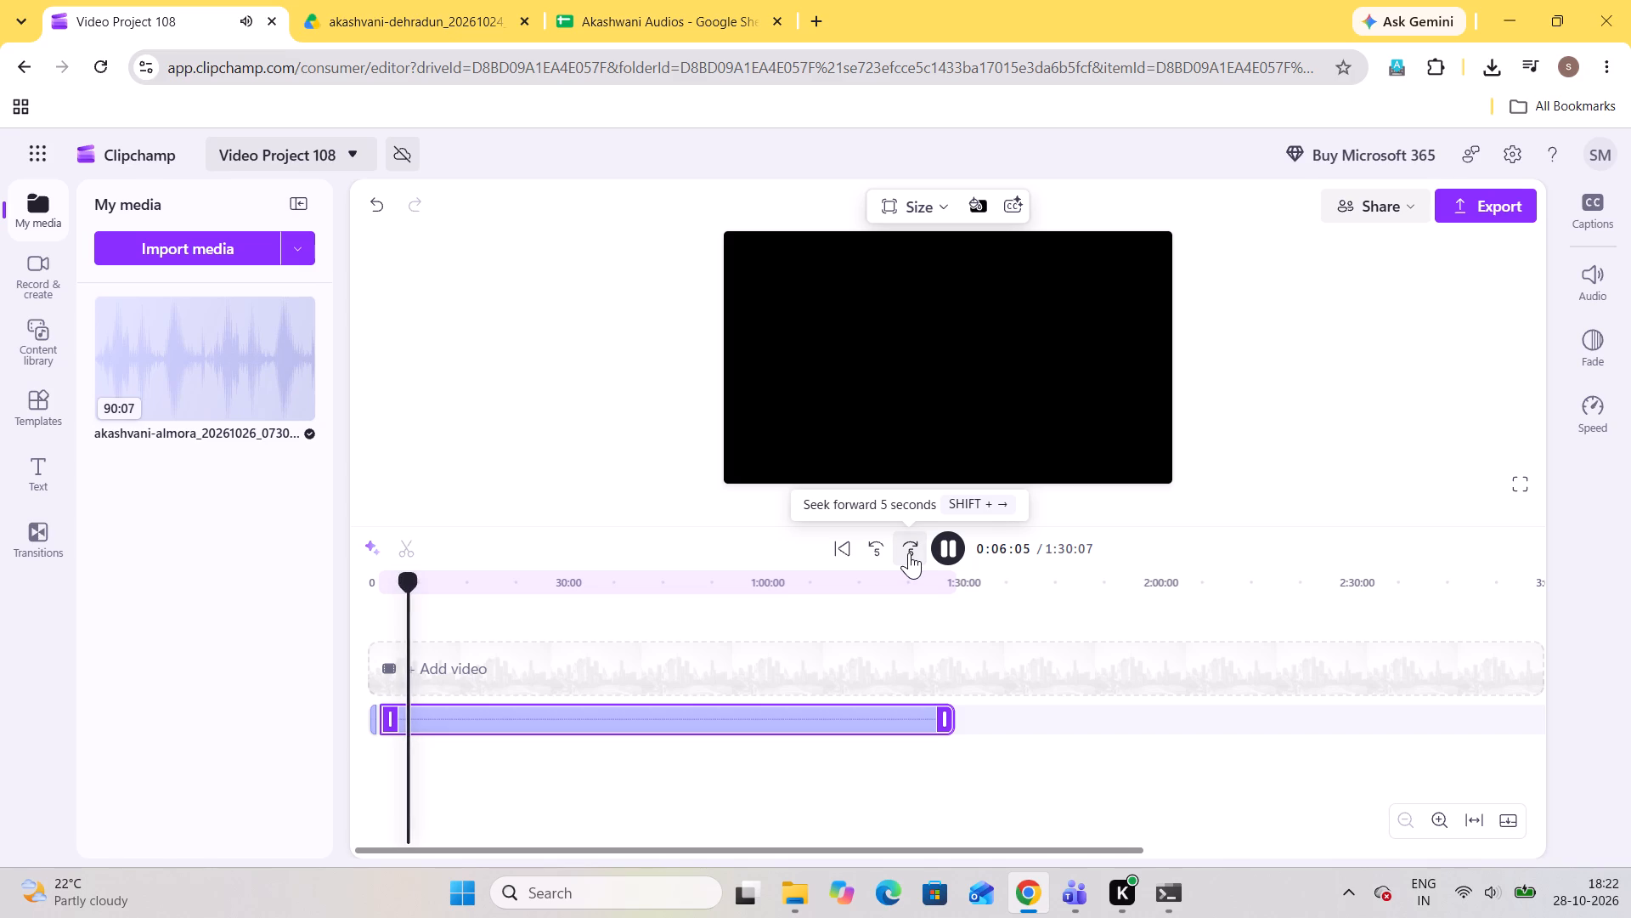
triple_click(909, 552)
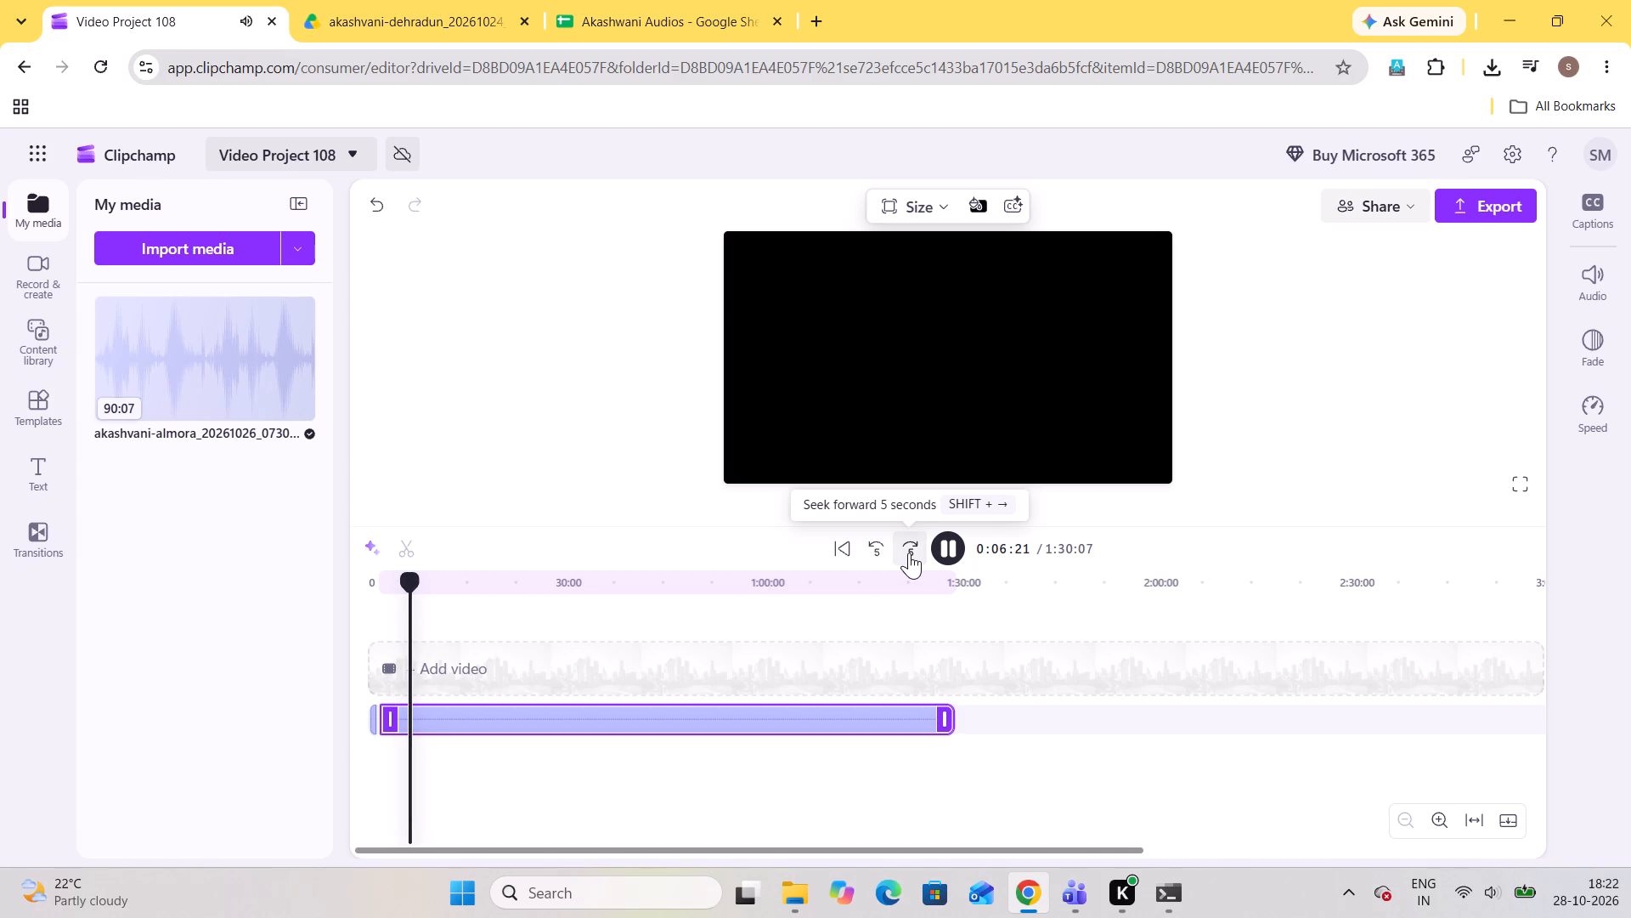
triple_click(909, 552)
left_click(909, 552)
triple_click(909, 552)
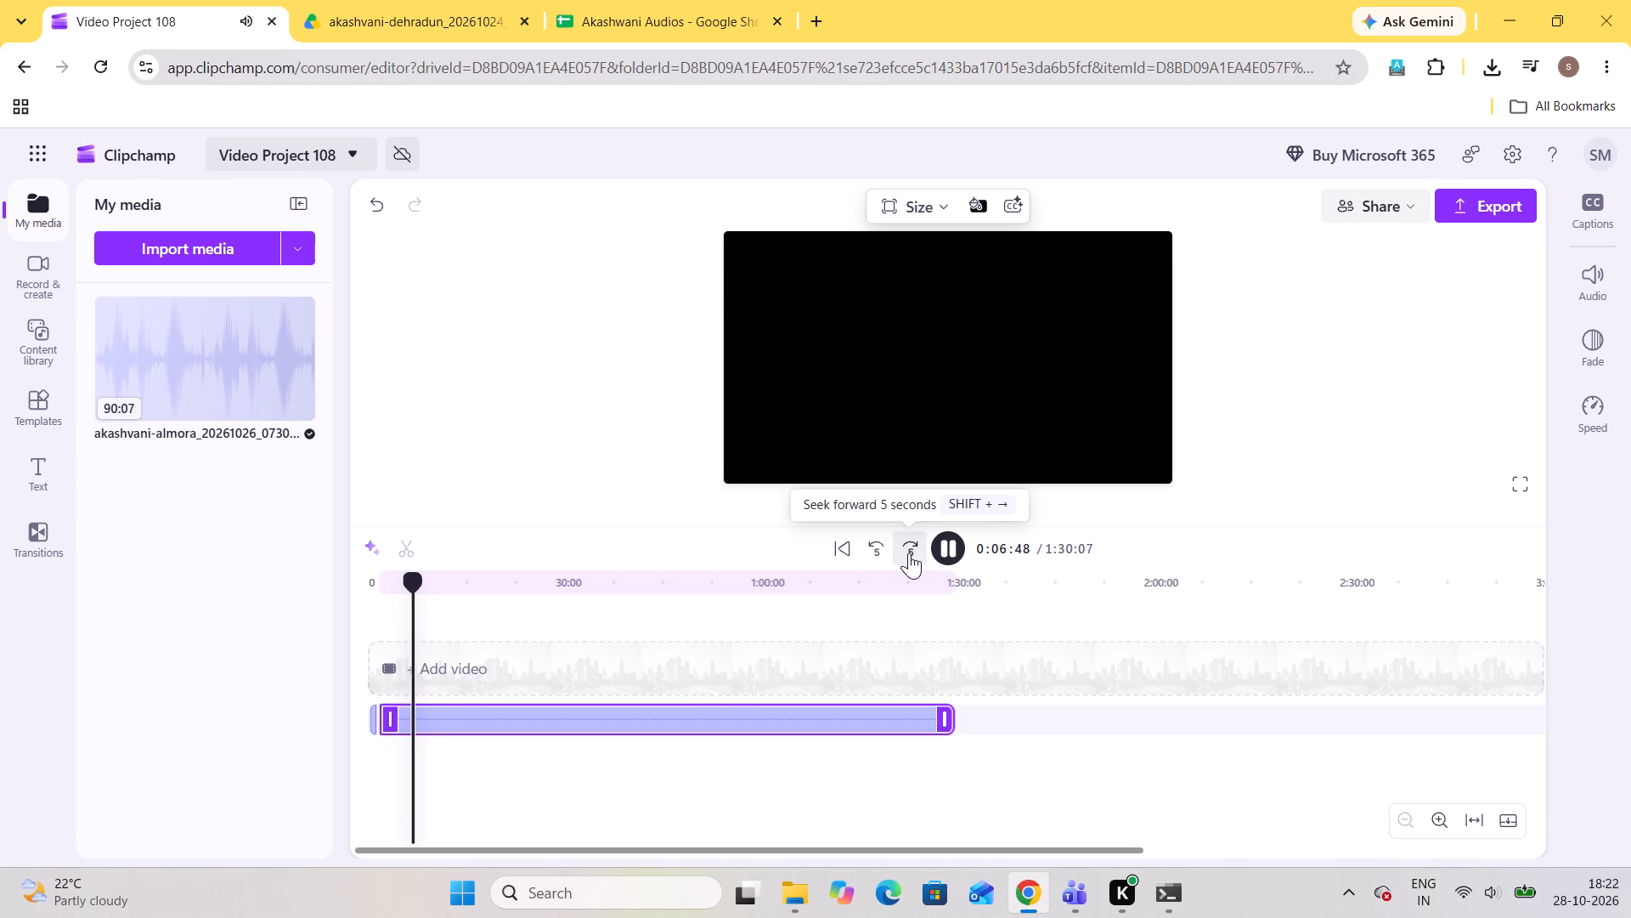
left_click(909, 552)
triple_click(909, 552)
left_click(909, 552)
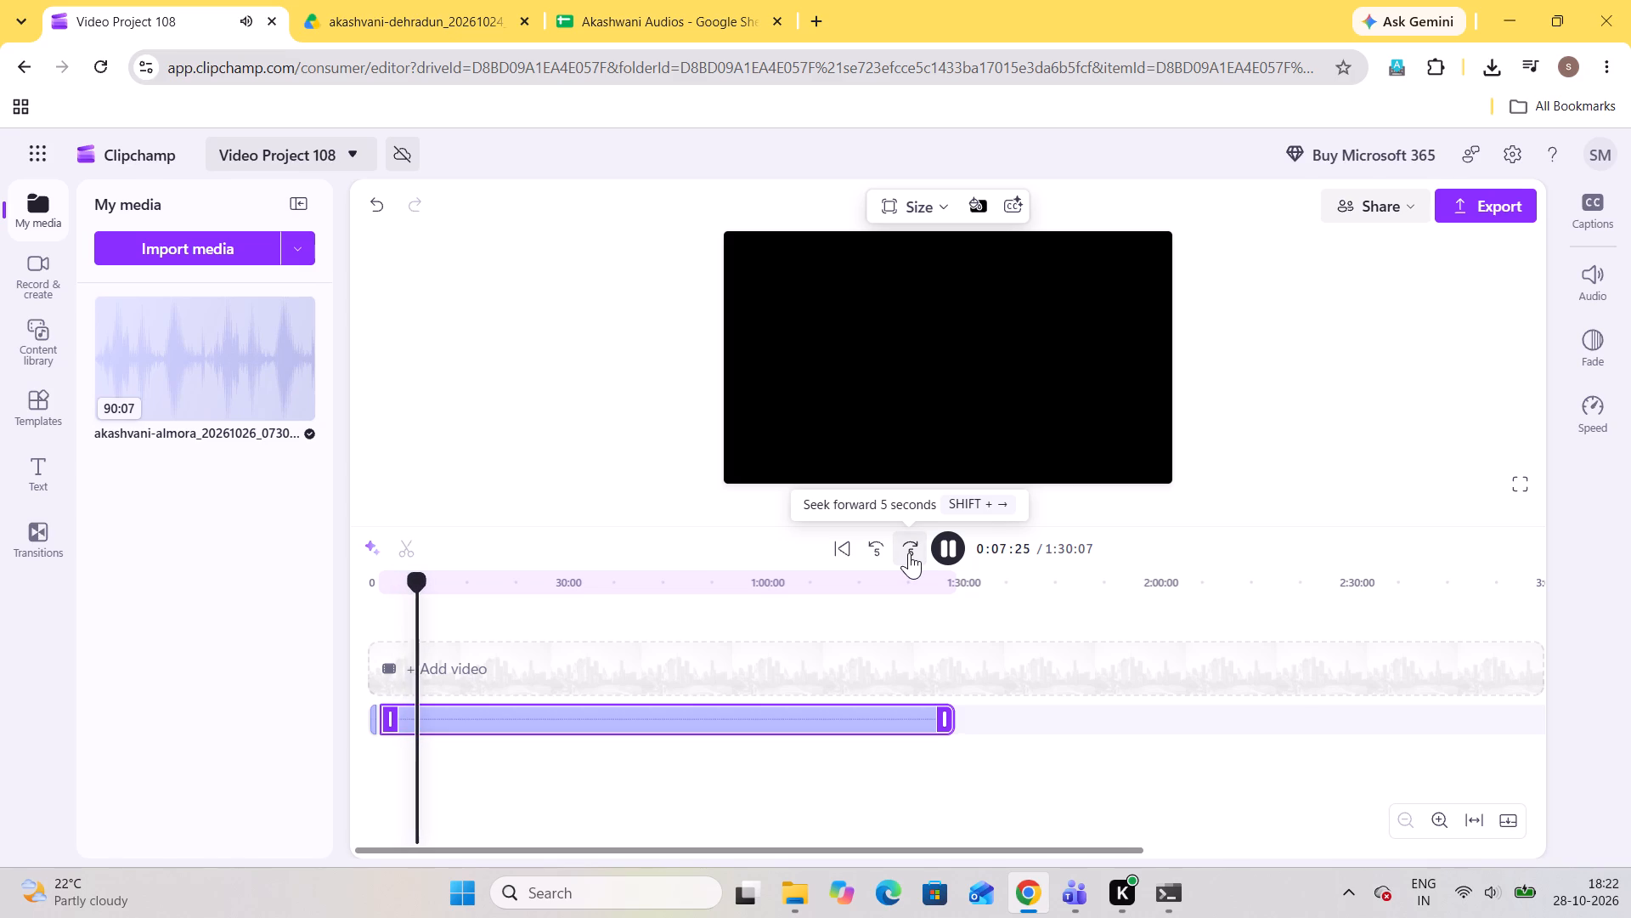
triple_click(909, 552)
left_click(909, 552)
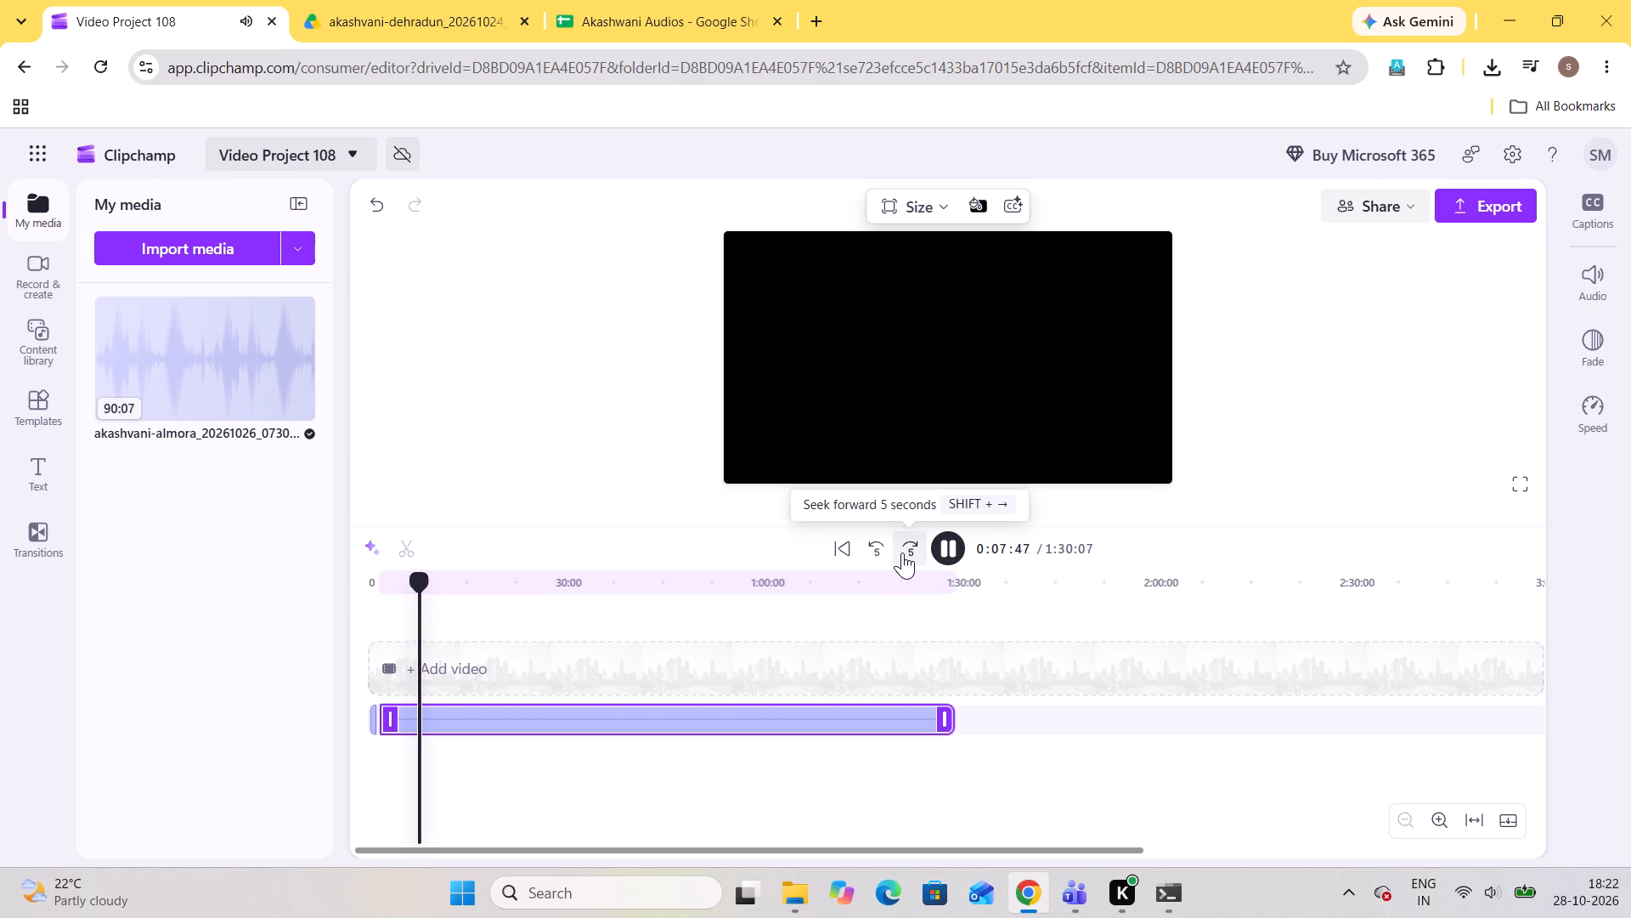
triple_click(886, 548)
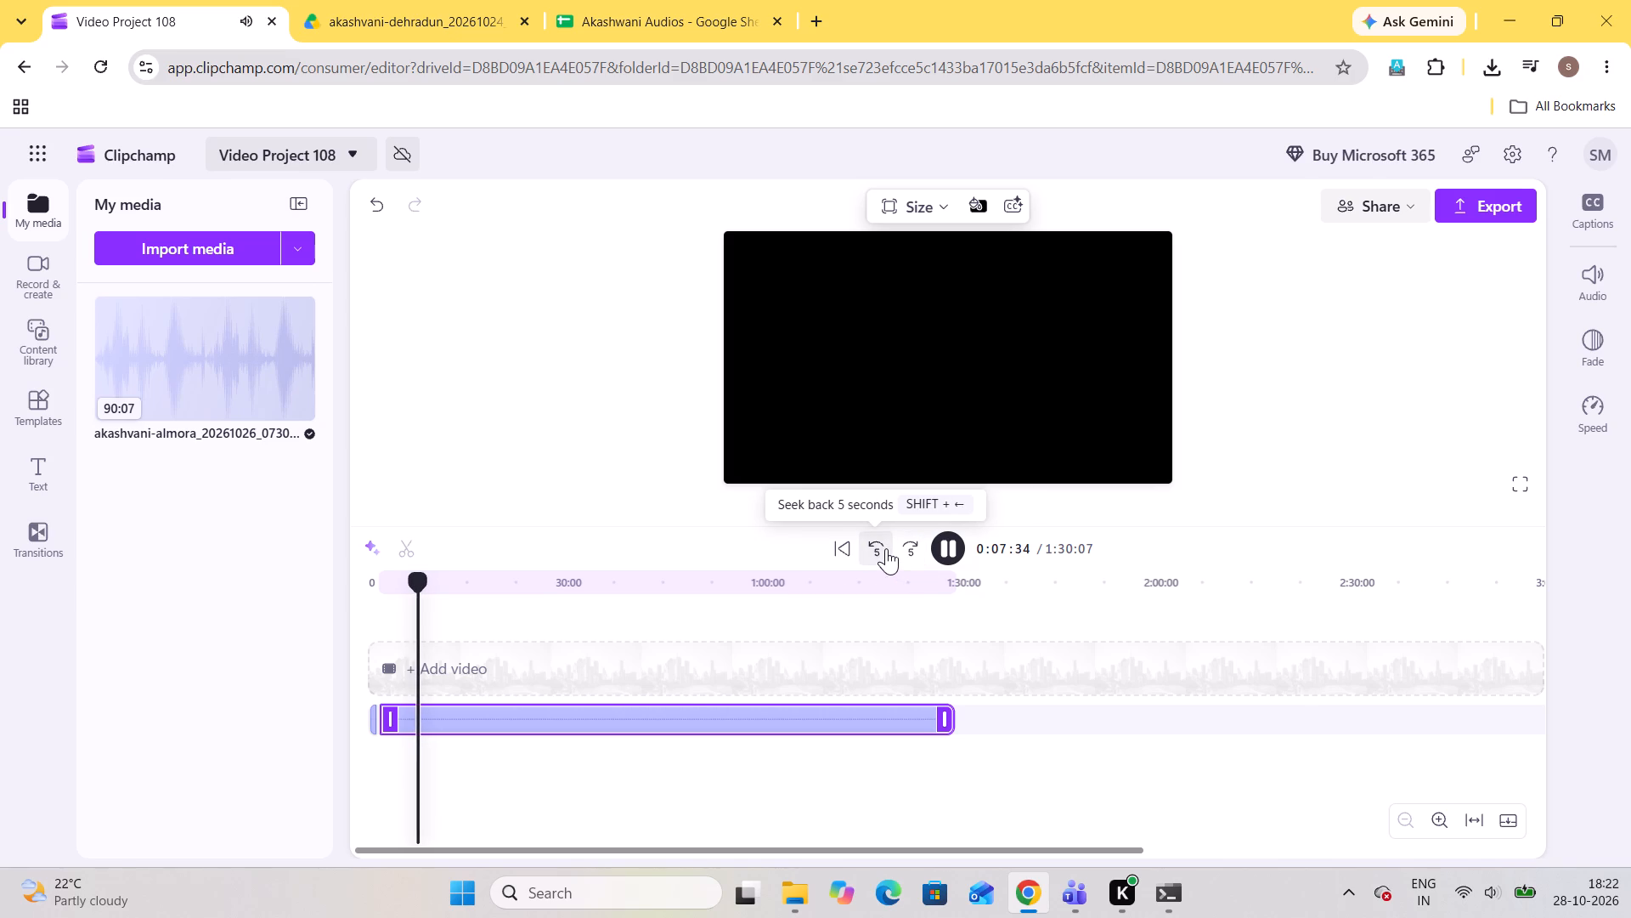
left_click(944, 554)
left_click(944, 554)
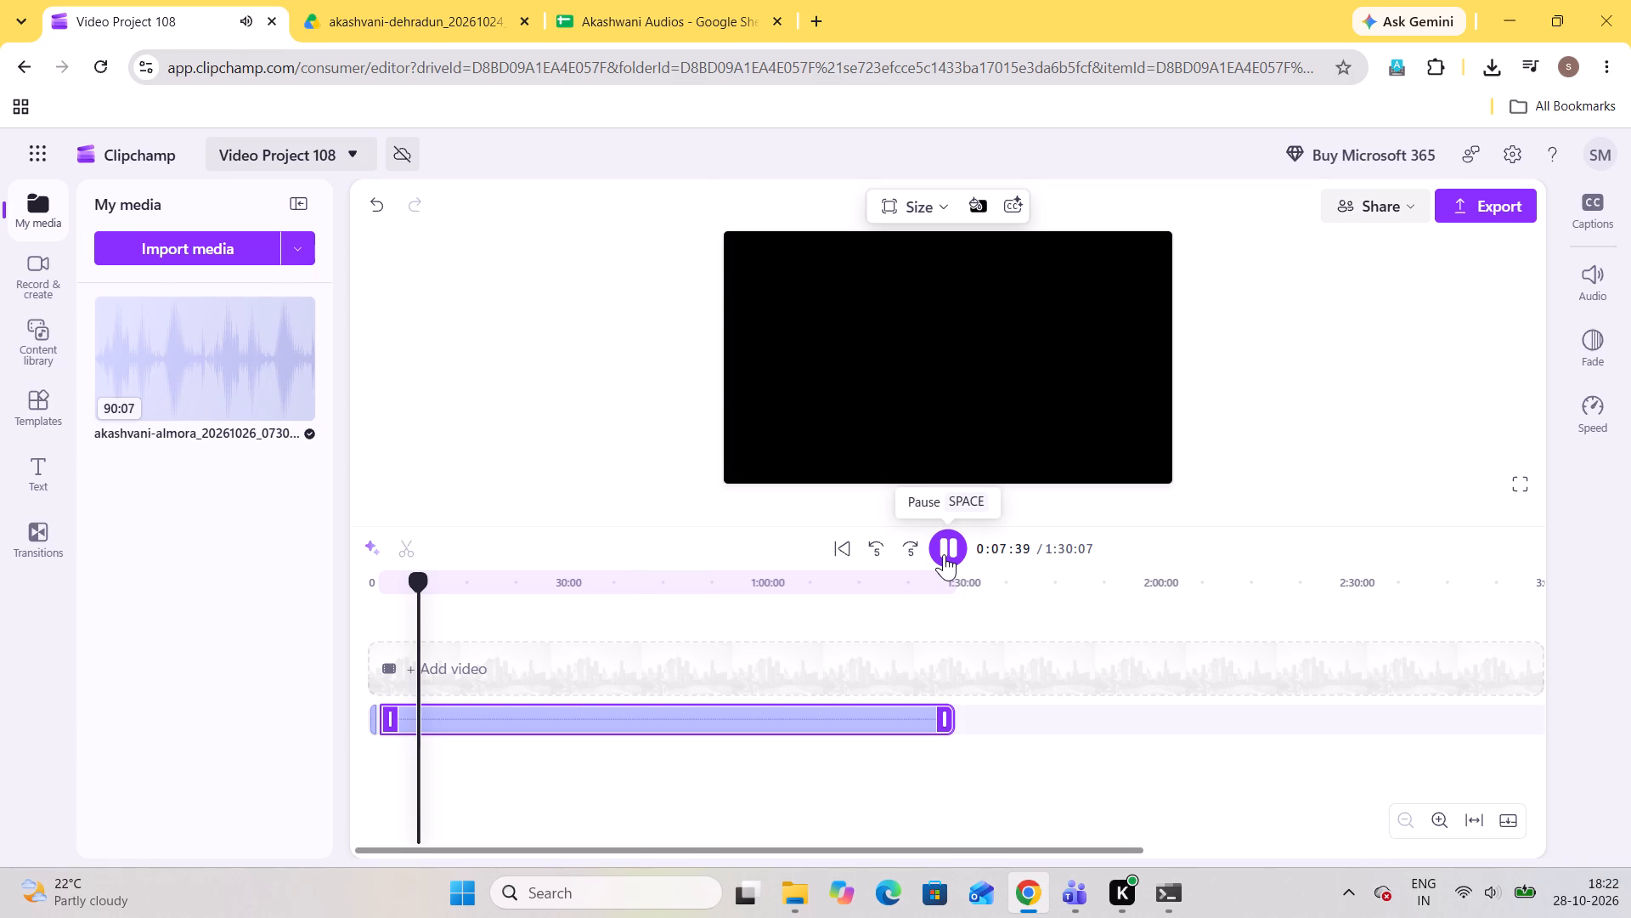
left_click(944, 554)
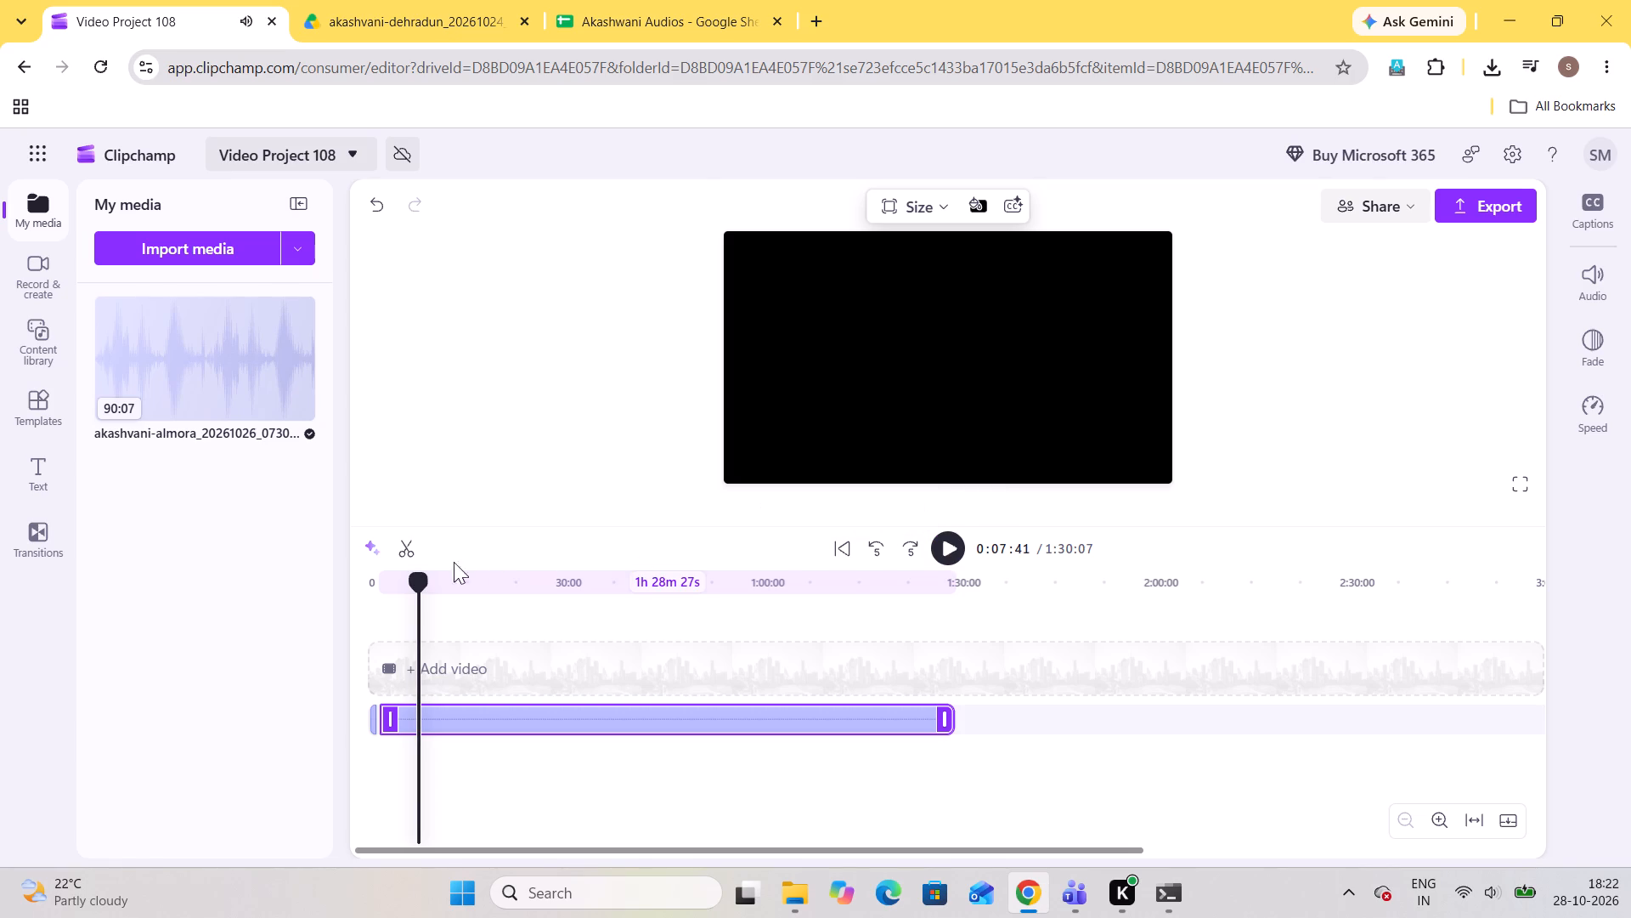
left_click(410, 546)
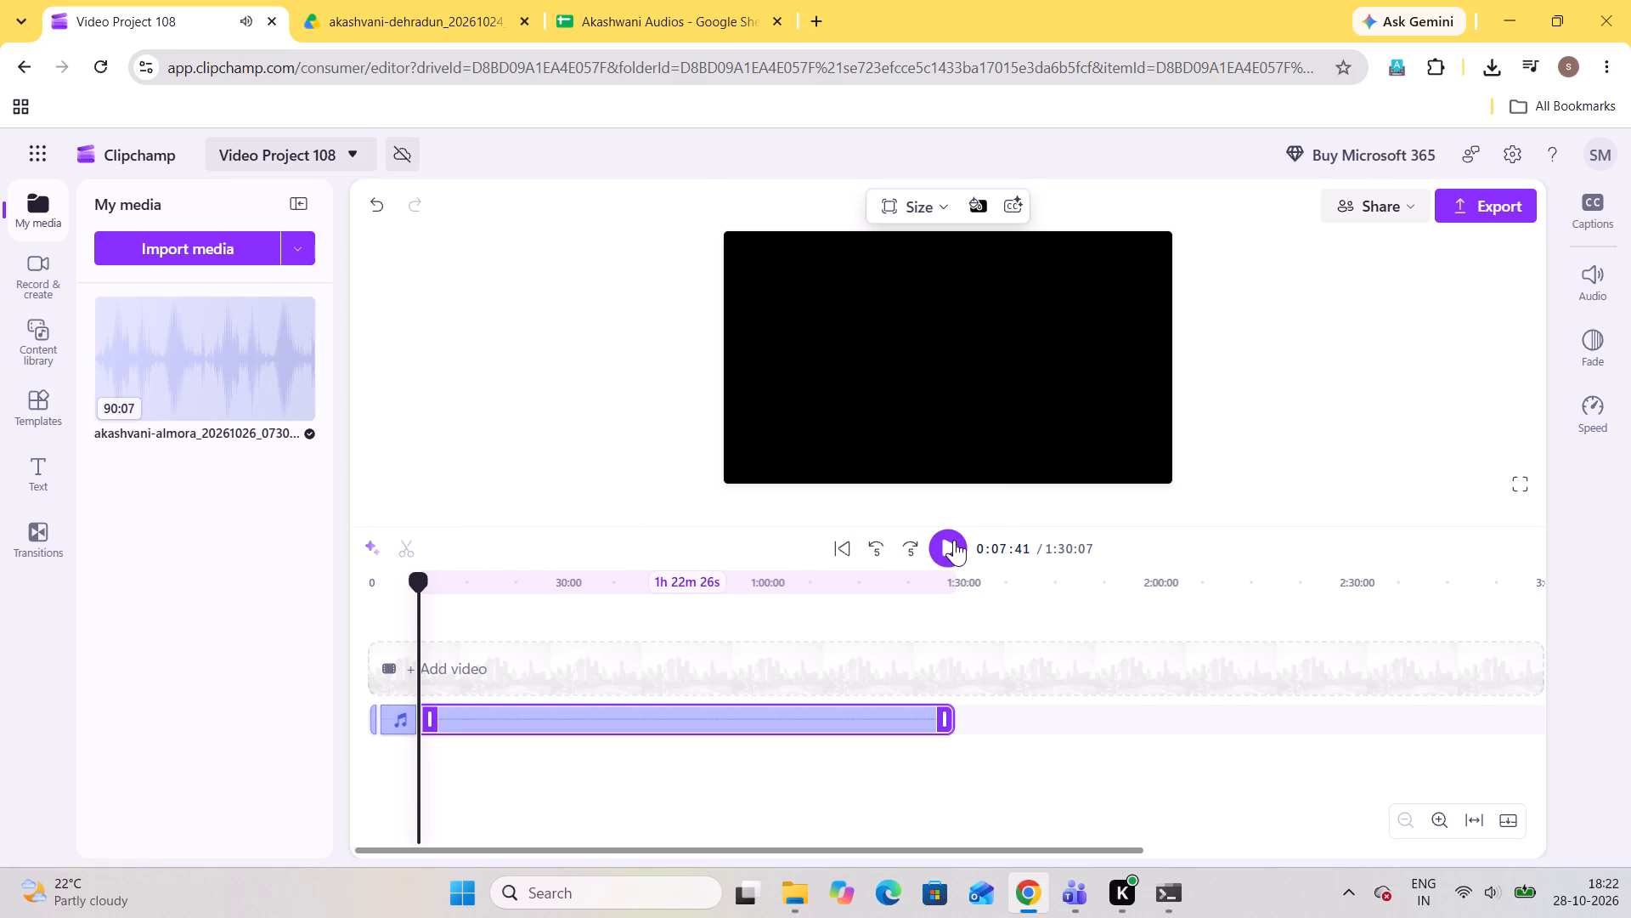
left_click(954, 540)
Delete the audio pieces after and before the song so only the song's clip remains on the timeline.
left_click(488, 712)
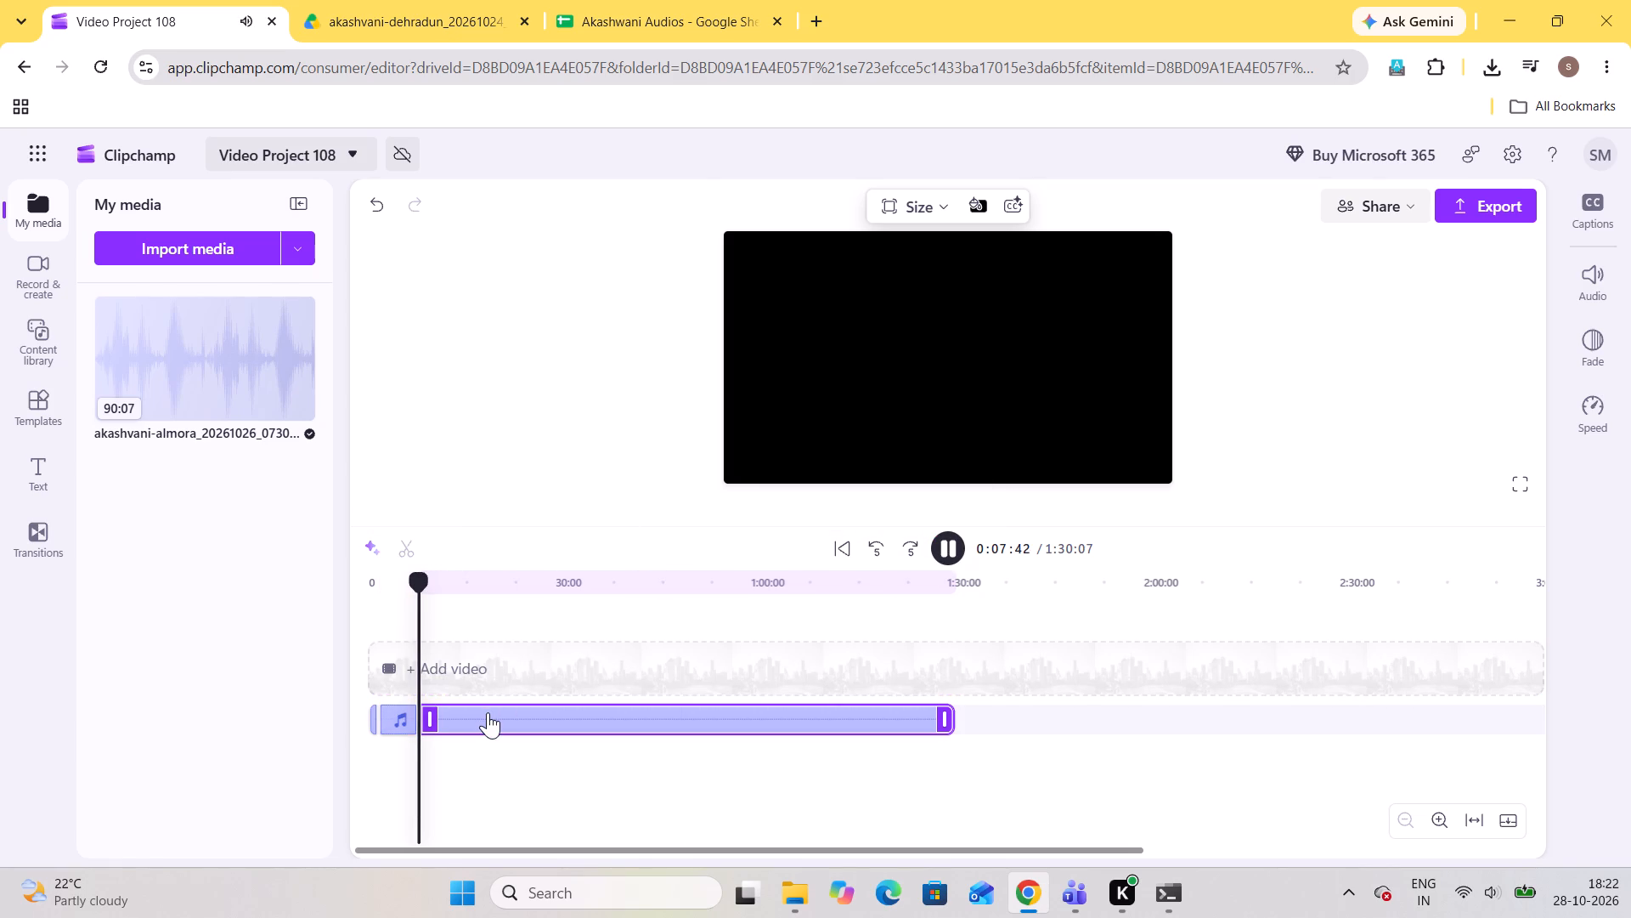
key("Delete")
left_click(370, 717)
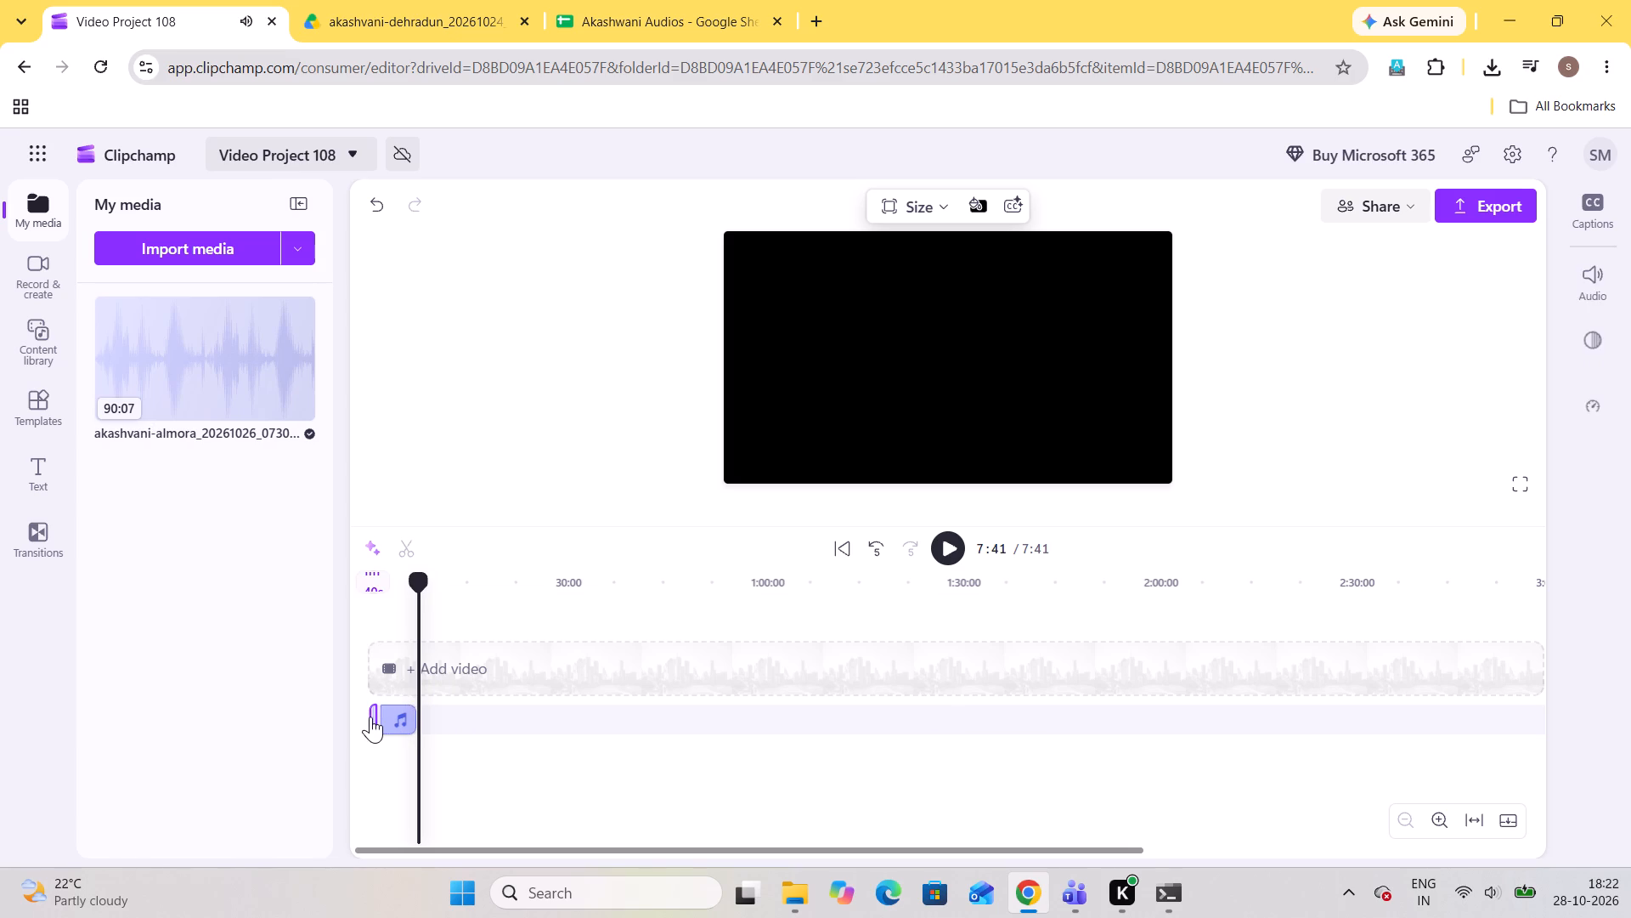
key("Delete")
left_click(370, 717)
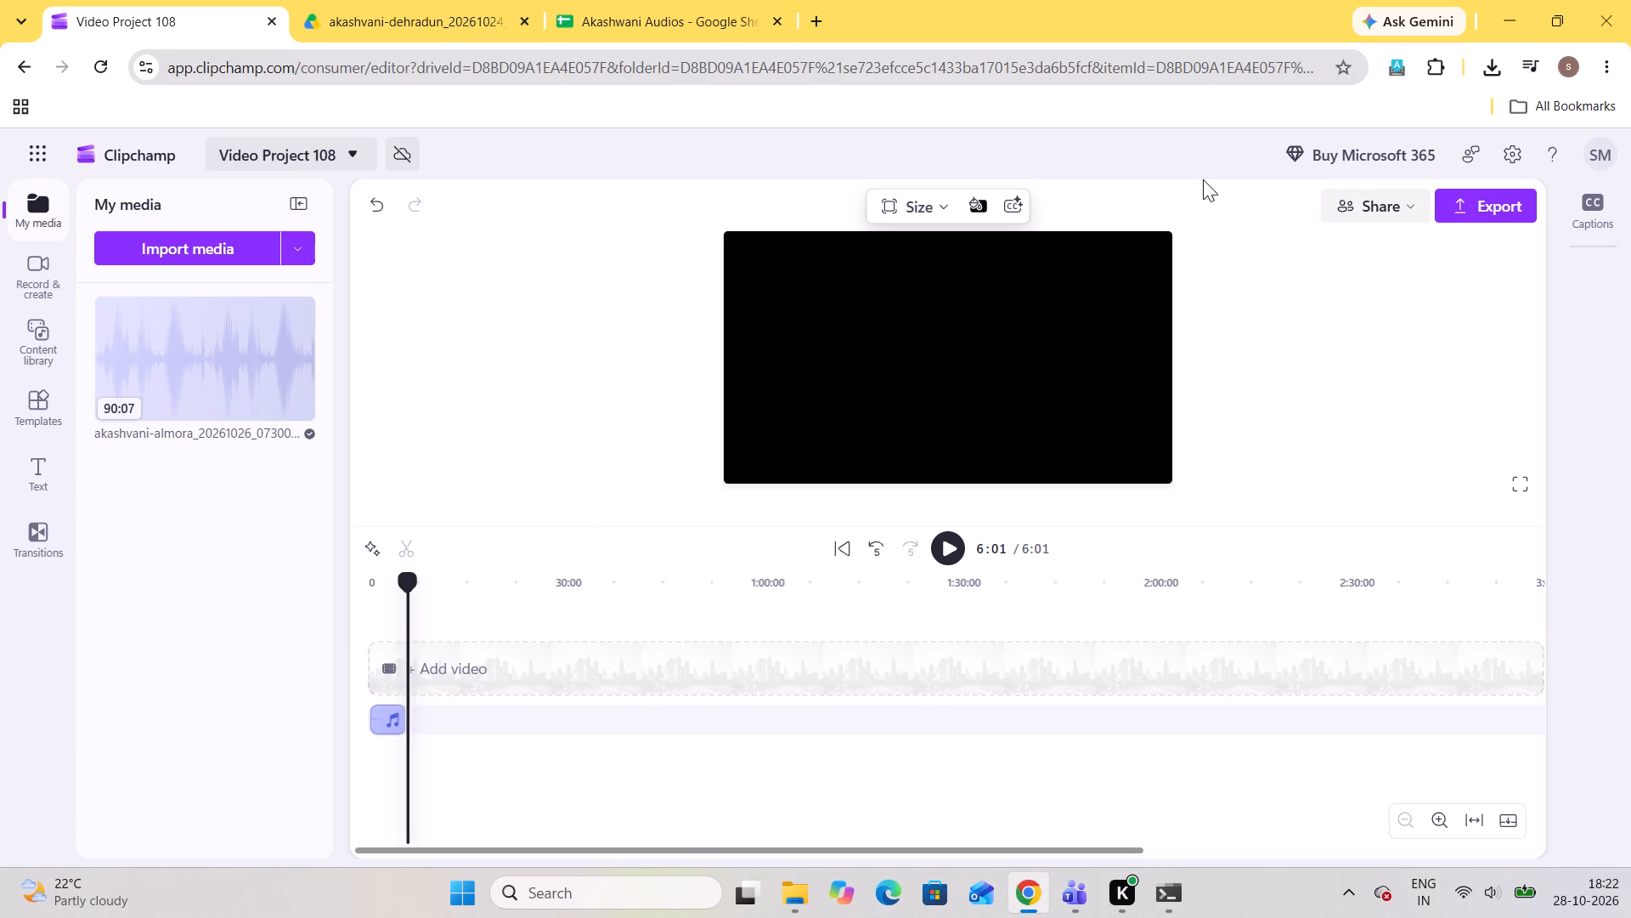
Export the bhali lage che tu para dana song as audio only and save it in Downloads > 28 > akashvani-almora_20261026_073000.
left_click(1462, 204)
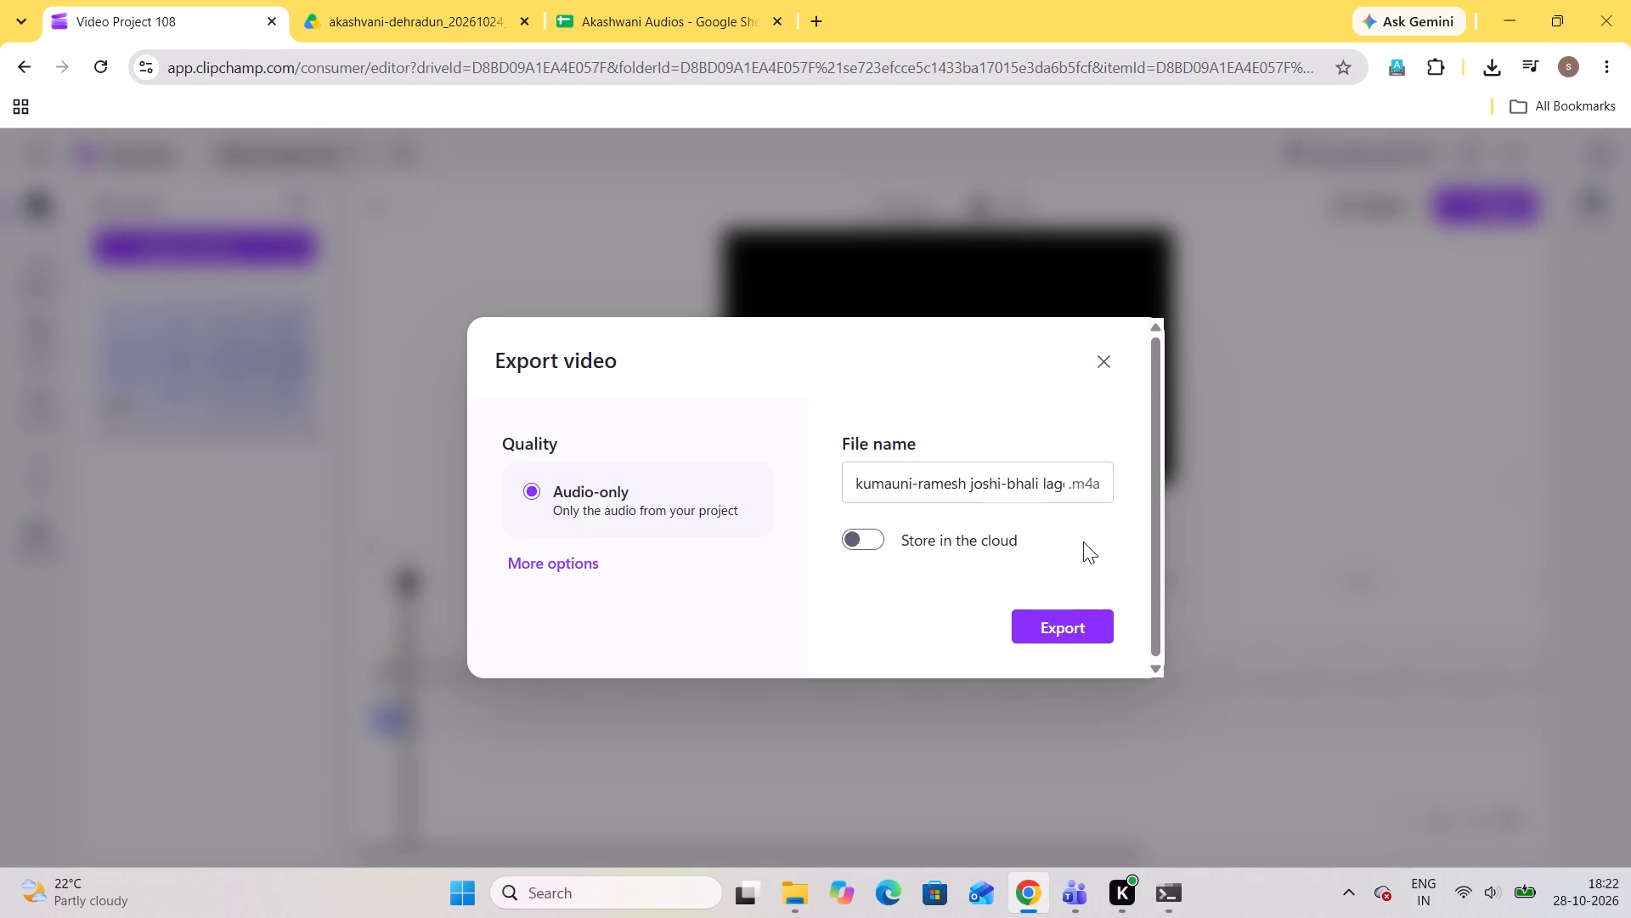
left_click(1044, 615)
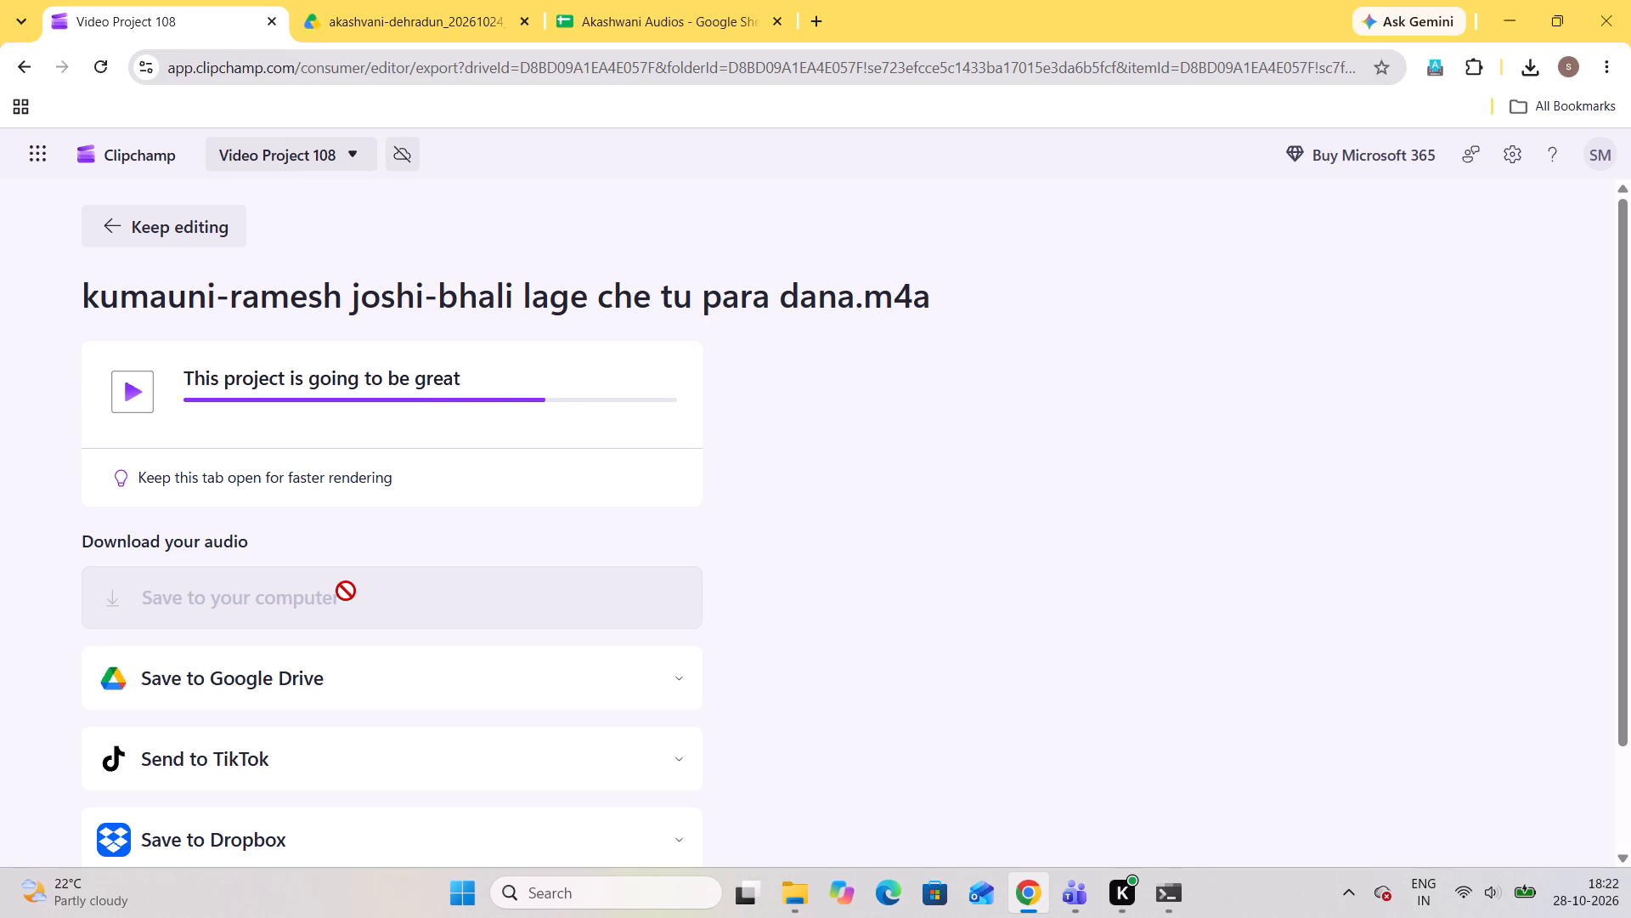
left_click(364, 560)
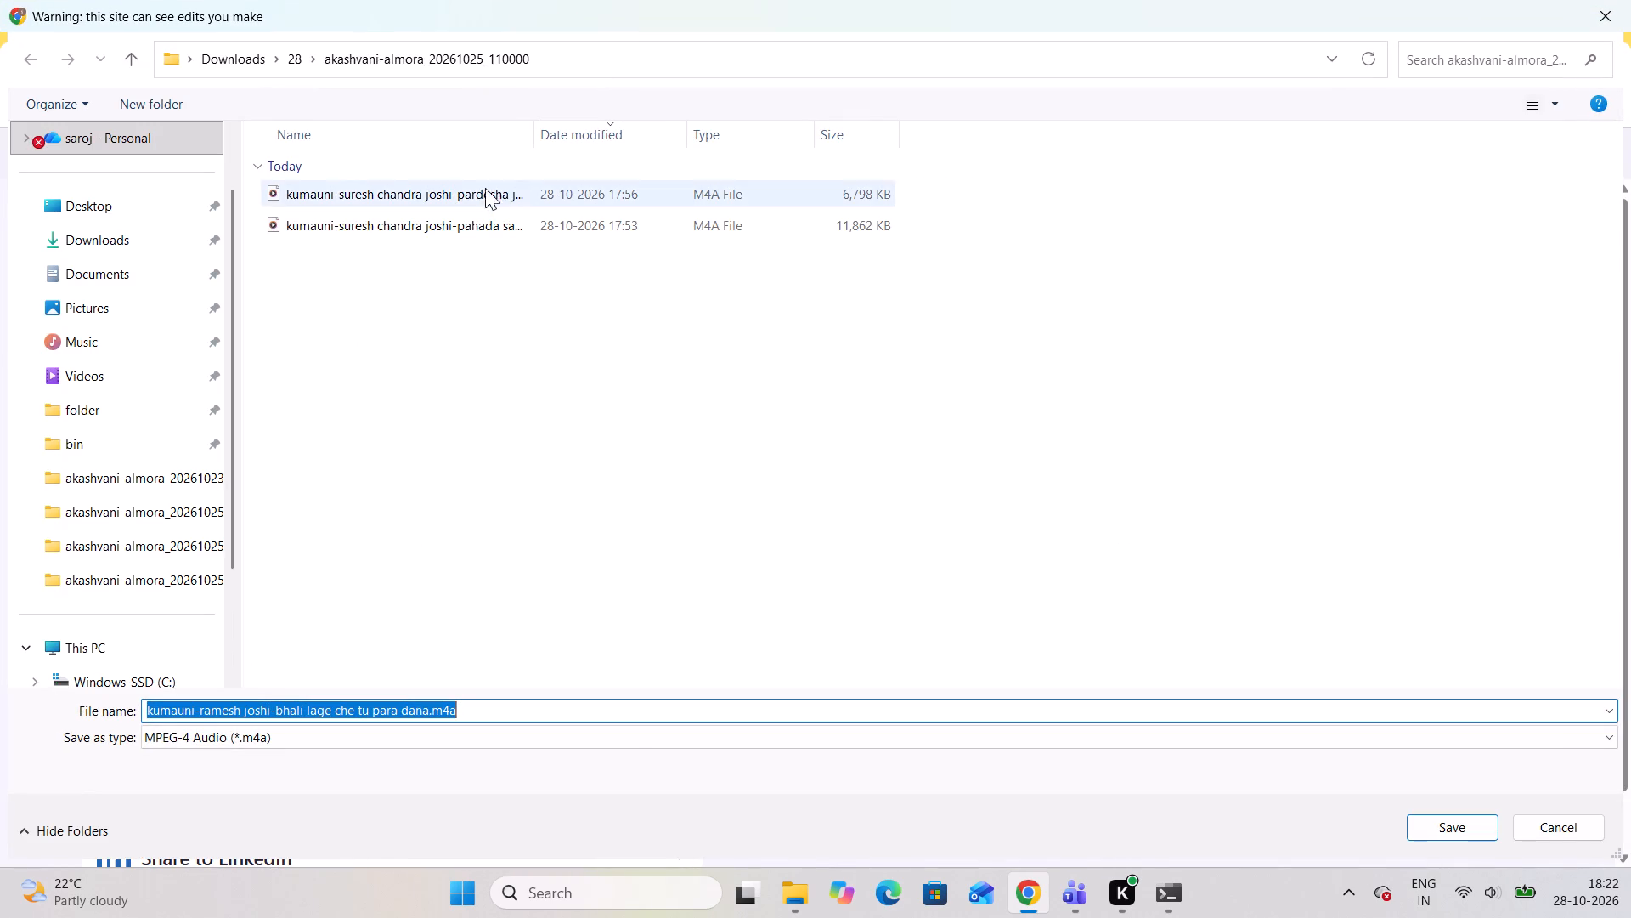
left_click(295, 60)
double_click(355, 201)
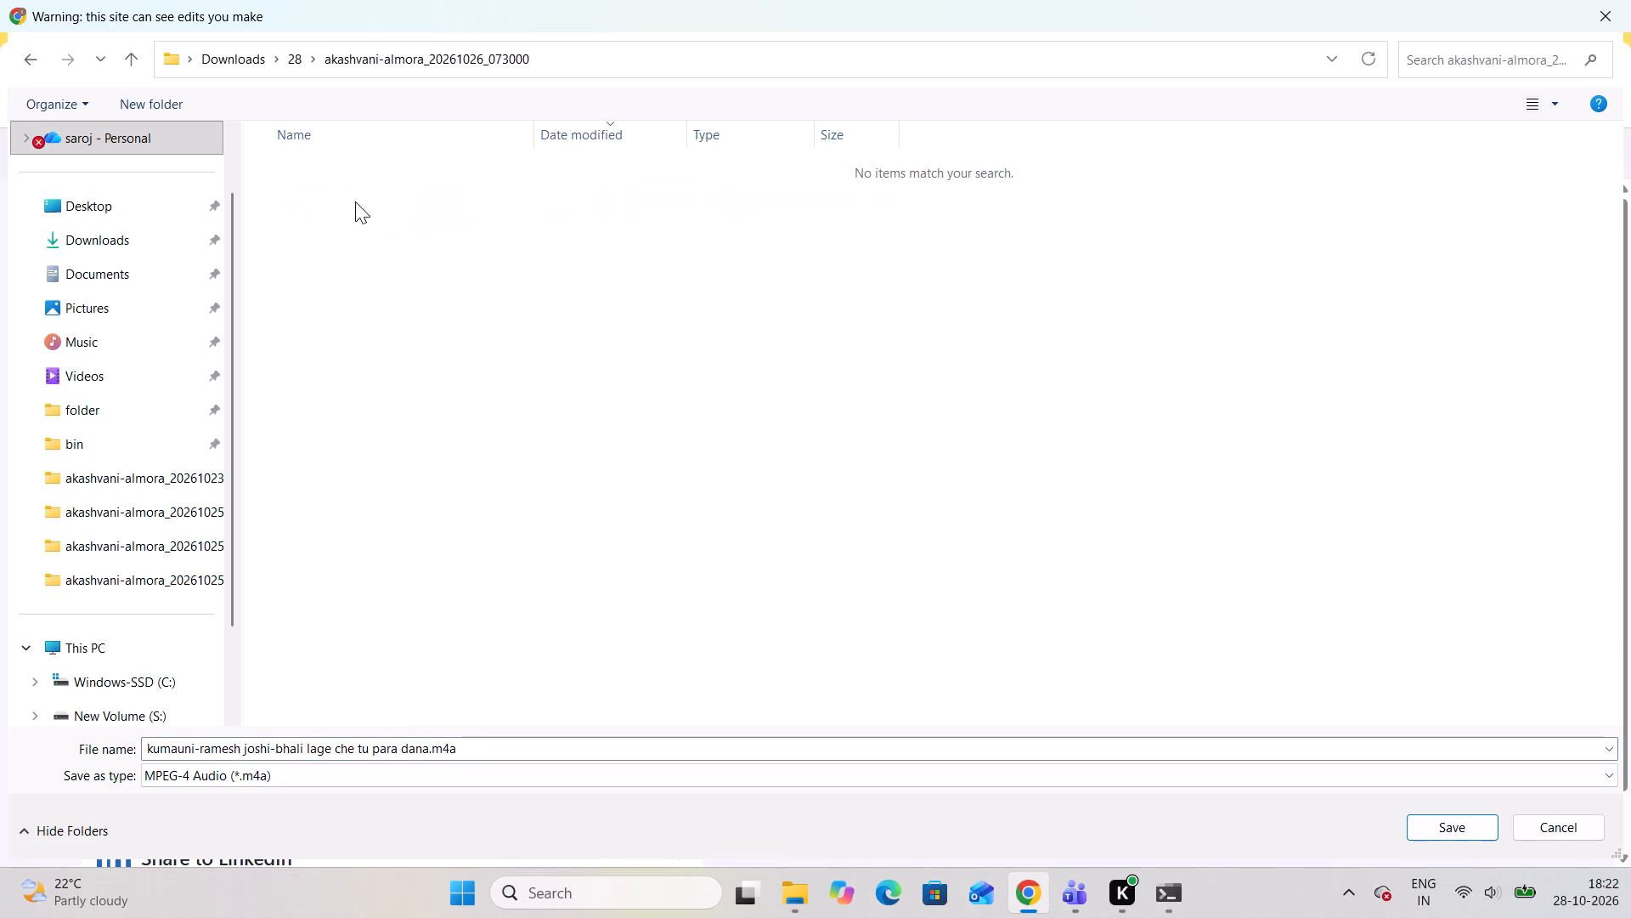
left_click(1467, 820)
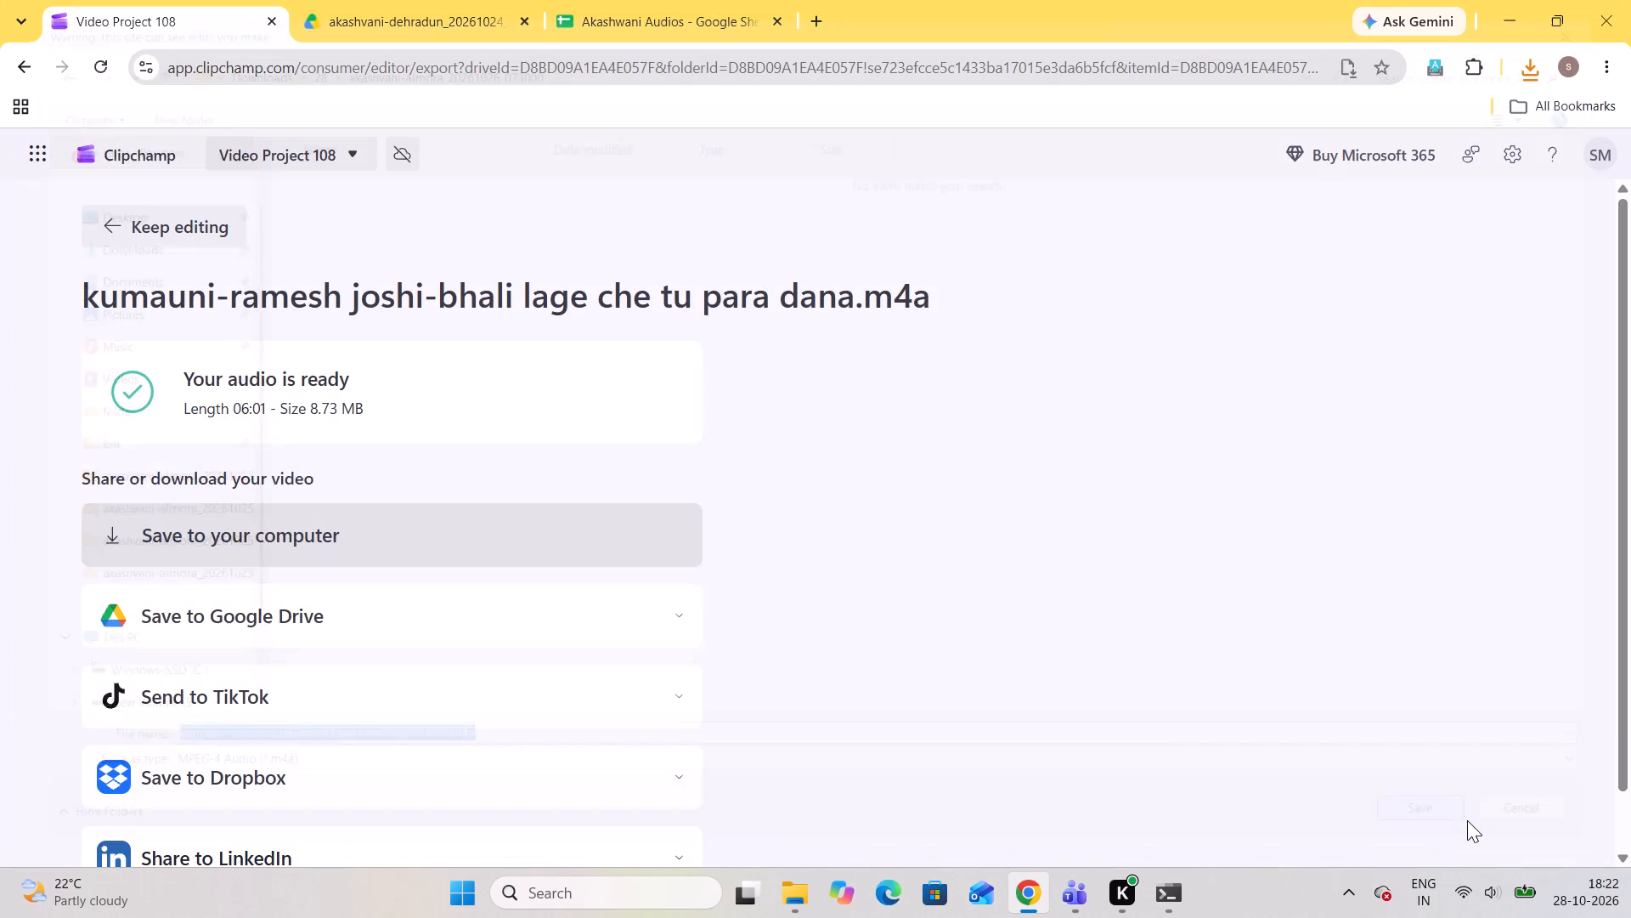
Return to editing, replace the song clip with the full akashvani-almora_20261026_073000 recording on the timeline, and start playback.
left_click(155, 222)
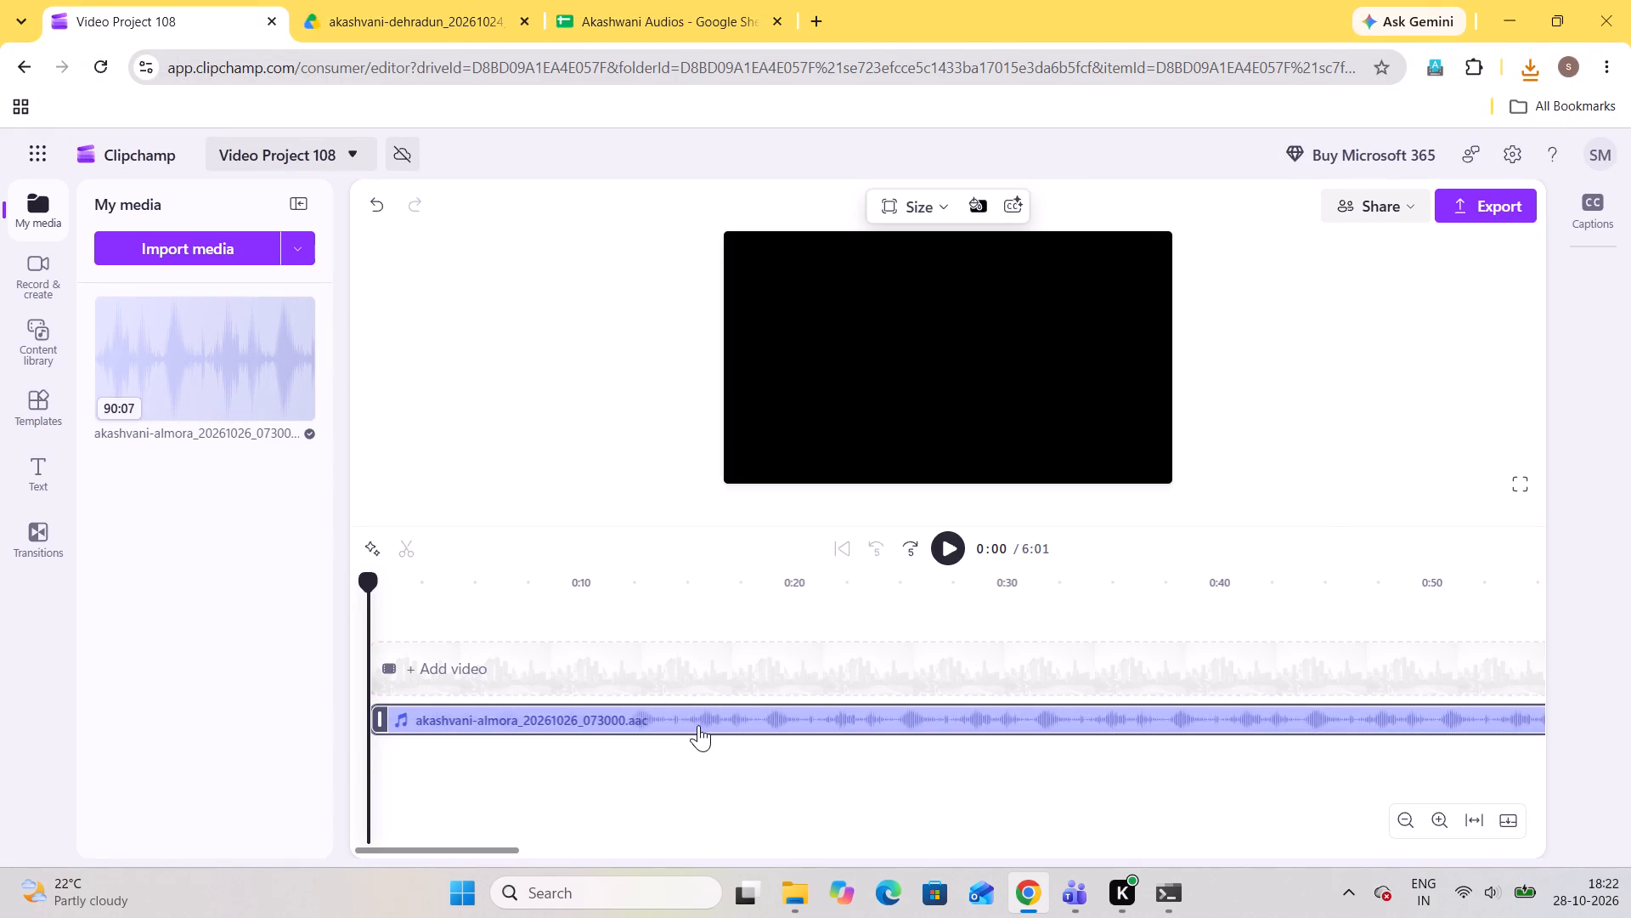
left_click(697, 725)
key("Delete")
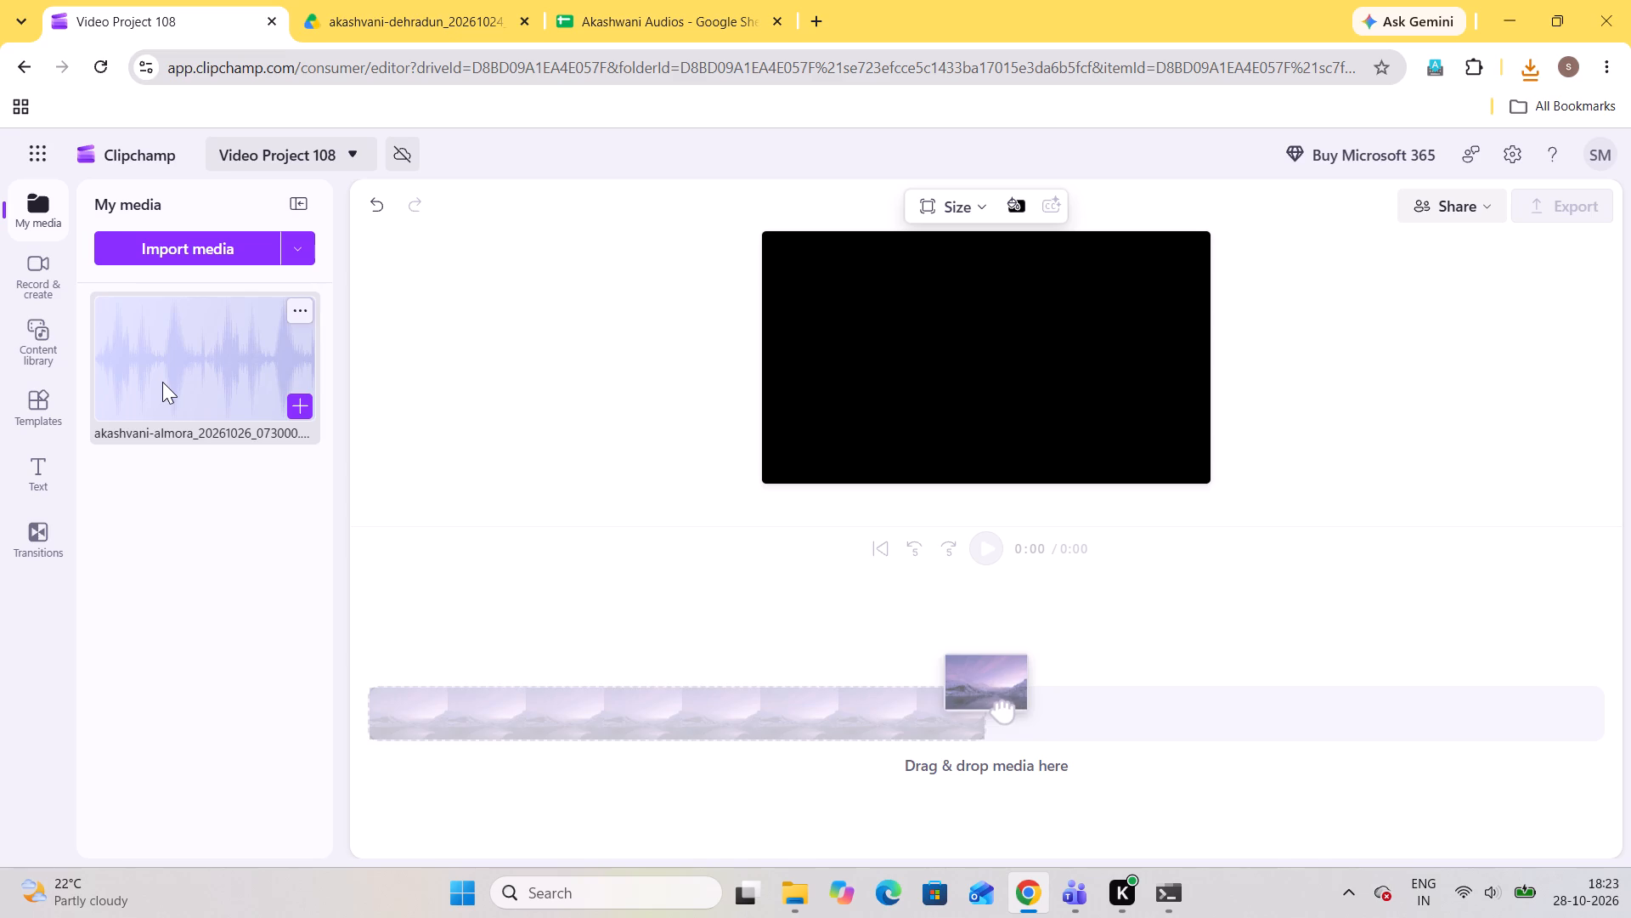
left_click_drag(162, 382, 590, 661)
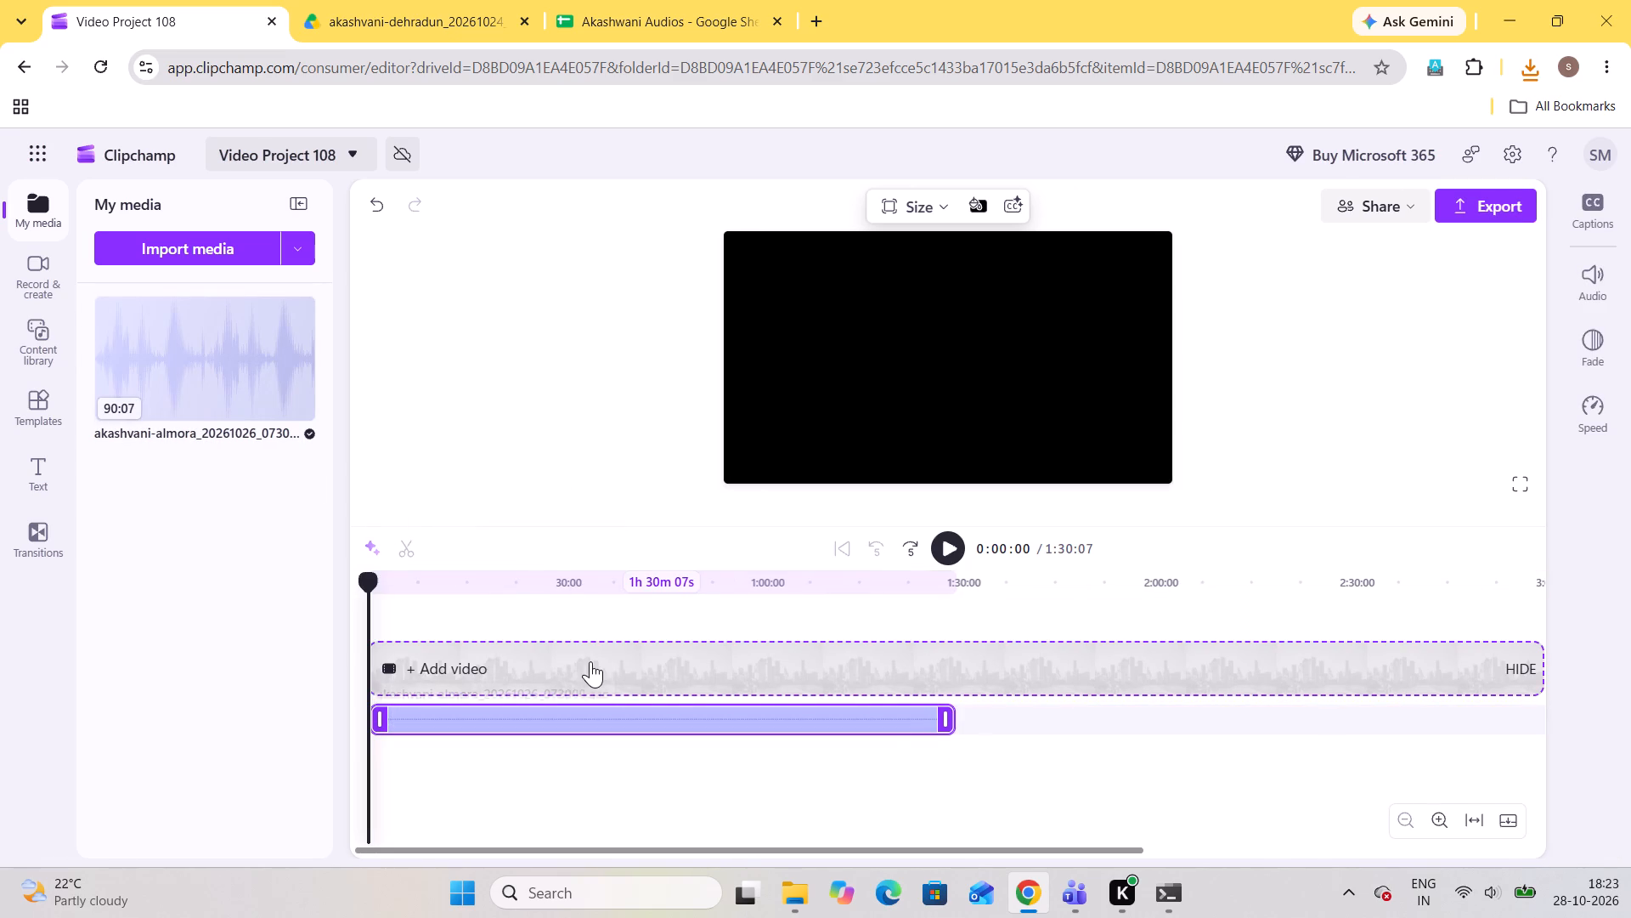
left_click(949, 550)
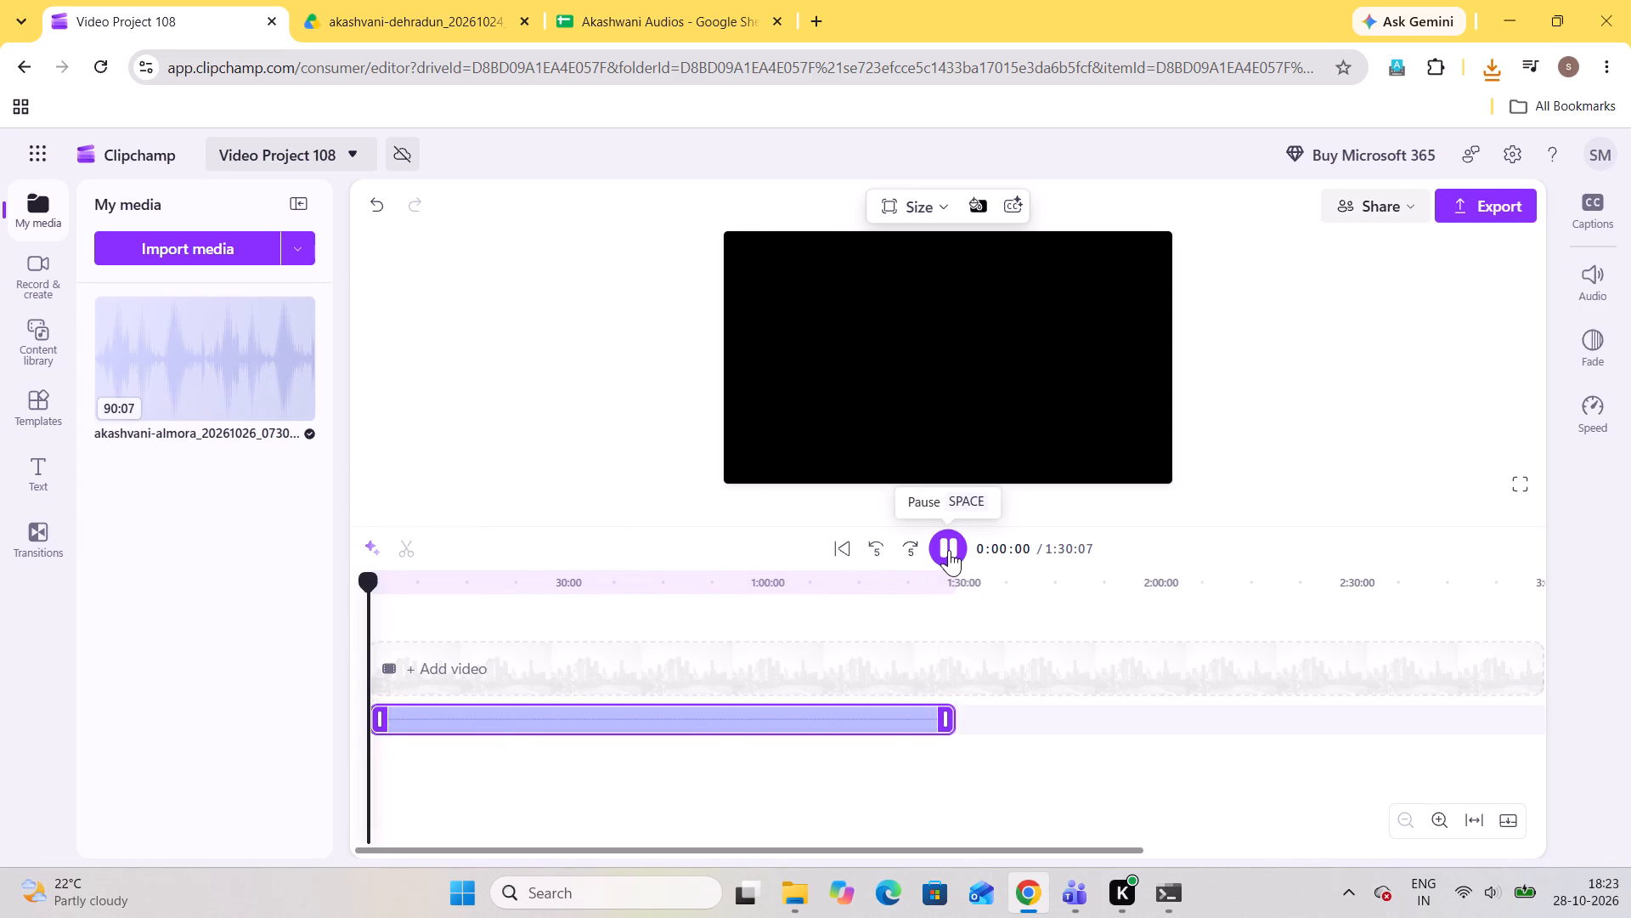
Advance playback to the start of the next song, split the audio track at 0:08:52, and resume playback.
key("Right")
key("Right")
key("Right")
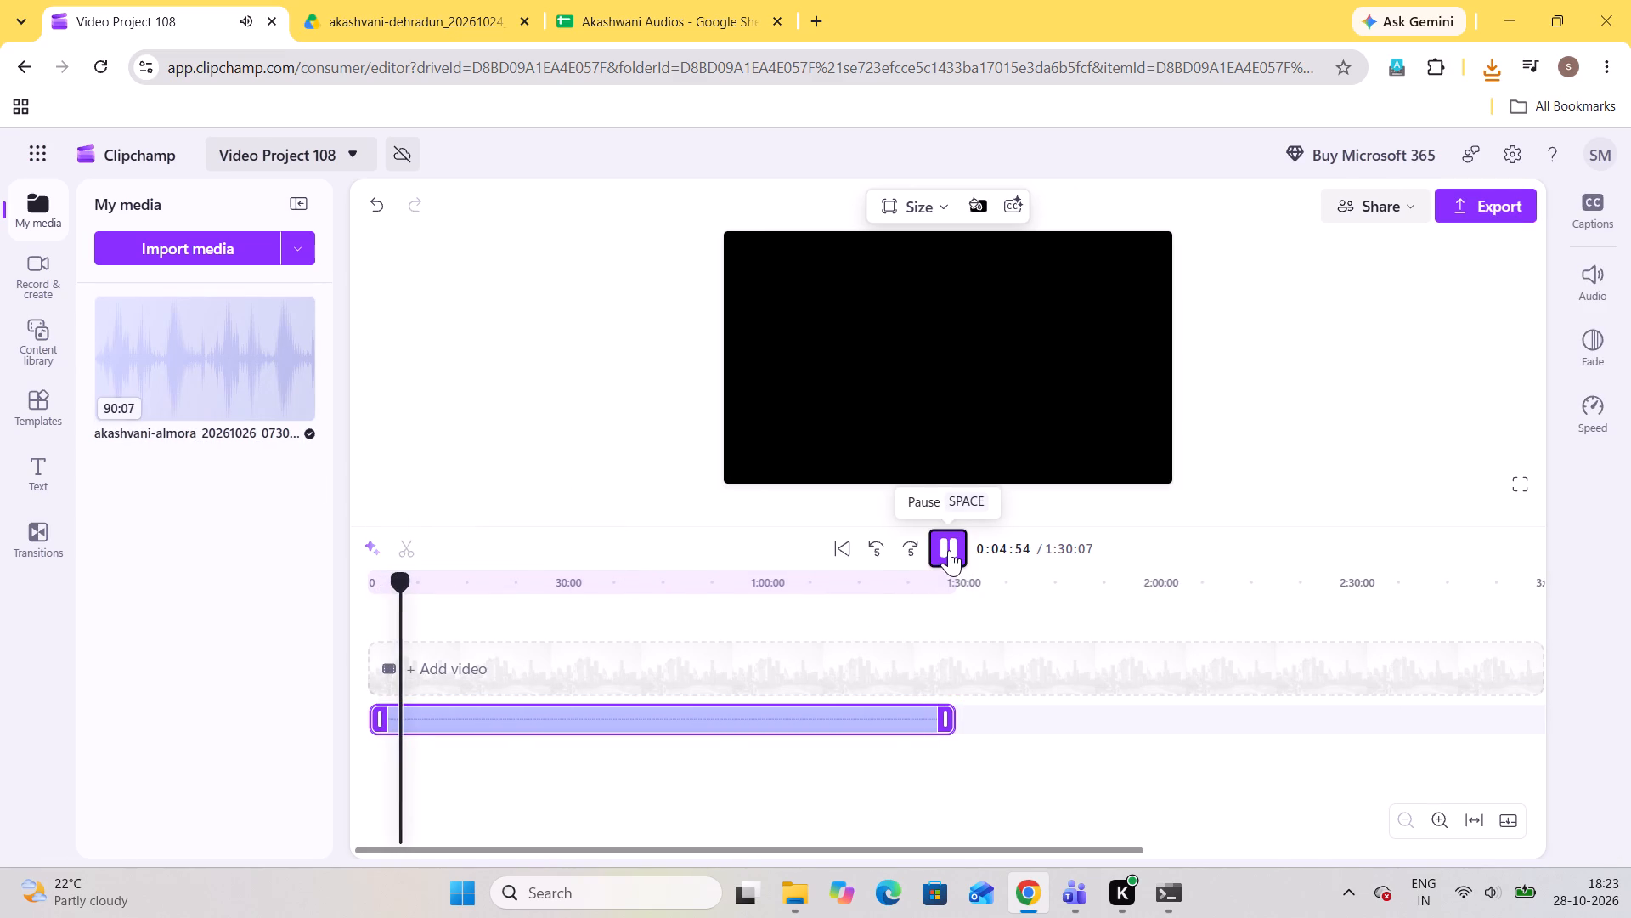
key("Right")
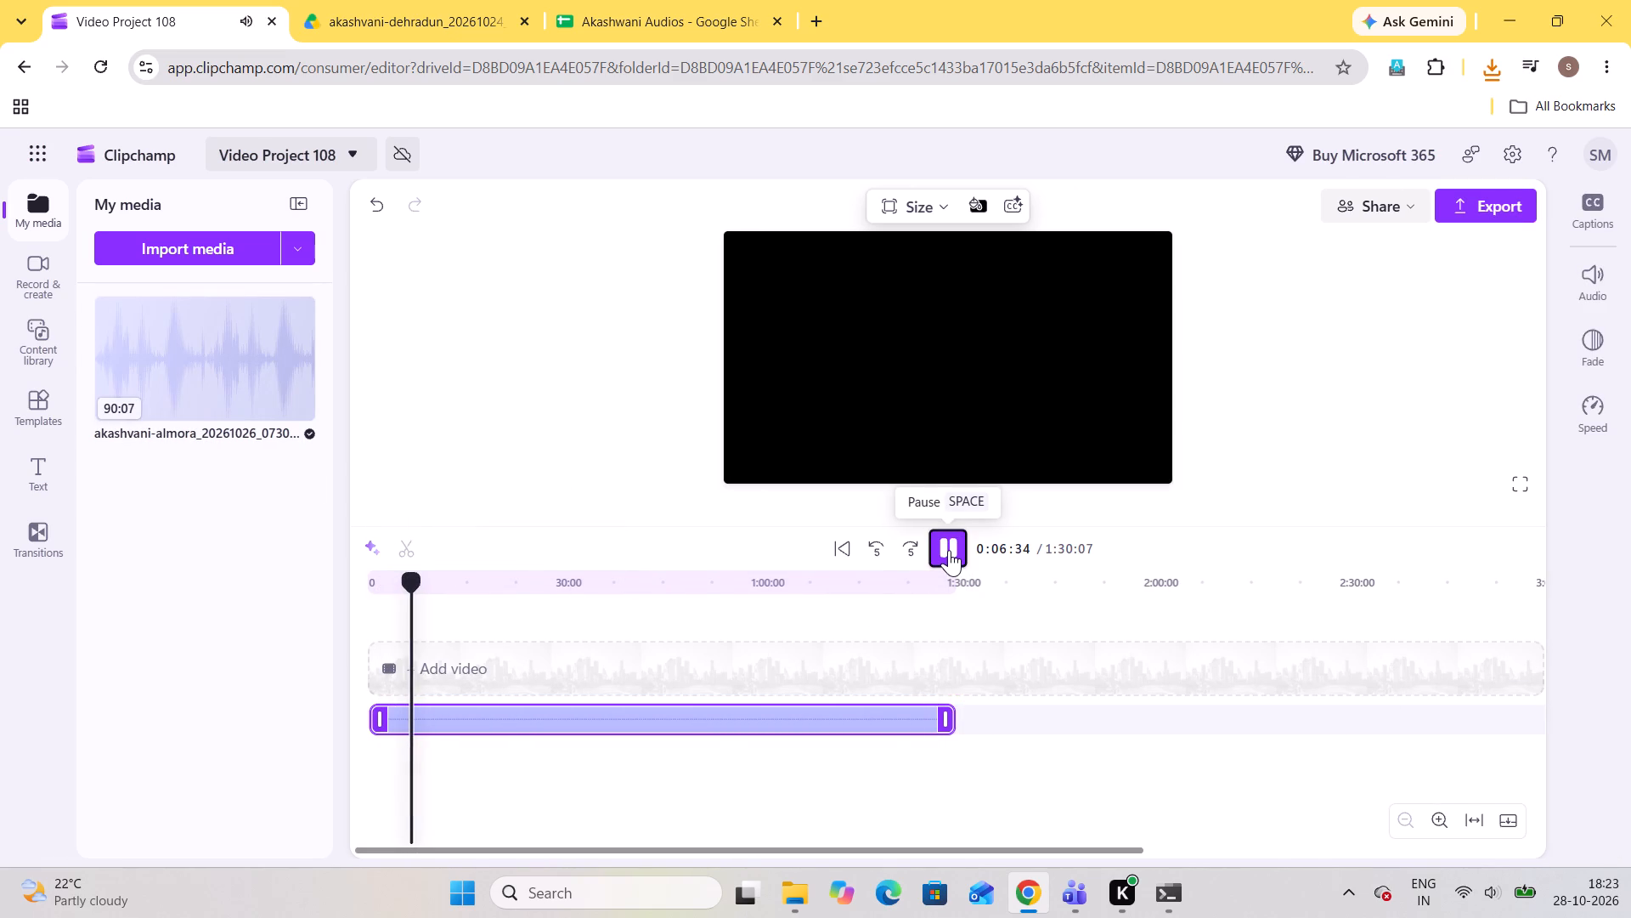
key("Right")
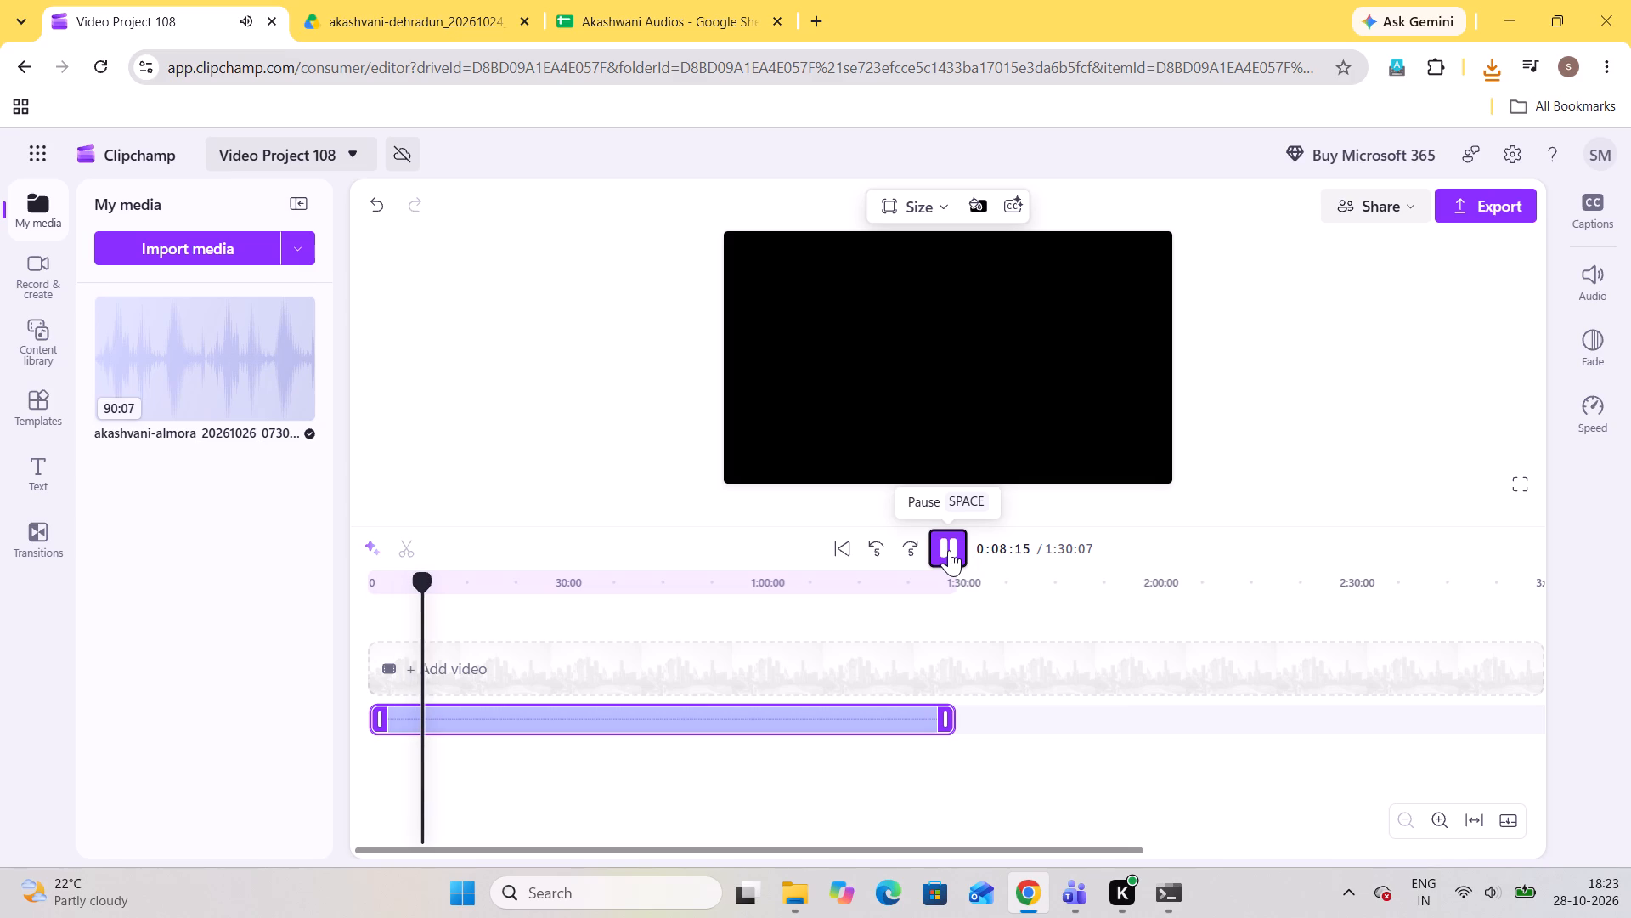
key("Right")
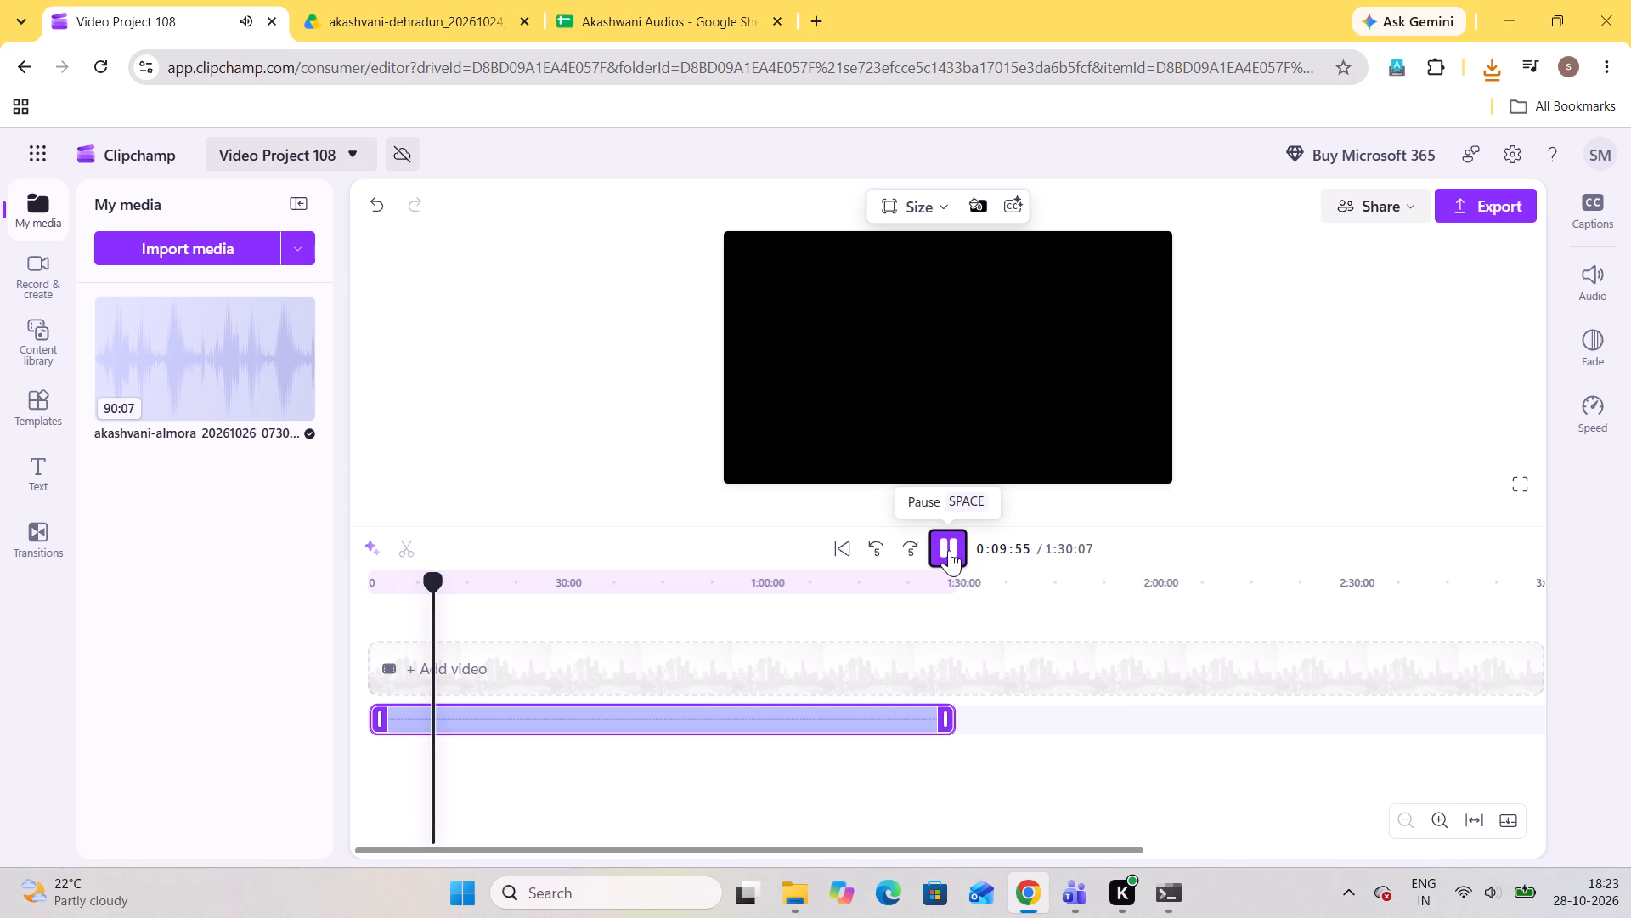
key("Left")
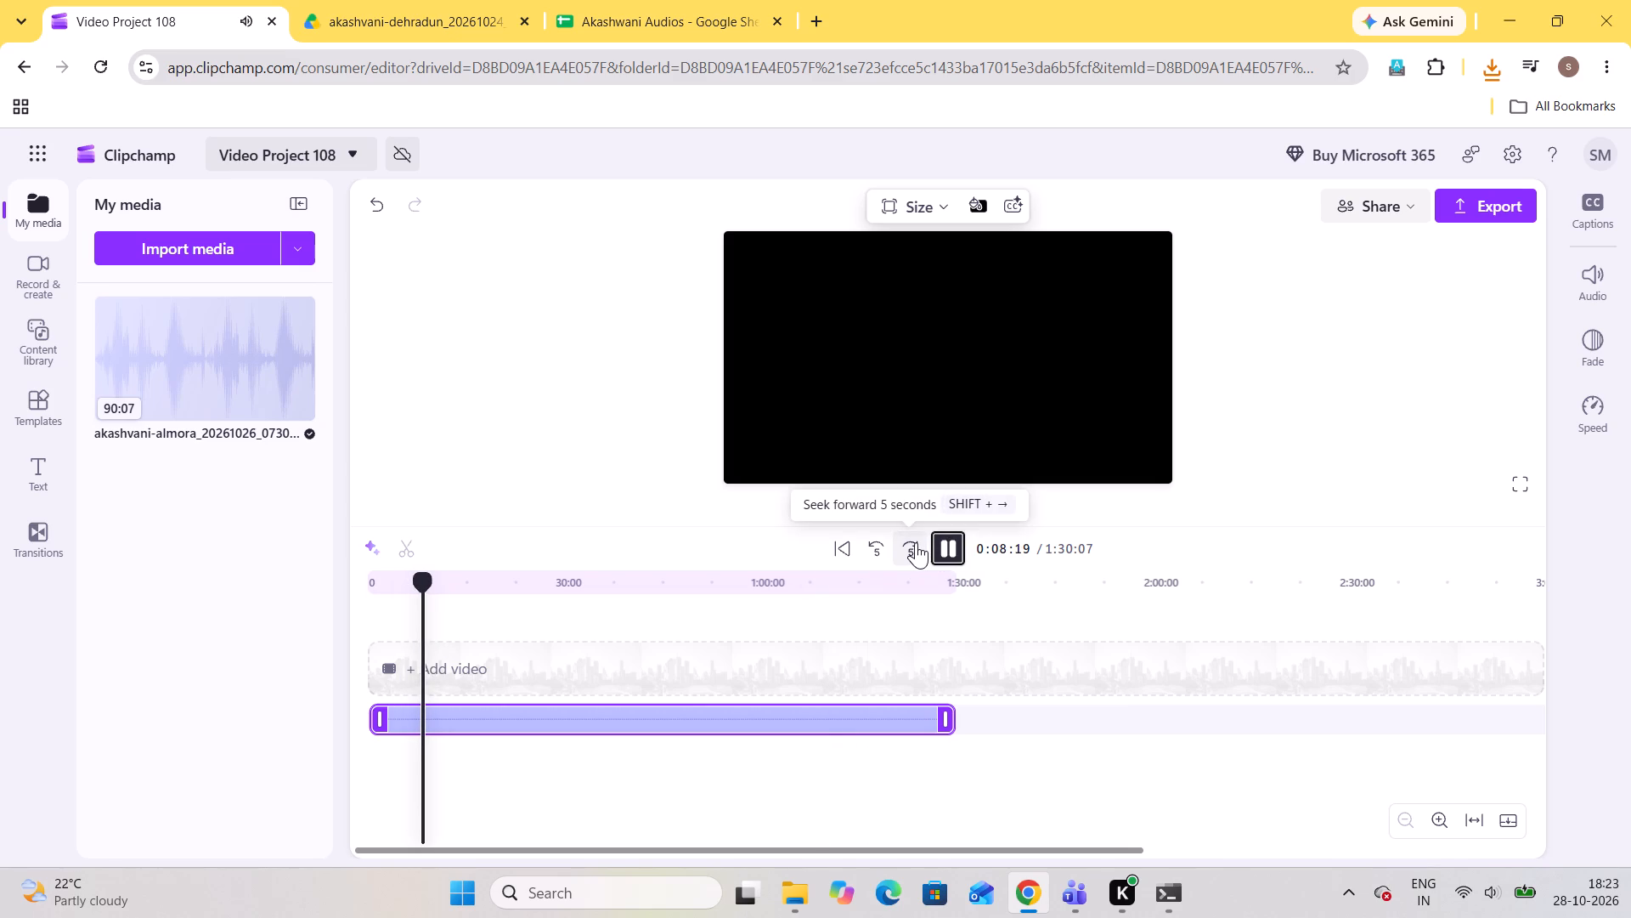
triple_click(916, 542)
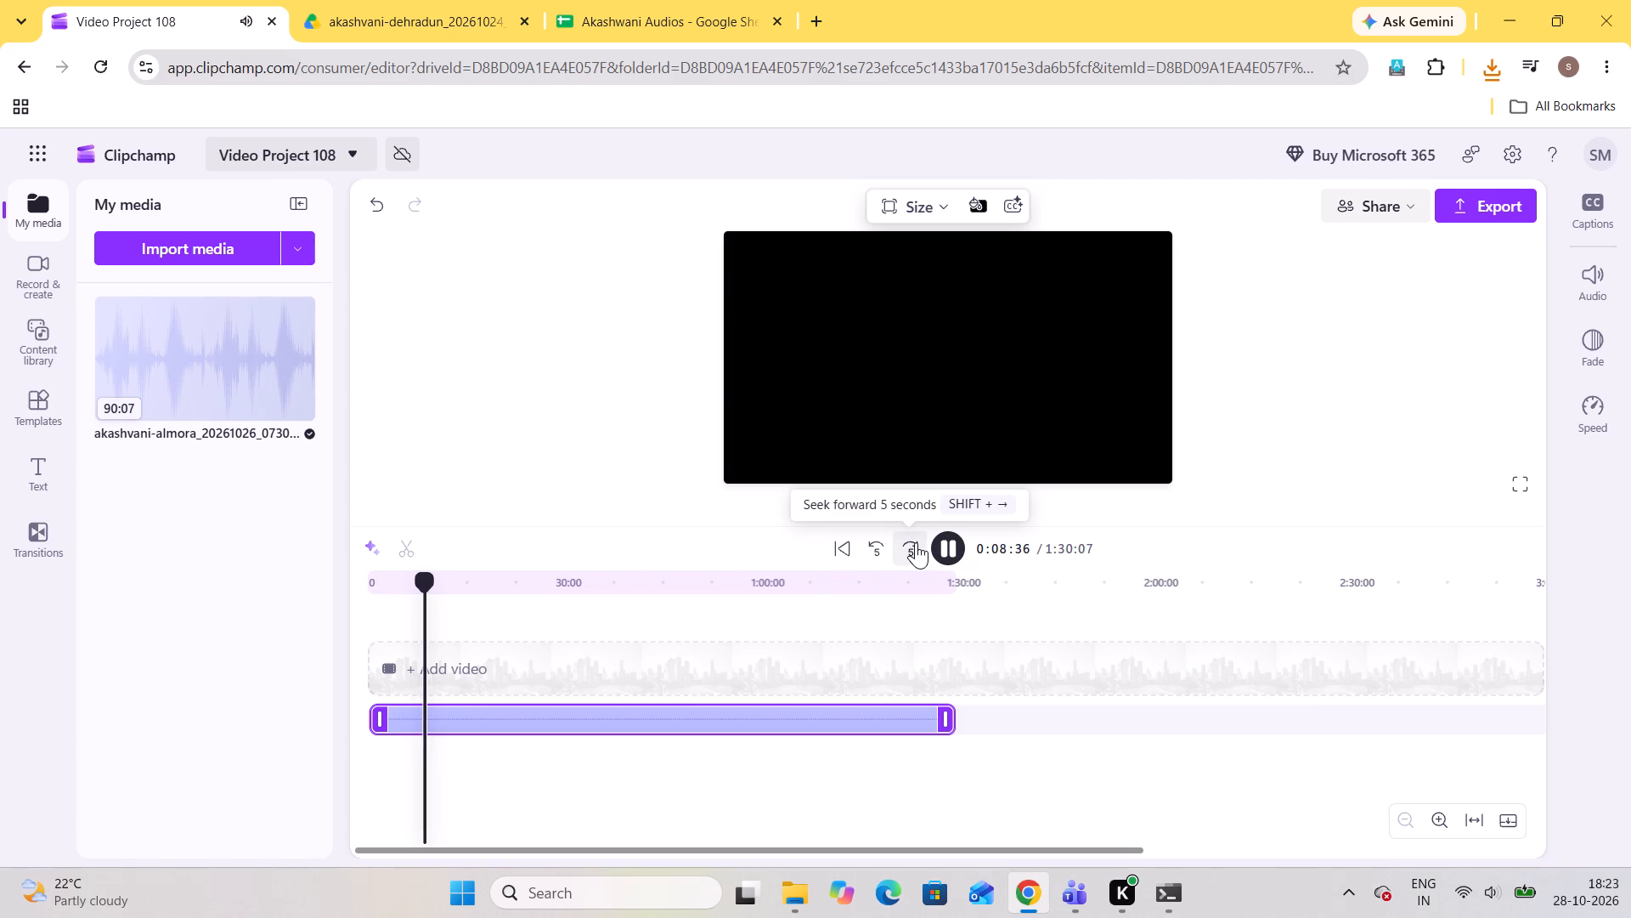
double_click(916, 542)
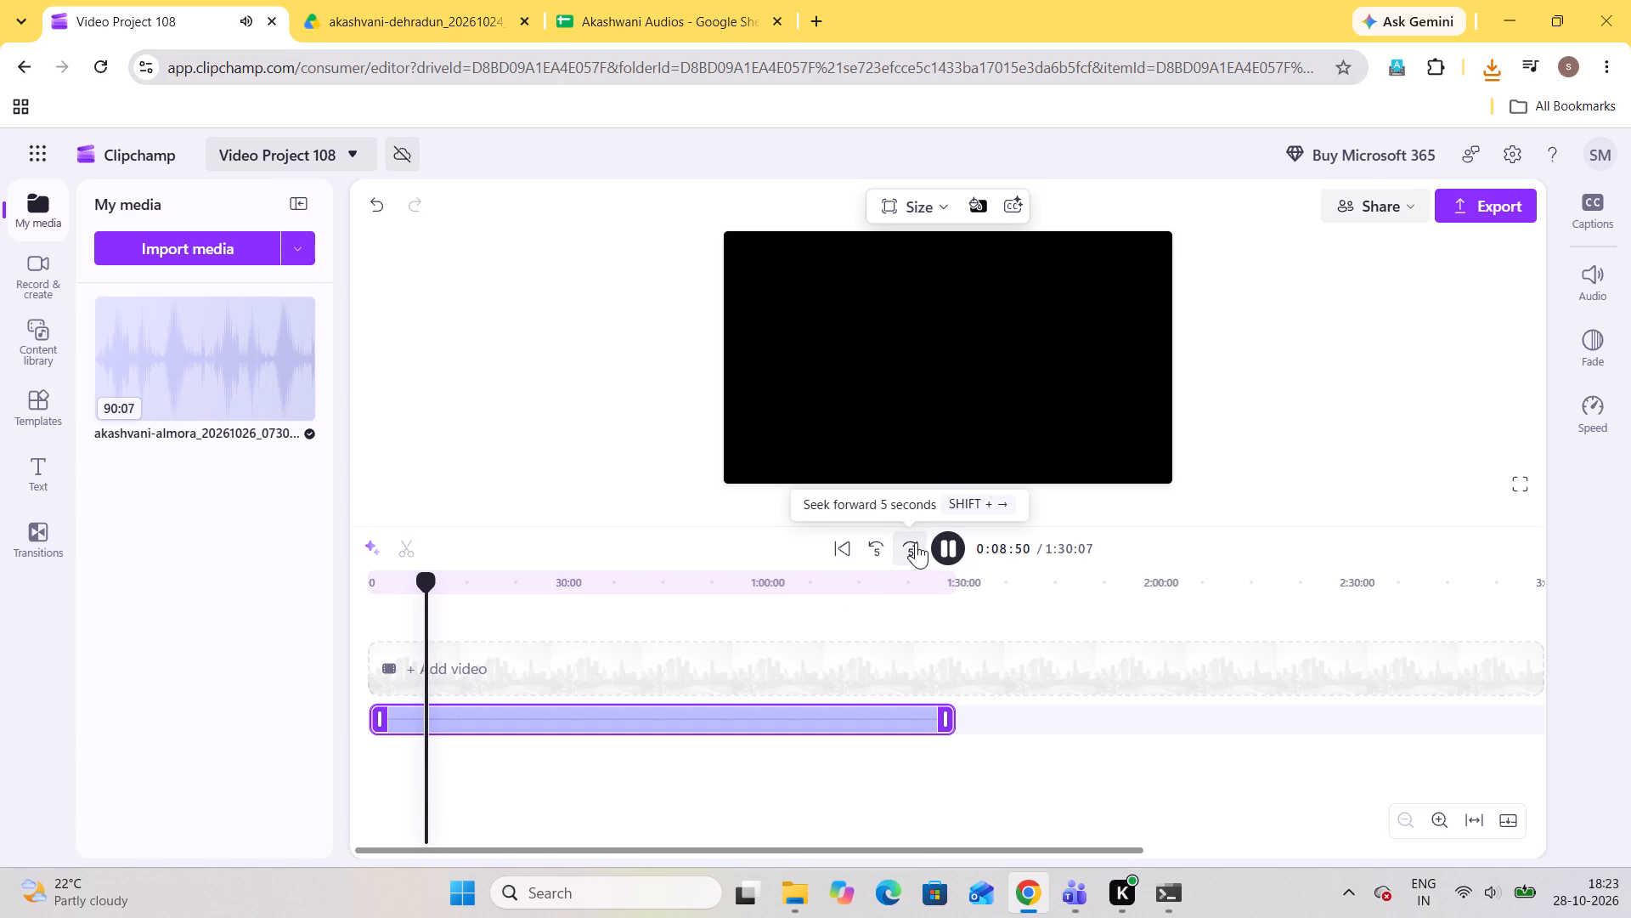
left_click(876, 547)
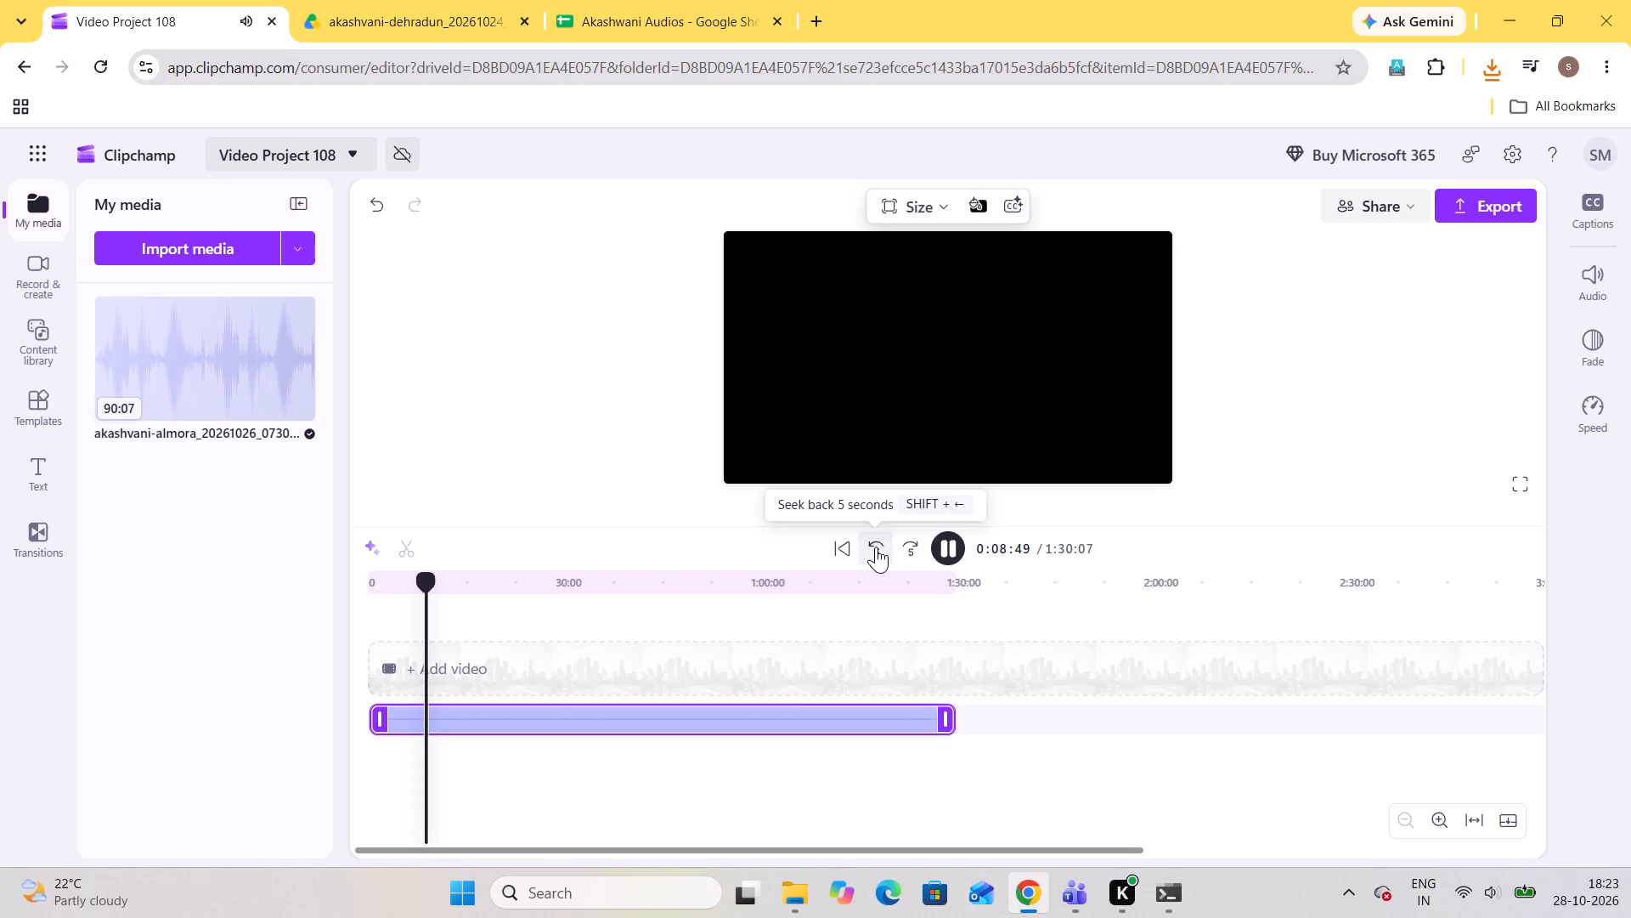
left_click(940, 547)
left_click(417, 542)
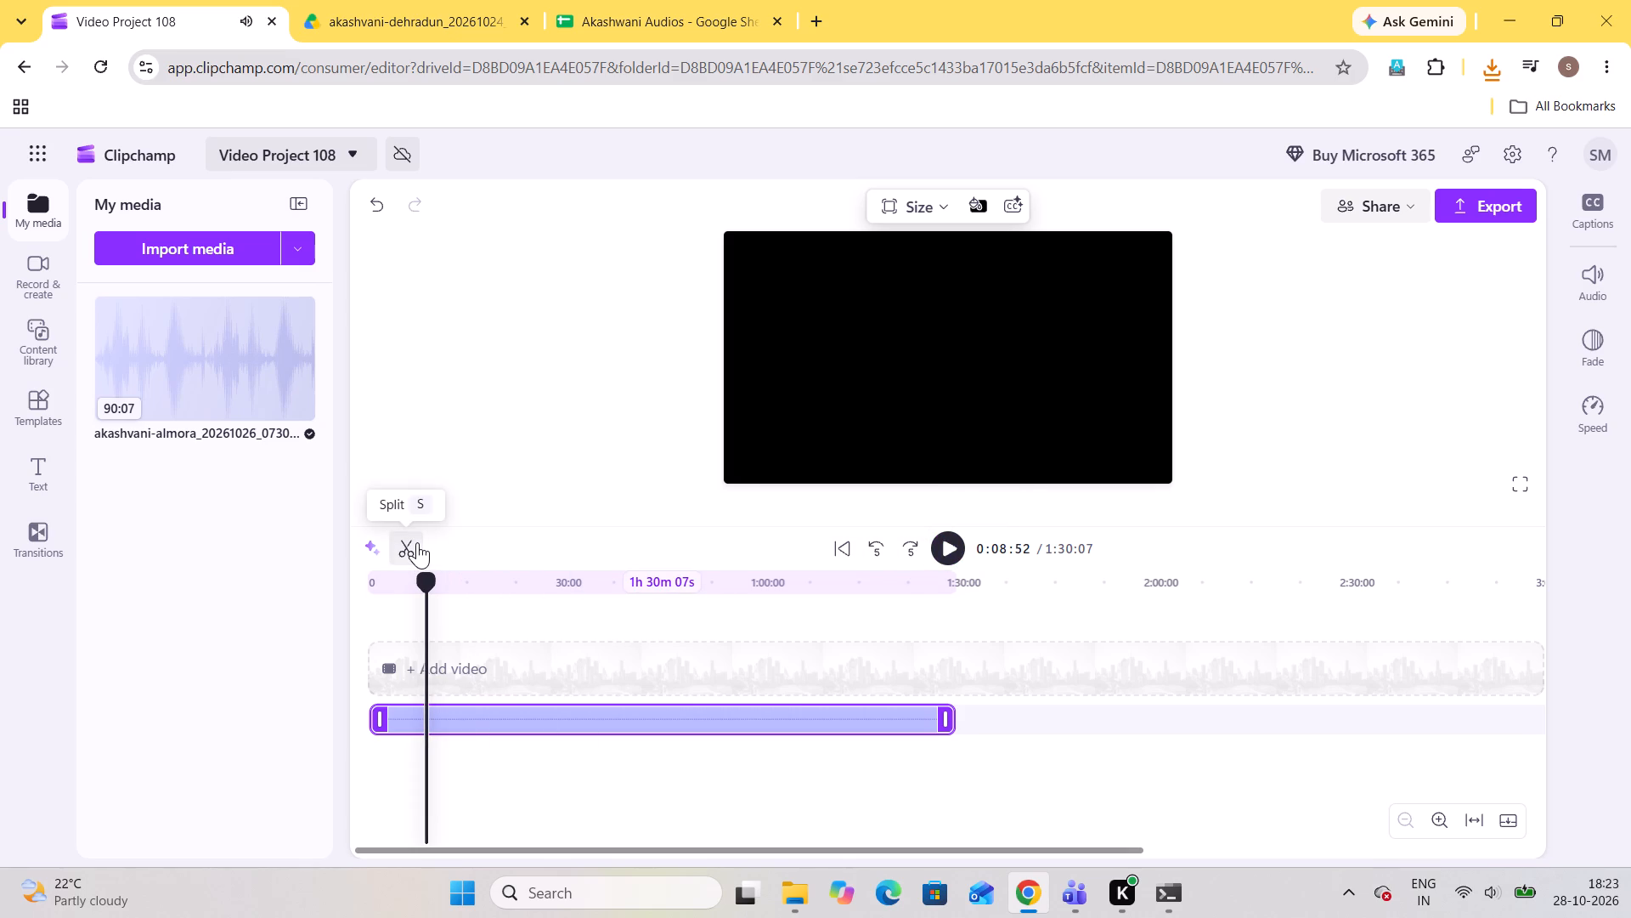
left_click(940, 548)
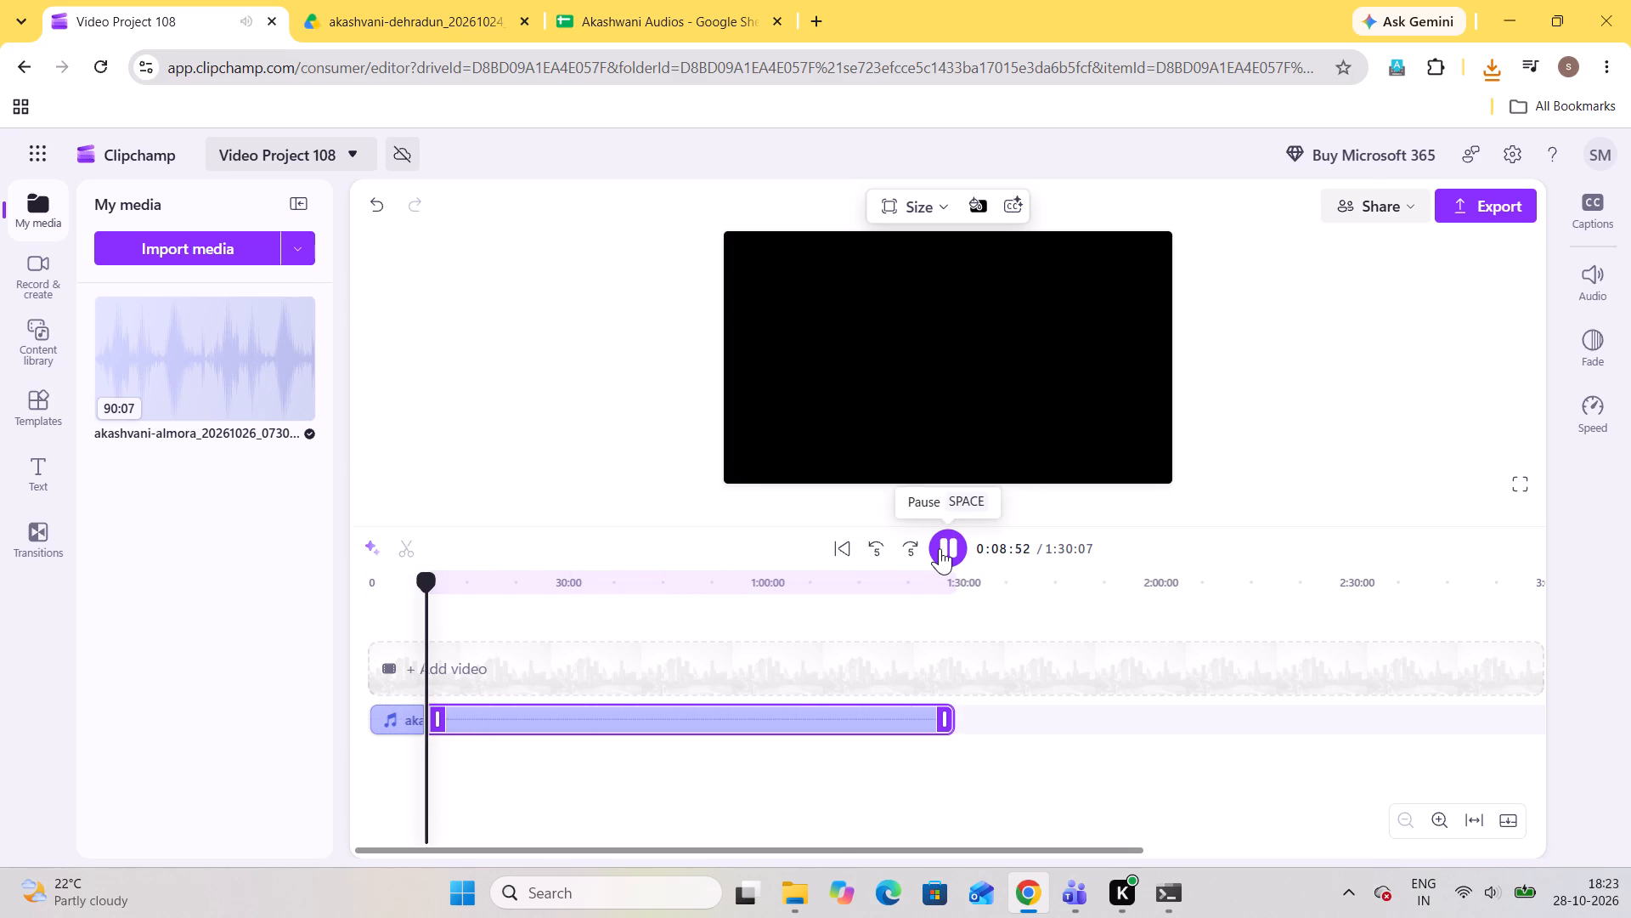
Replace the old singer and title after "kumauni-" in the export file name with the new song's singer and a hyphen, without exporting.
left_click(1465, 216)
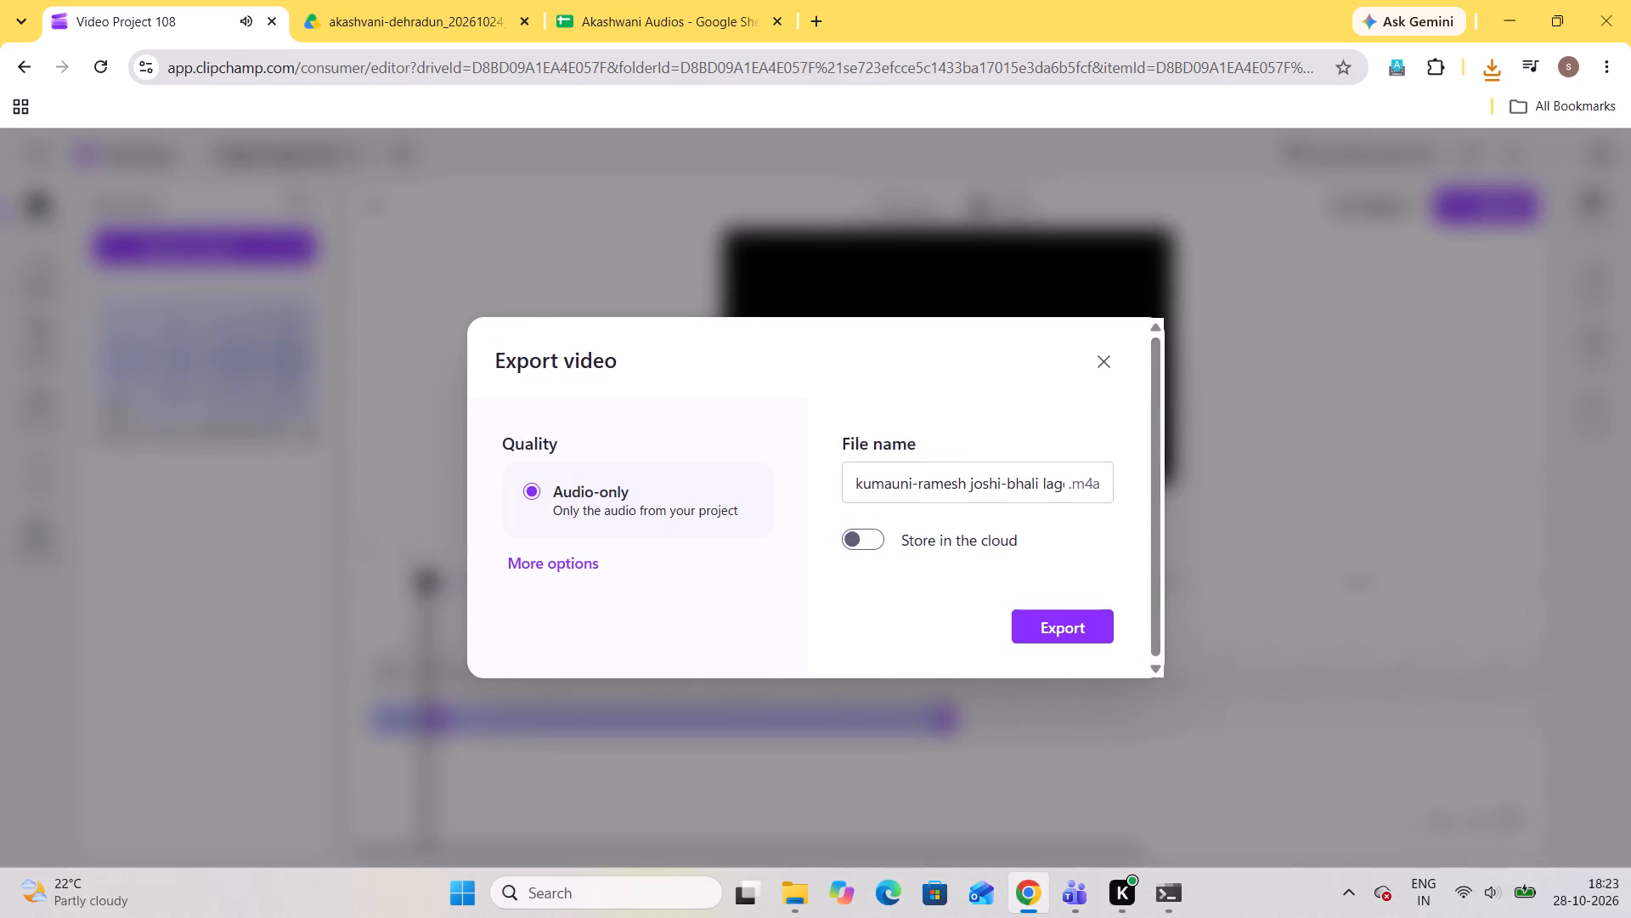
left_click_drag(919, 486, 1117, 494)
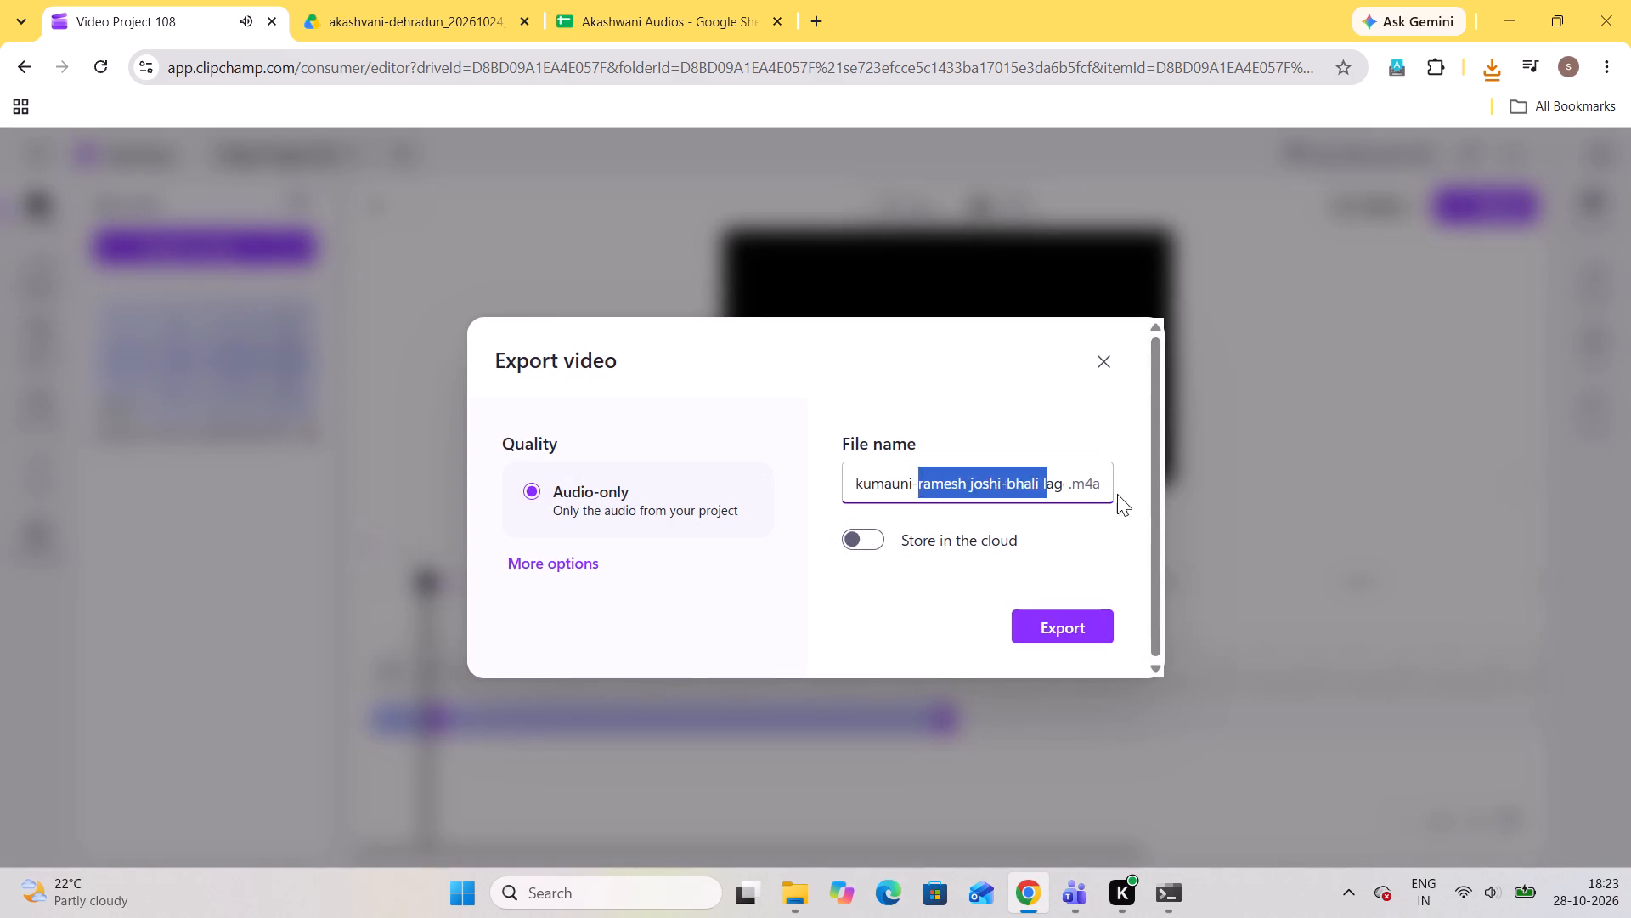
left_click_drag(1117, 494, 1276, 496)
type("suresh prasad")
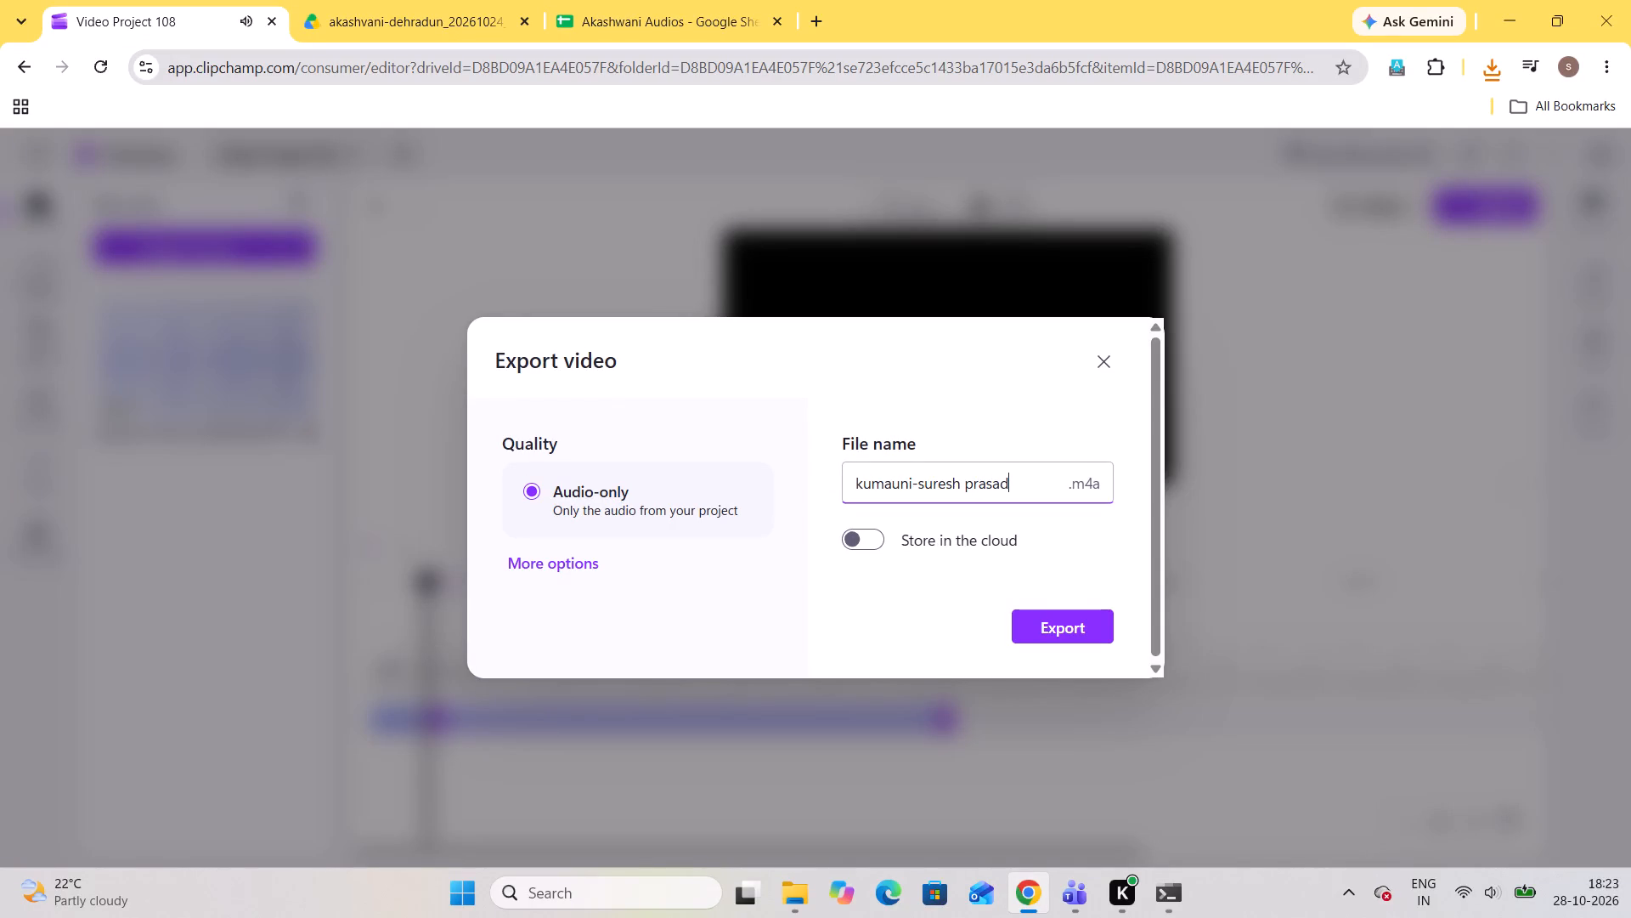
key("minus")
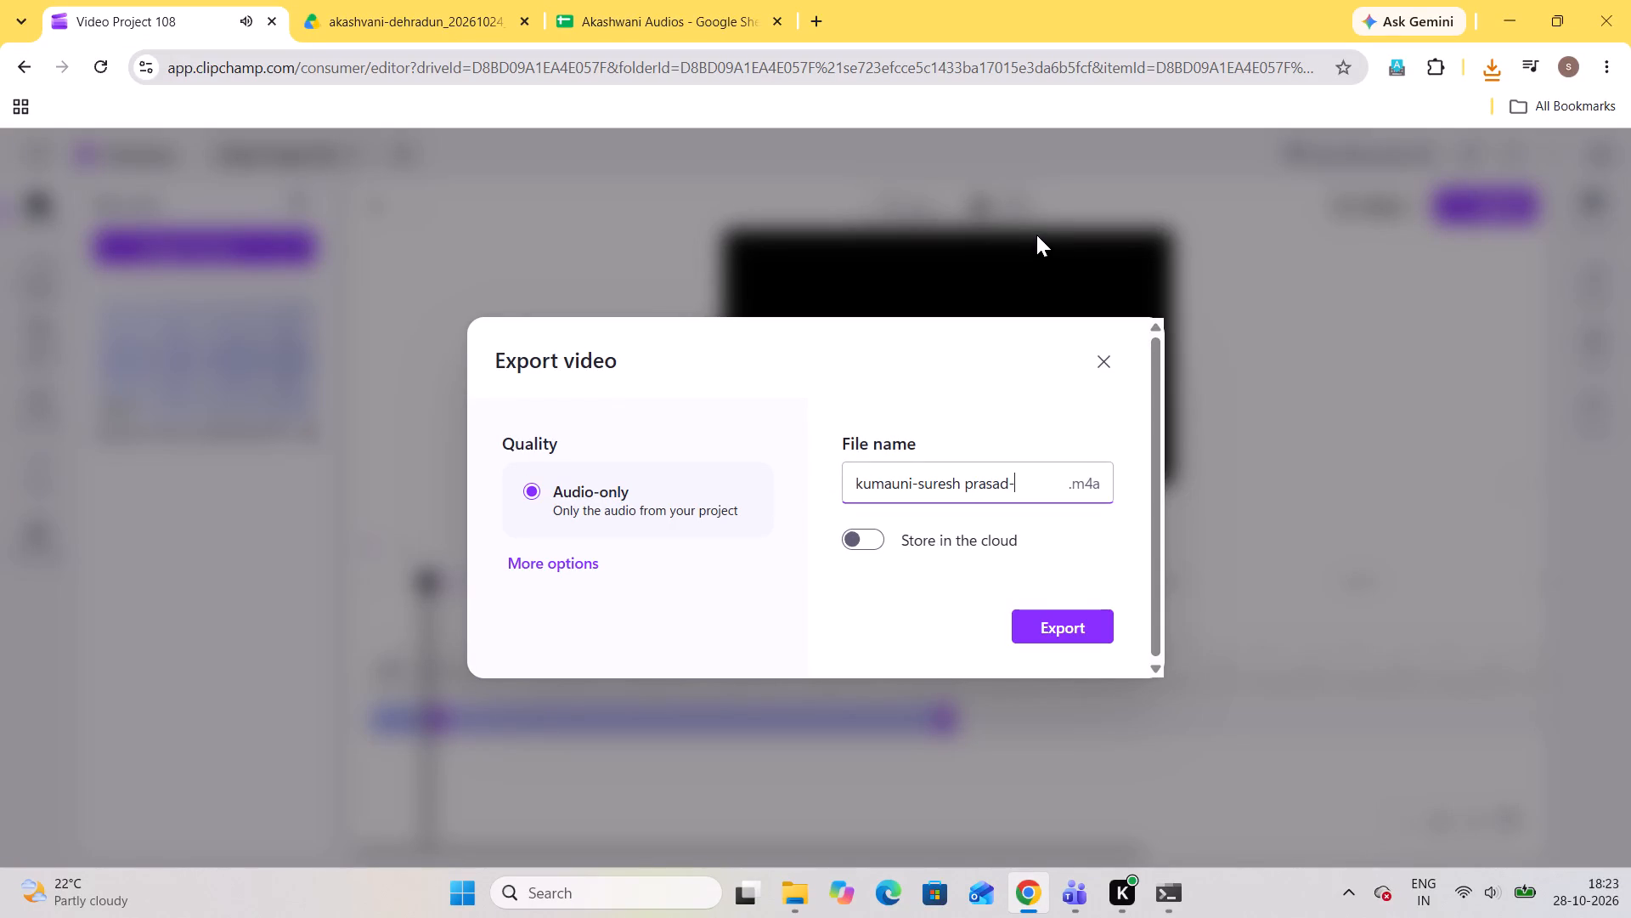
left_click(1036, 235)
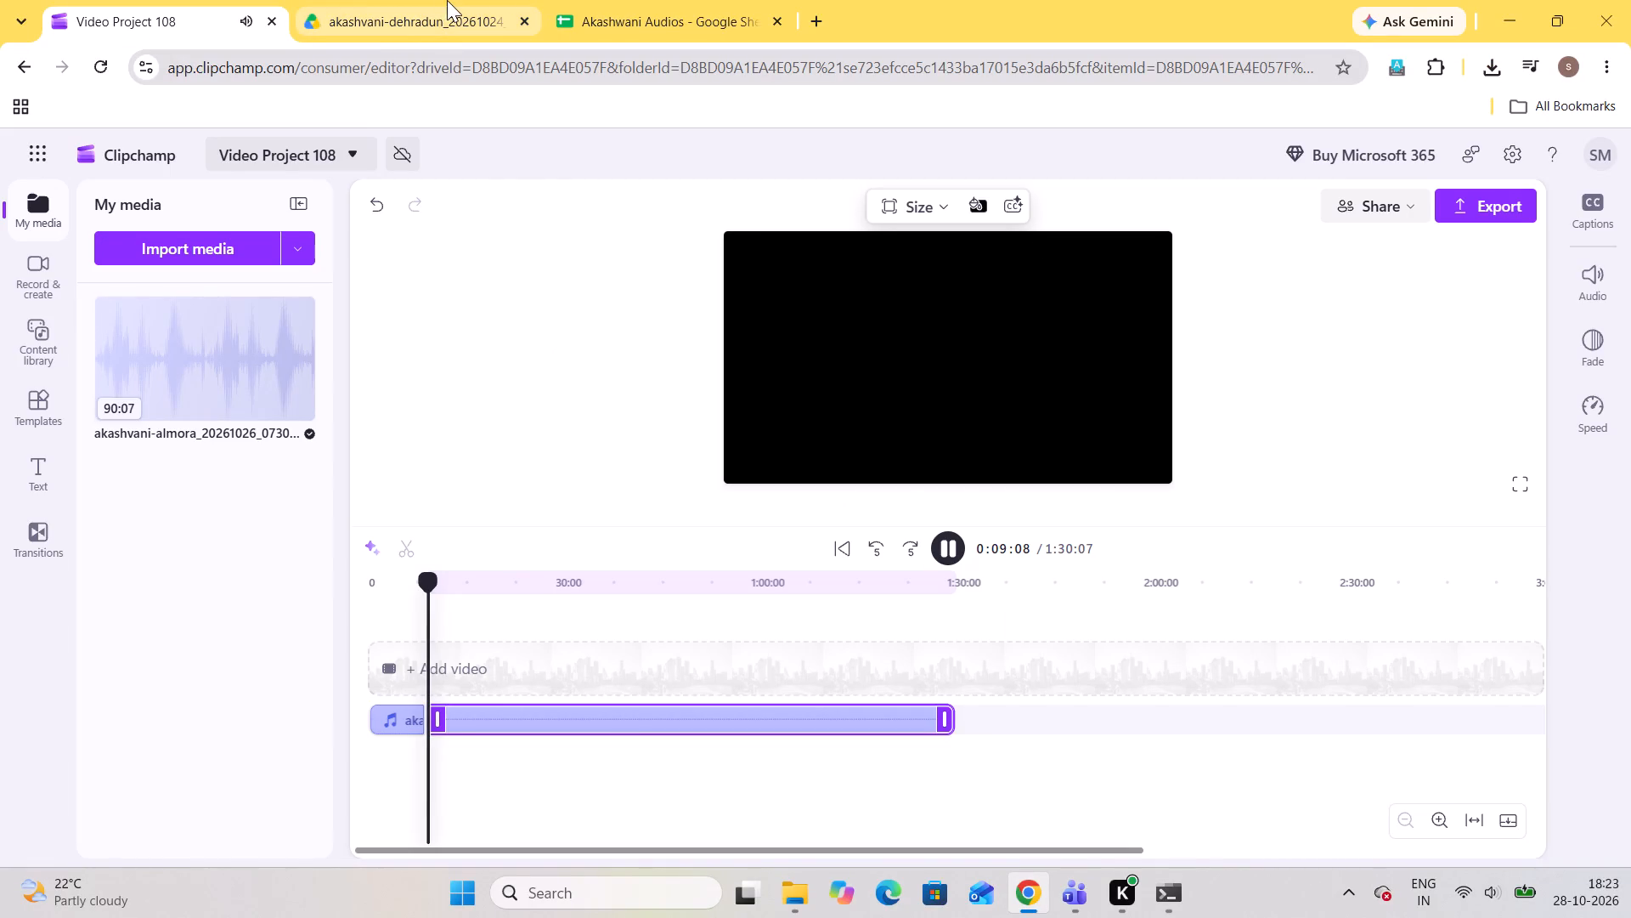
Advance playback to the end of the song and split the audio track at 0:12:39.
left_click(435, 576)
left_click(442, 578)
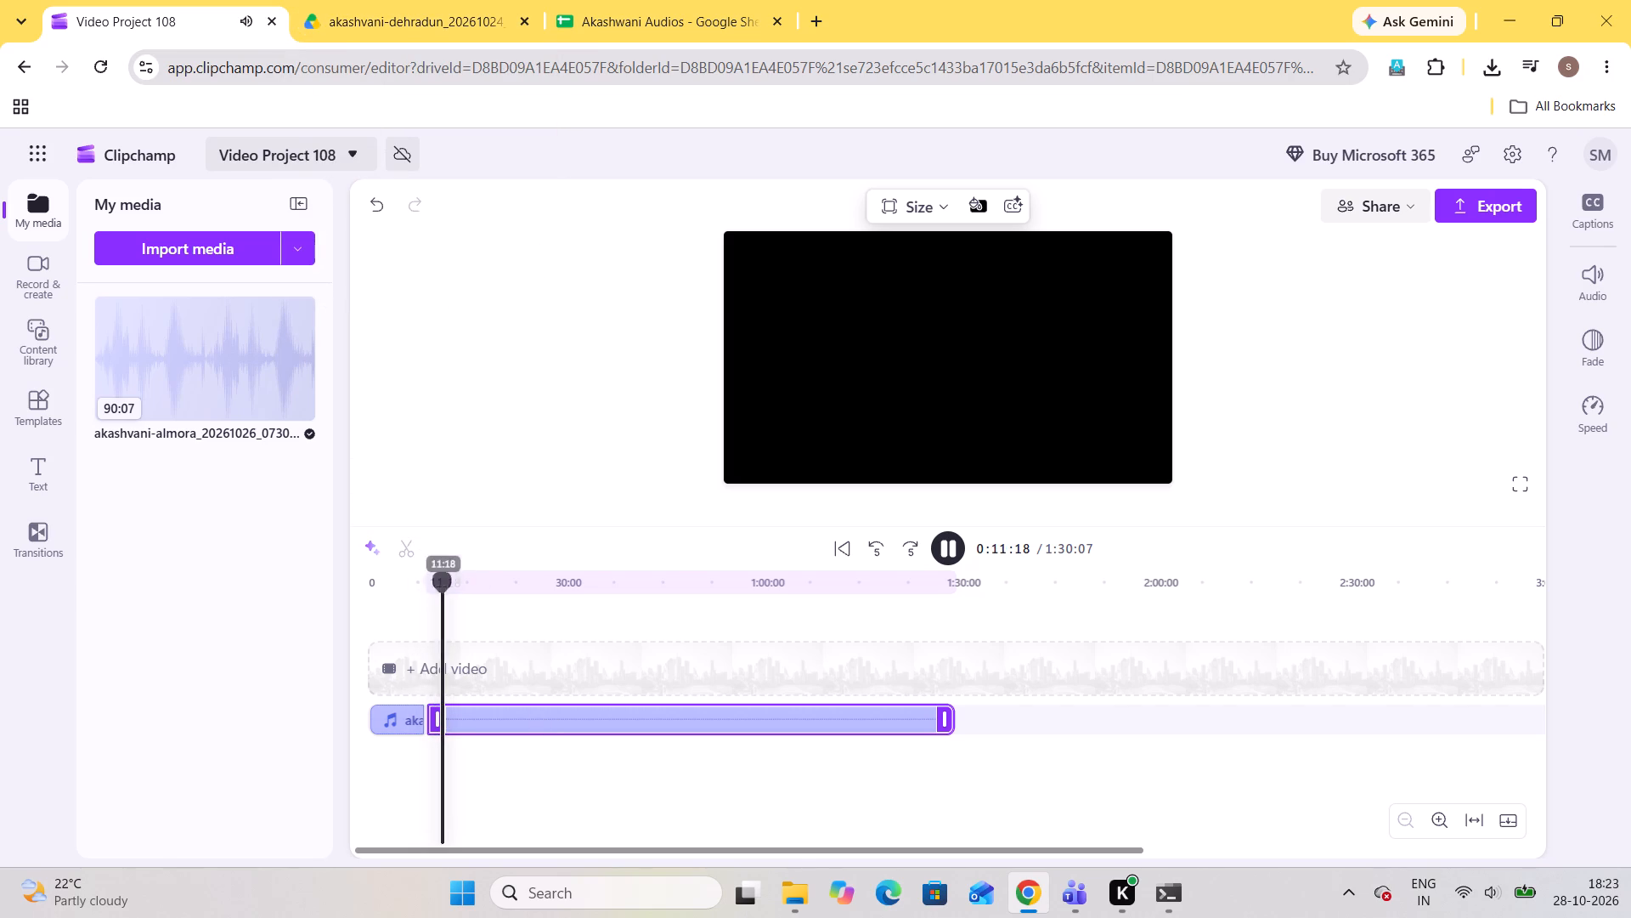
left_click(447, 579)
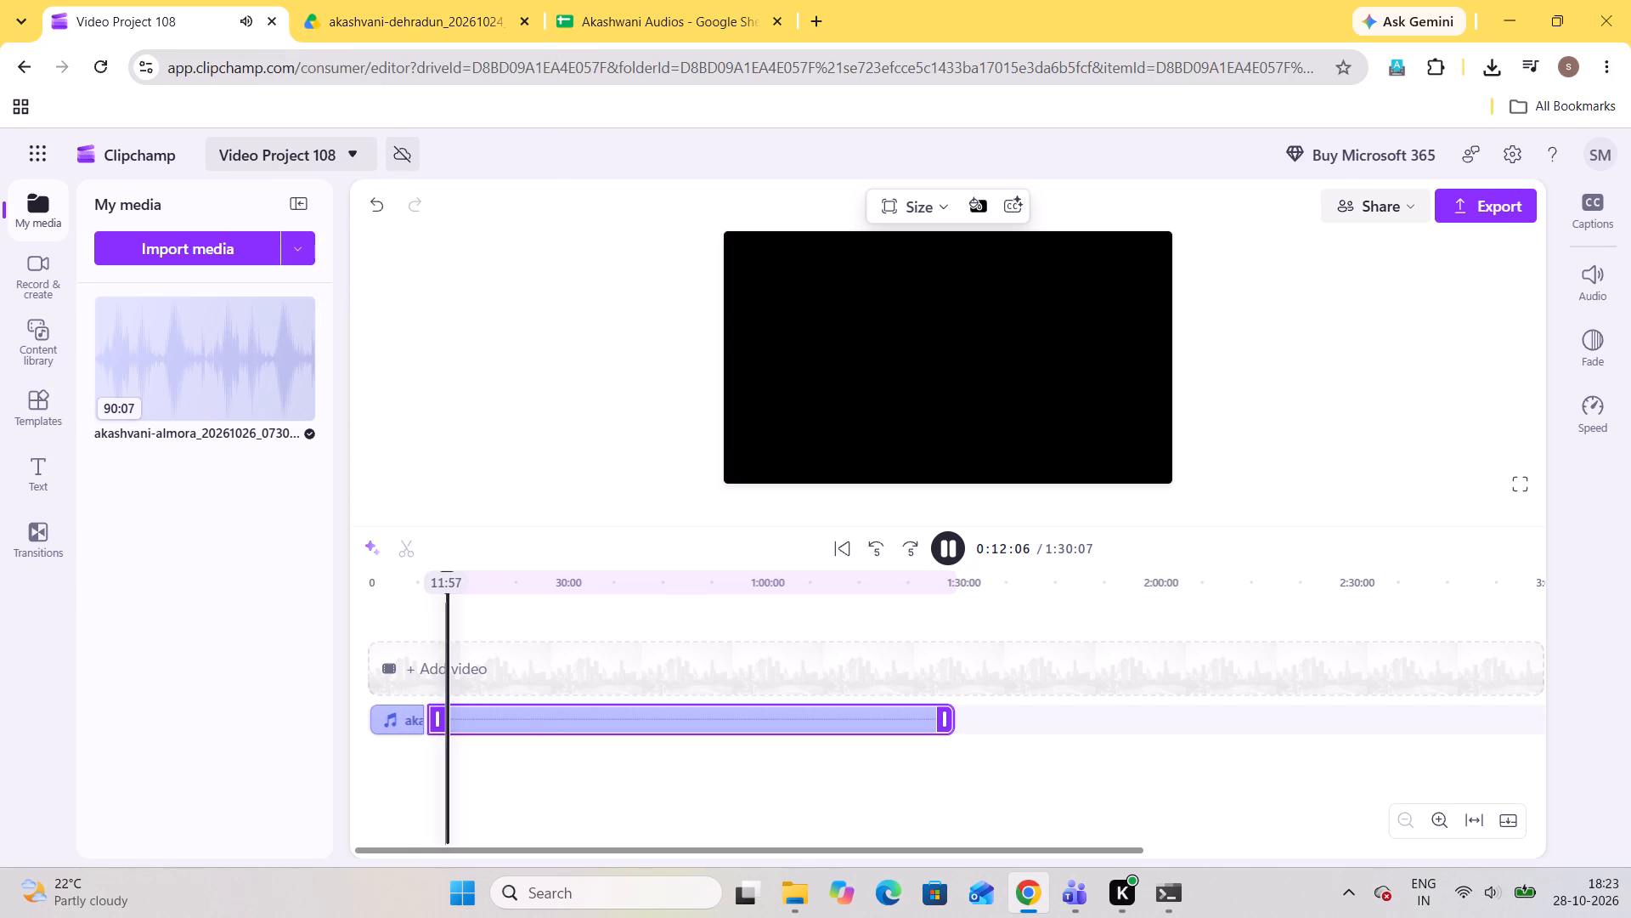
left_click(454, 583)
left_click(453, 583)
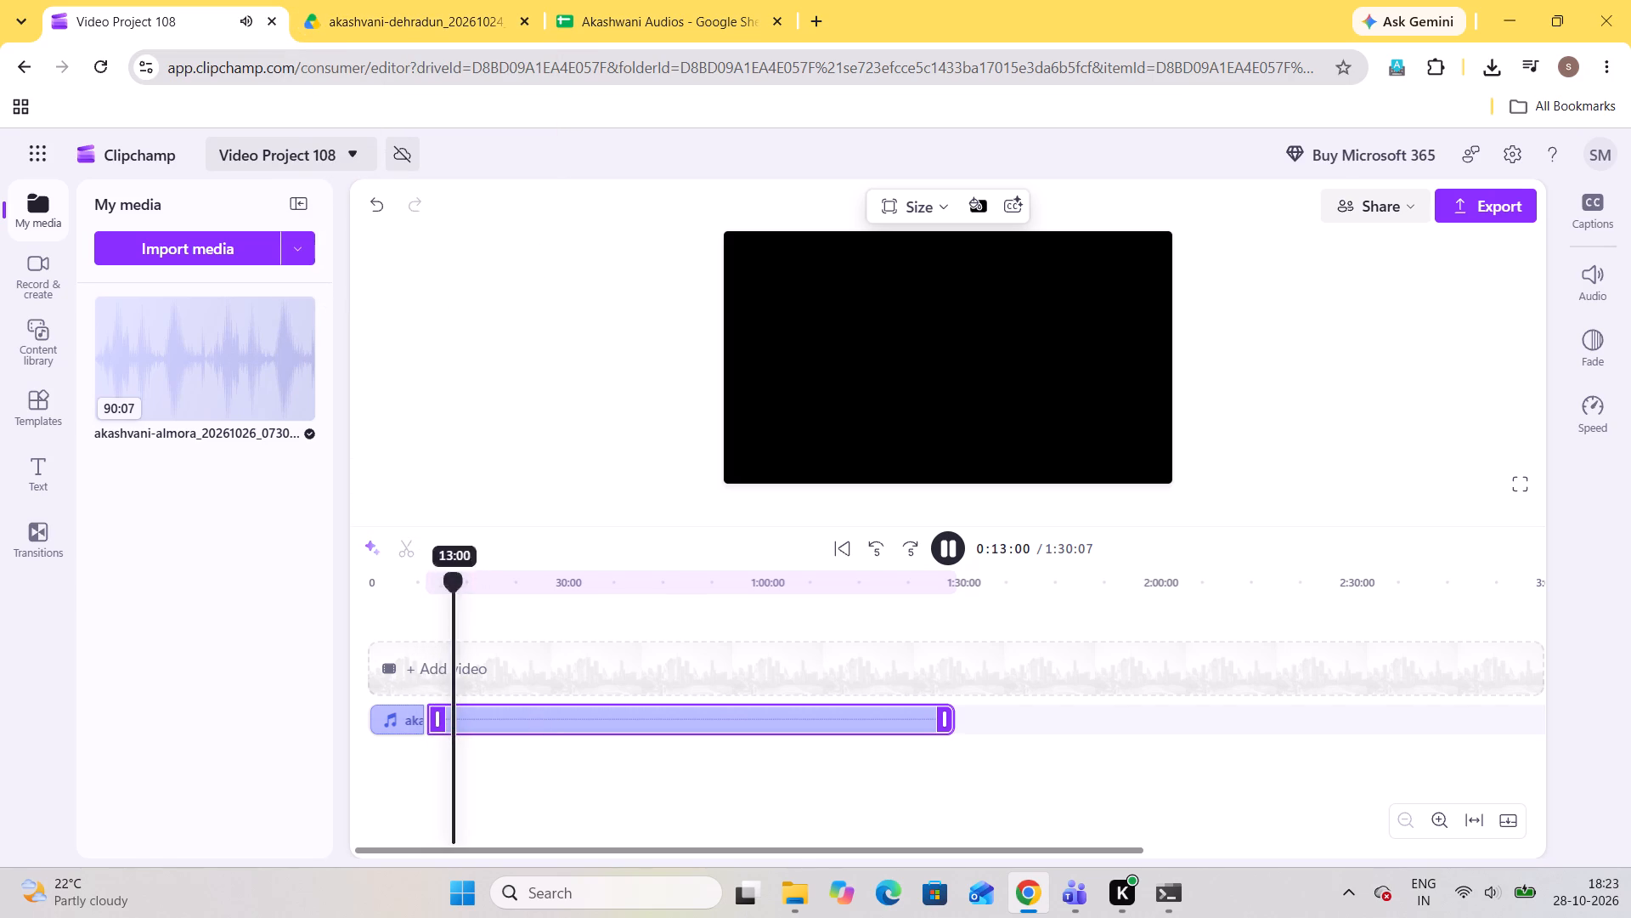
left_click(453, 583)
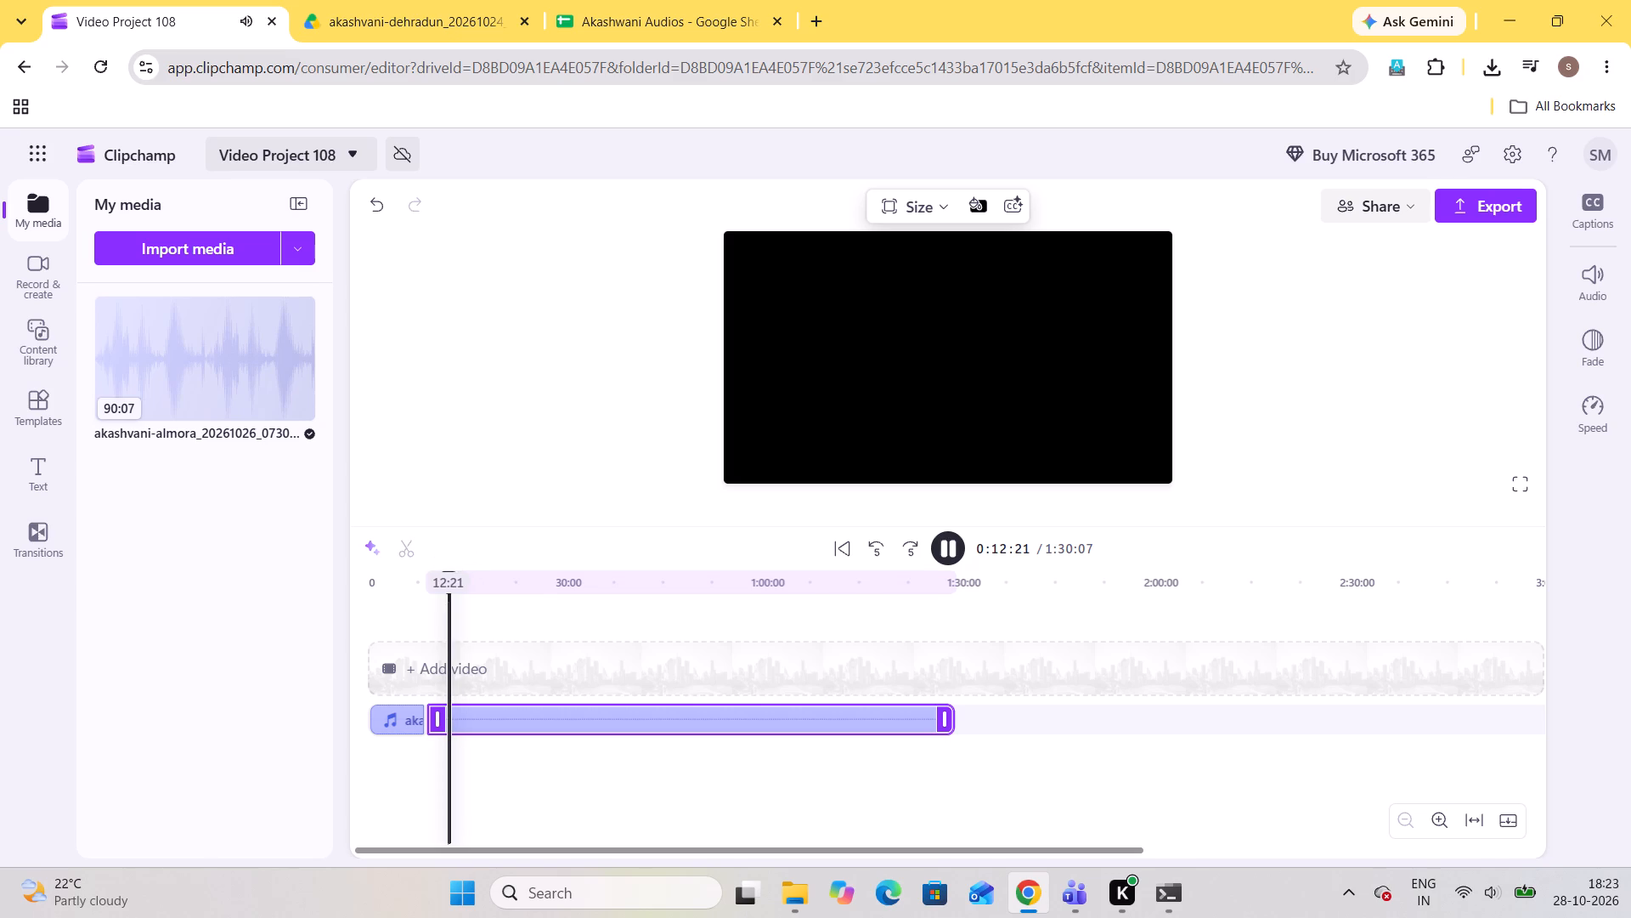
double_click(908, 557)
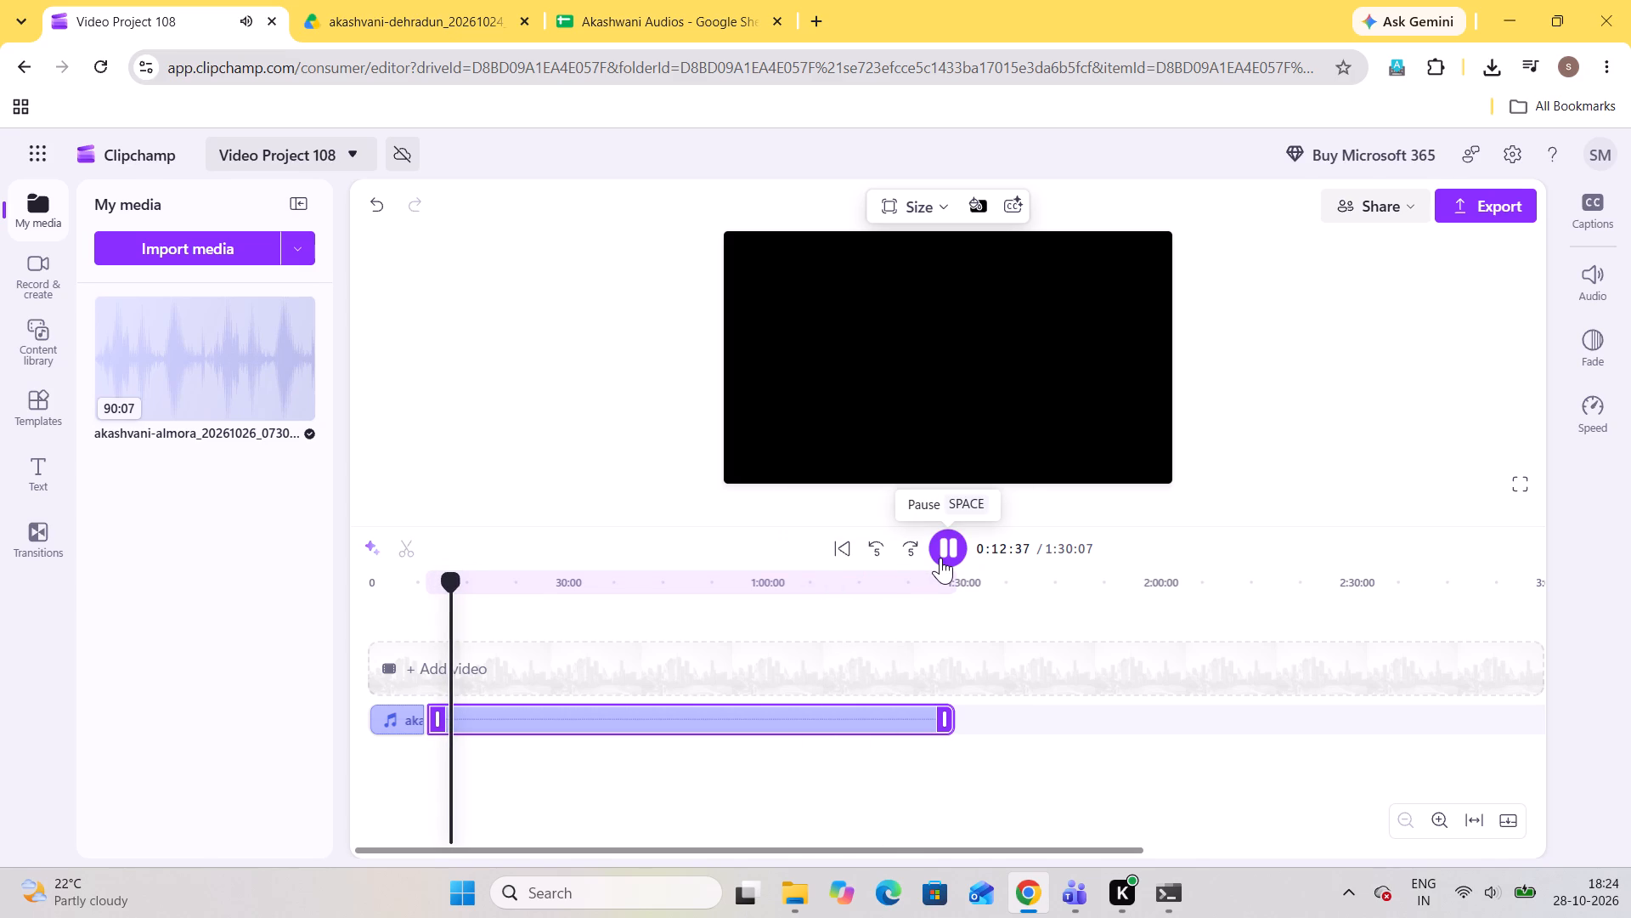
left_click(941, 558)
left_click(415, 547)
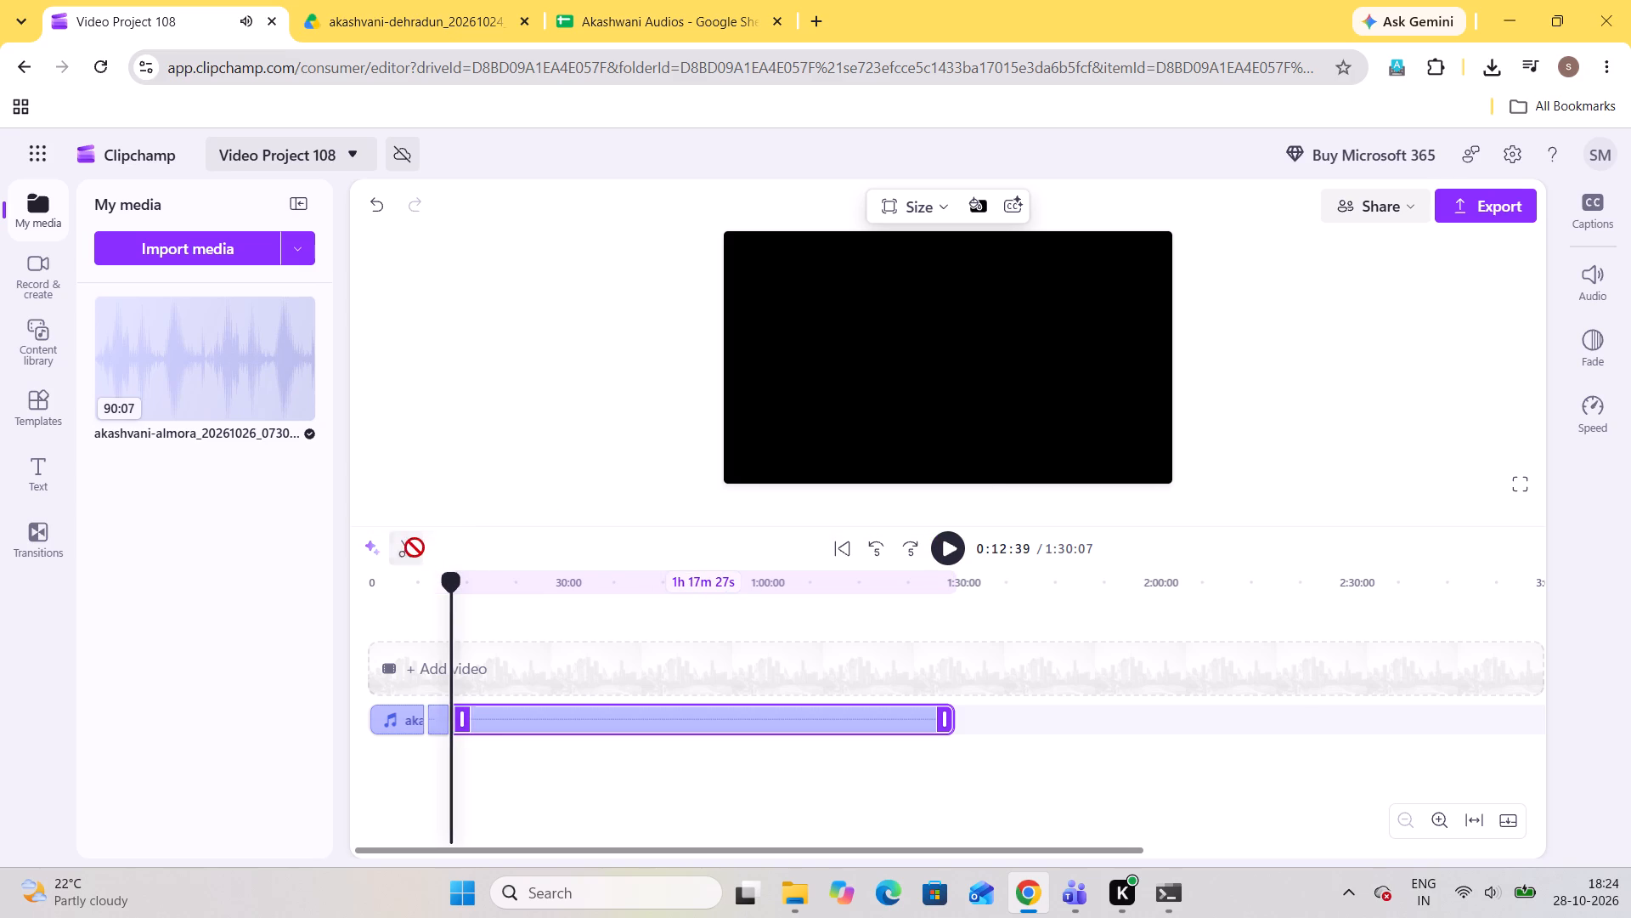
Play the song from 0:11:03 and append "tu che bhali" to the audio-only export file name, without exporting.
left_click(440, 575)
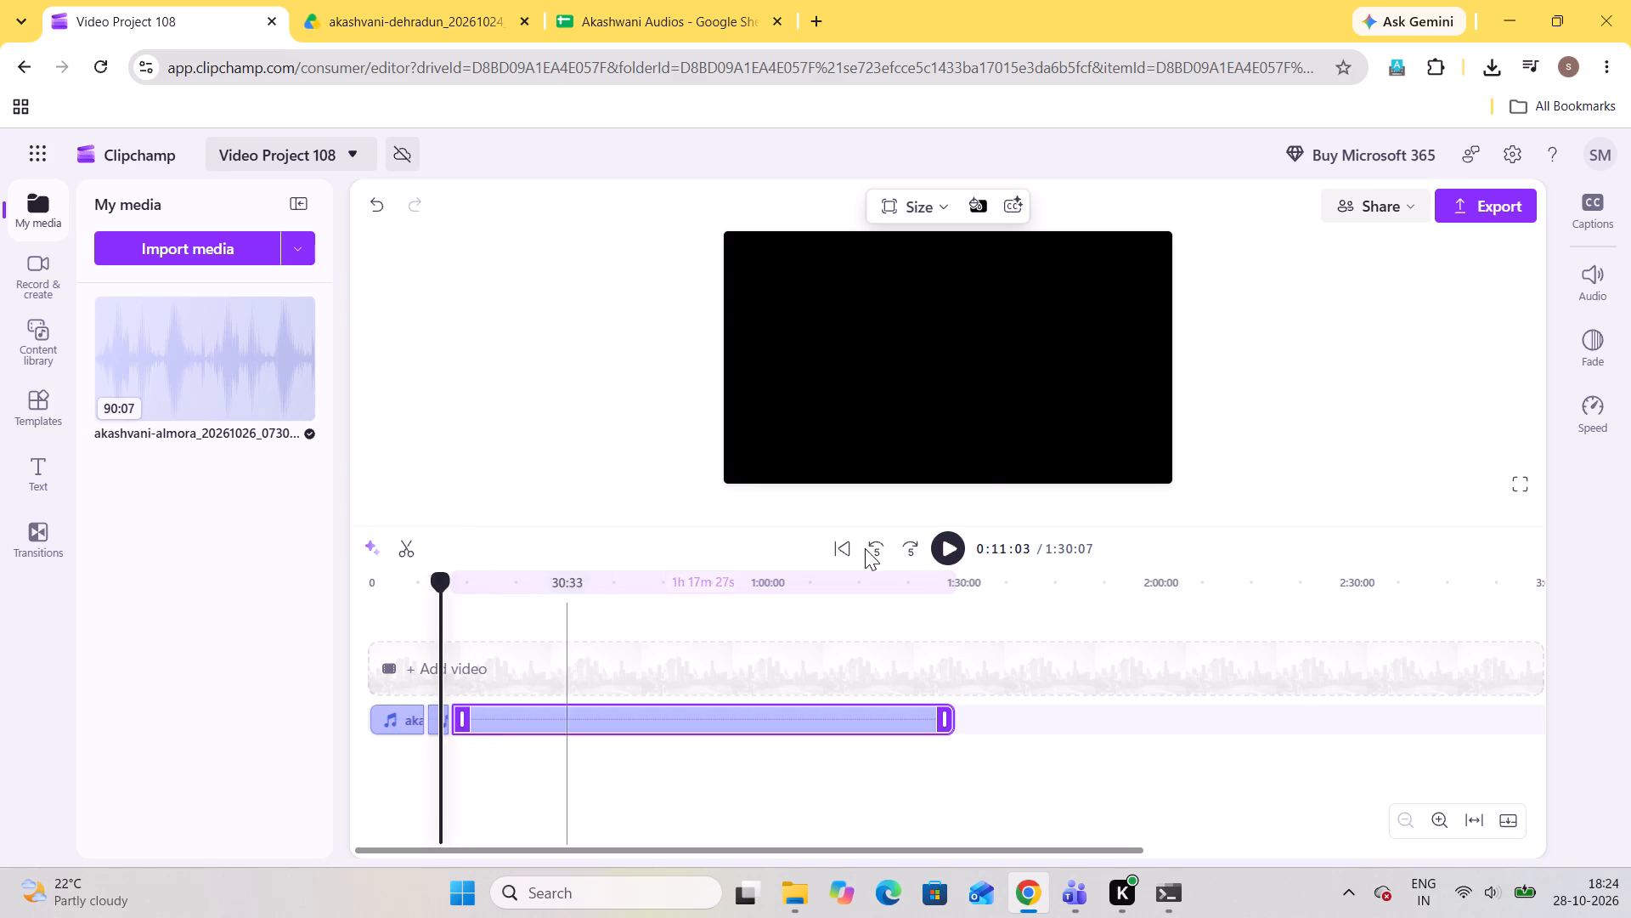
left_click(952, 547)
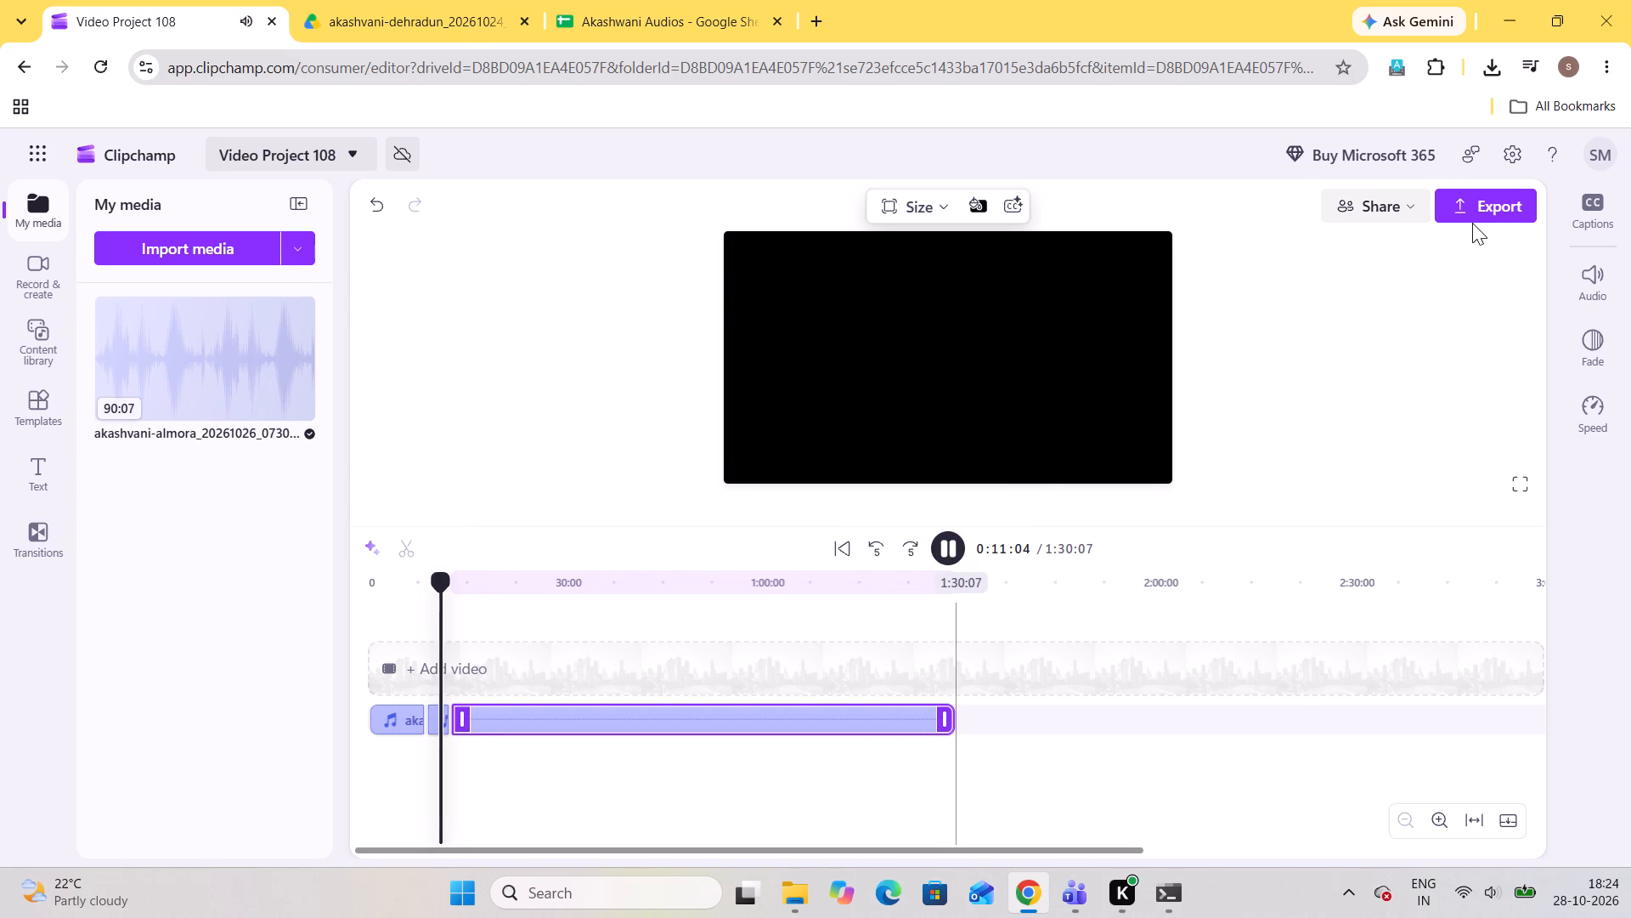
left_click(1472, 223)
left_click(1476, 213)
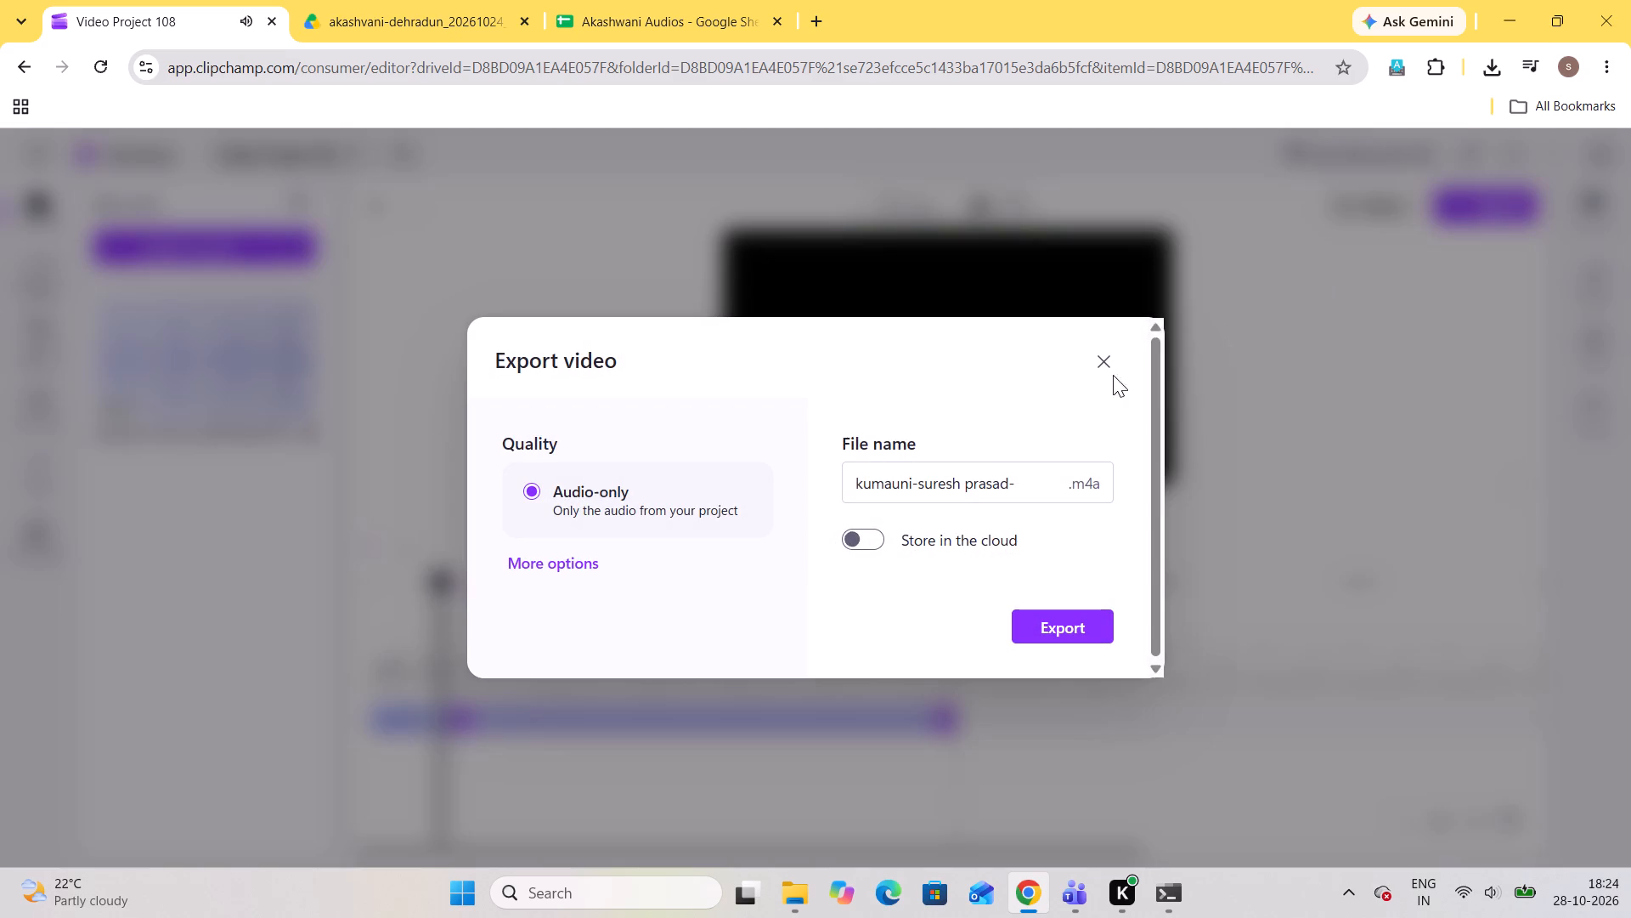
left_click(1028, 469)
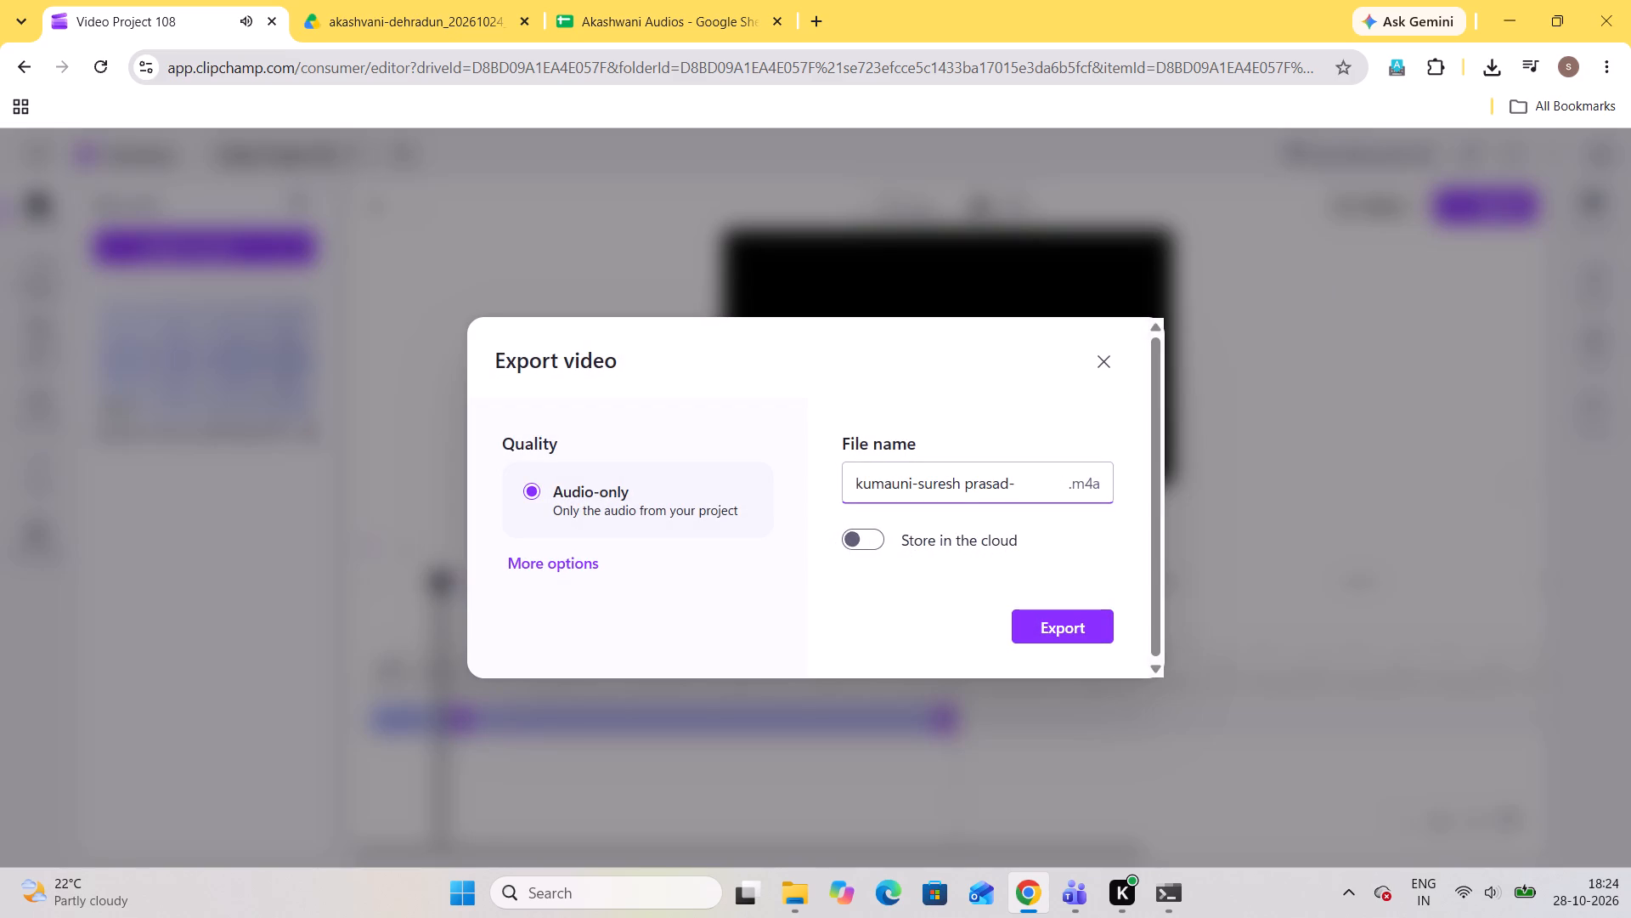
type("tu x")
key("BackSpace")
type("che bhali")
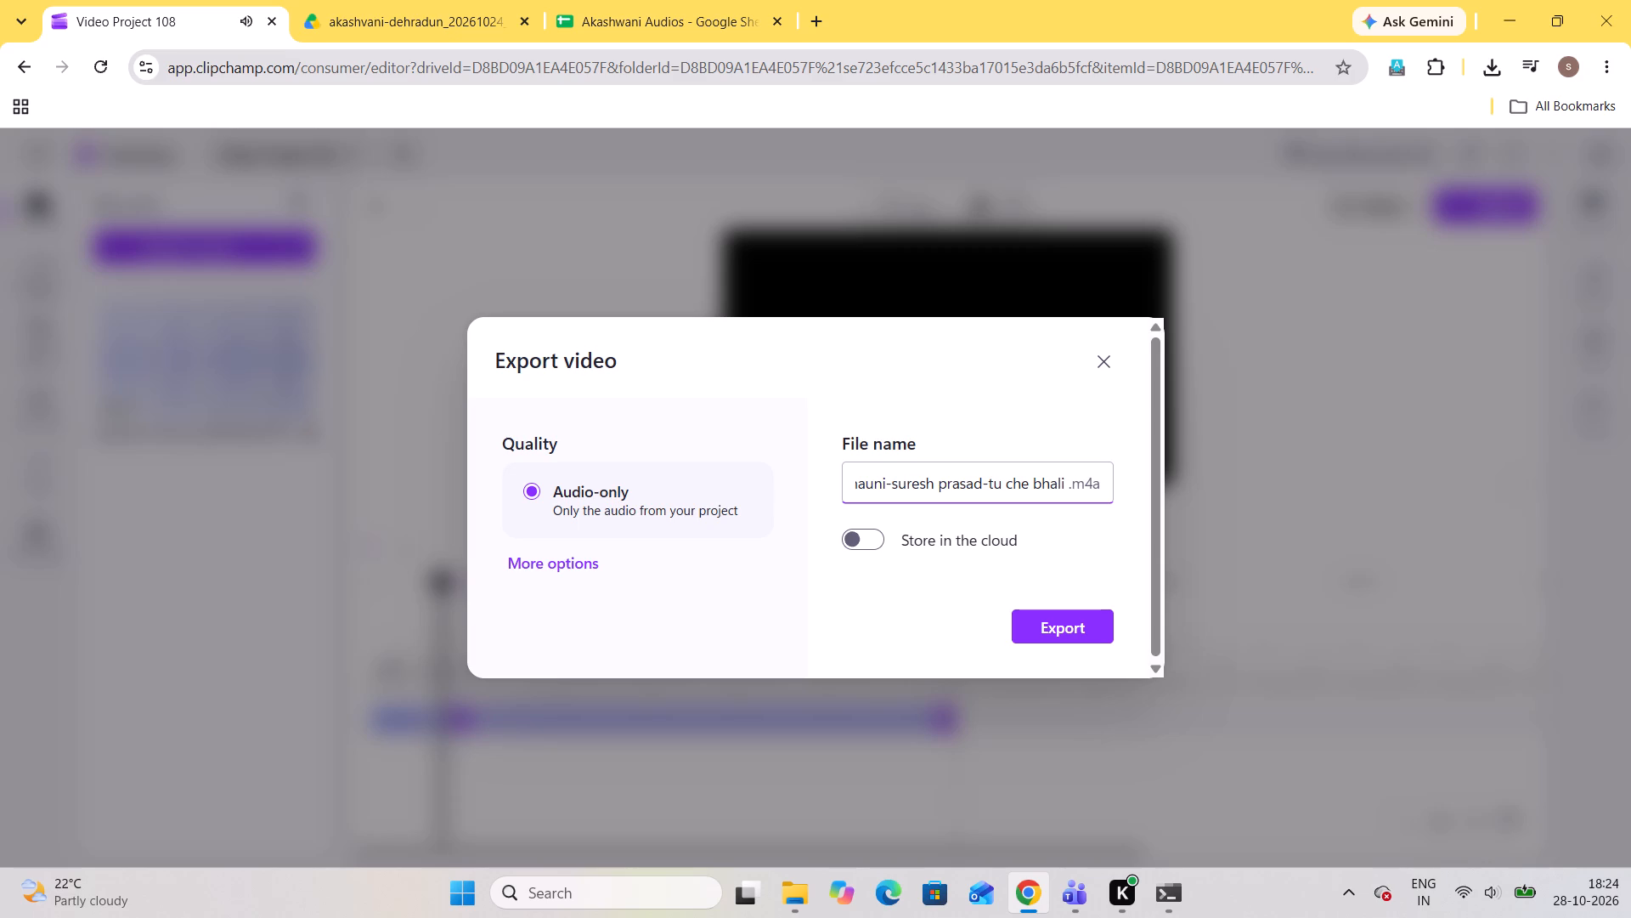
left_click(855, 278)
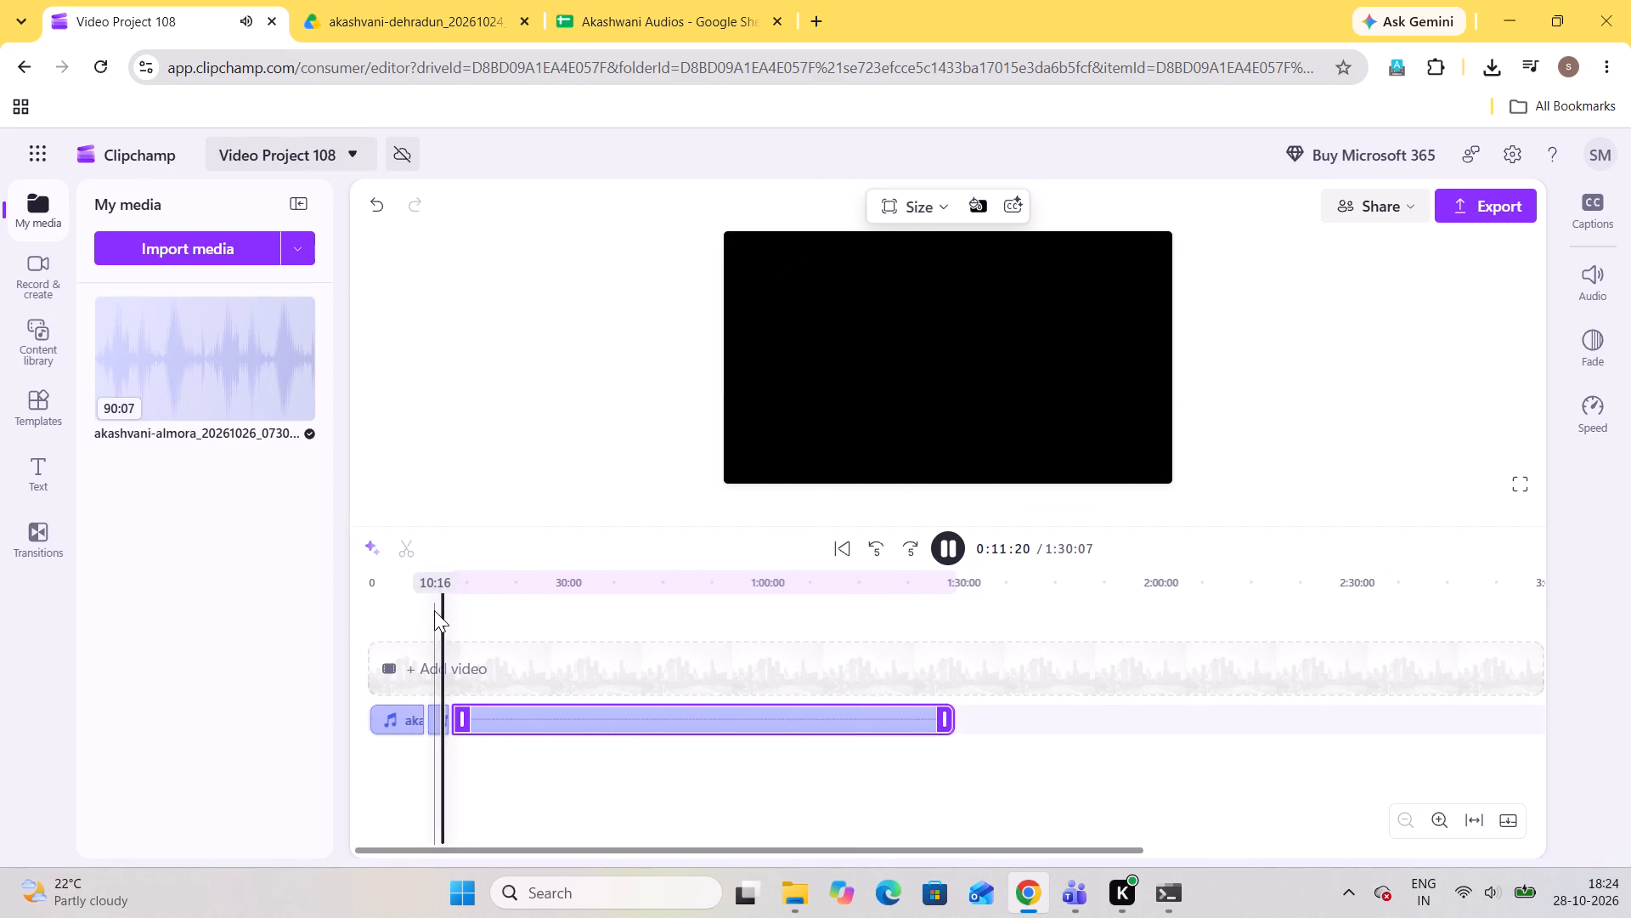
Listen through the song clip between the two splits, starting from about 0:10:09.
left_click(434, 610)
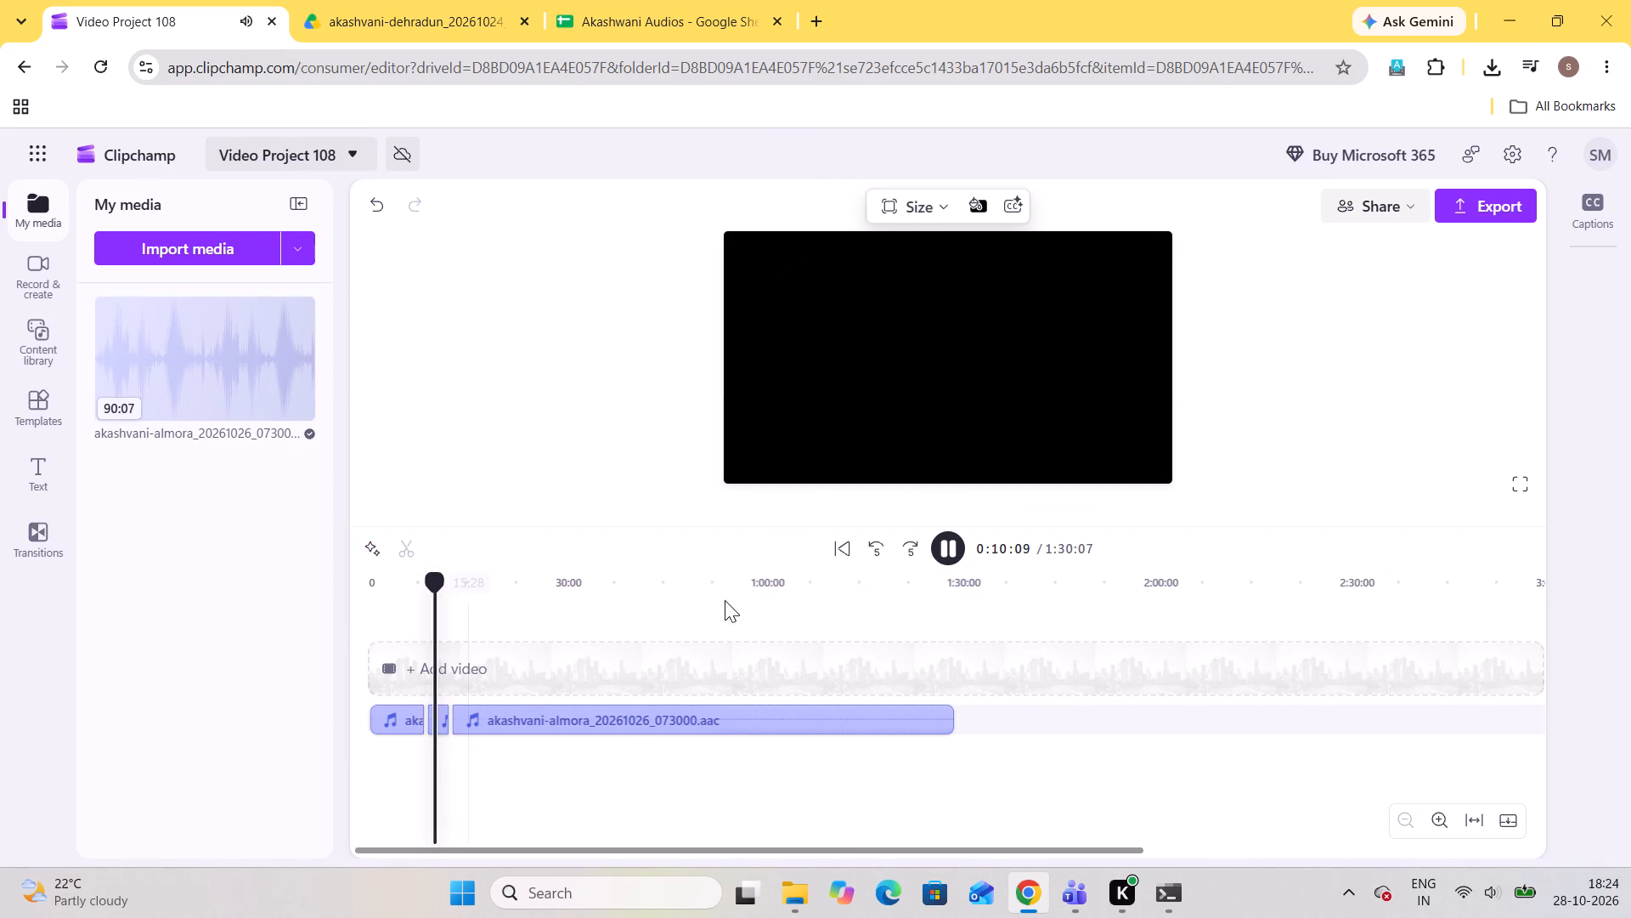
triple_click(913, 539)
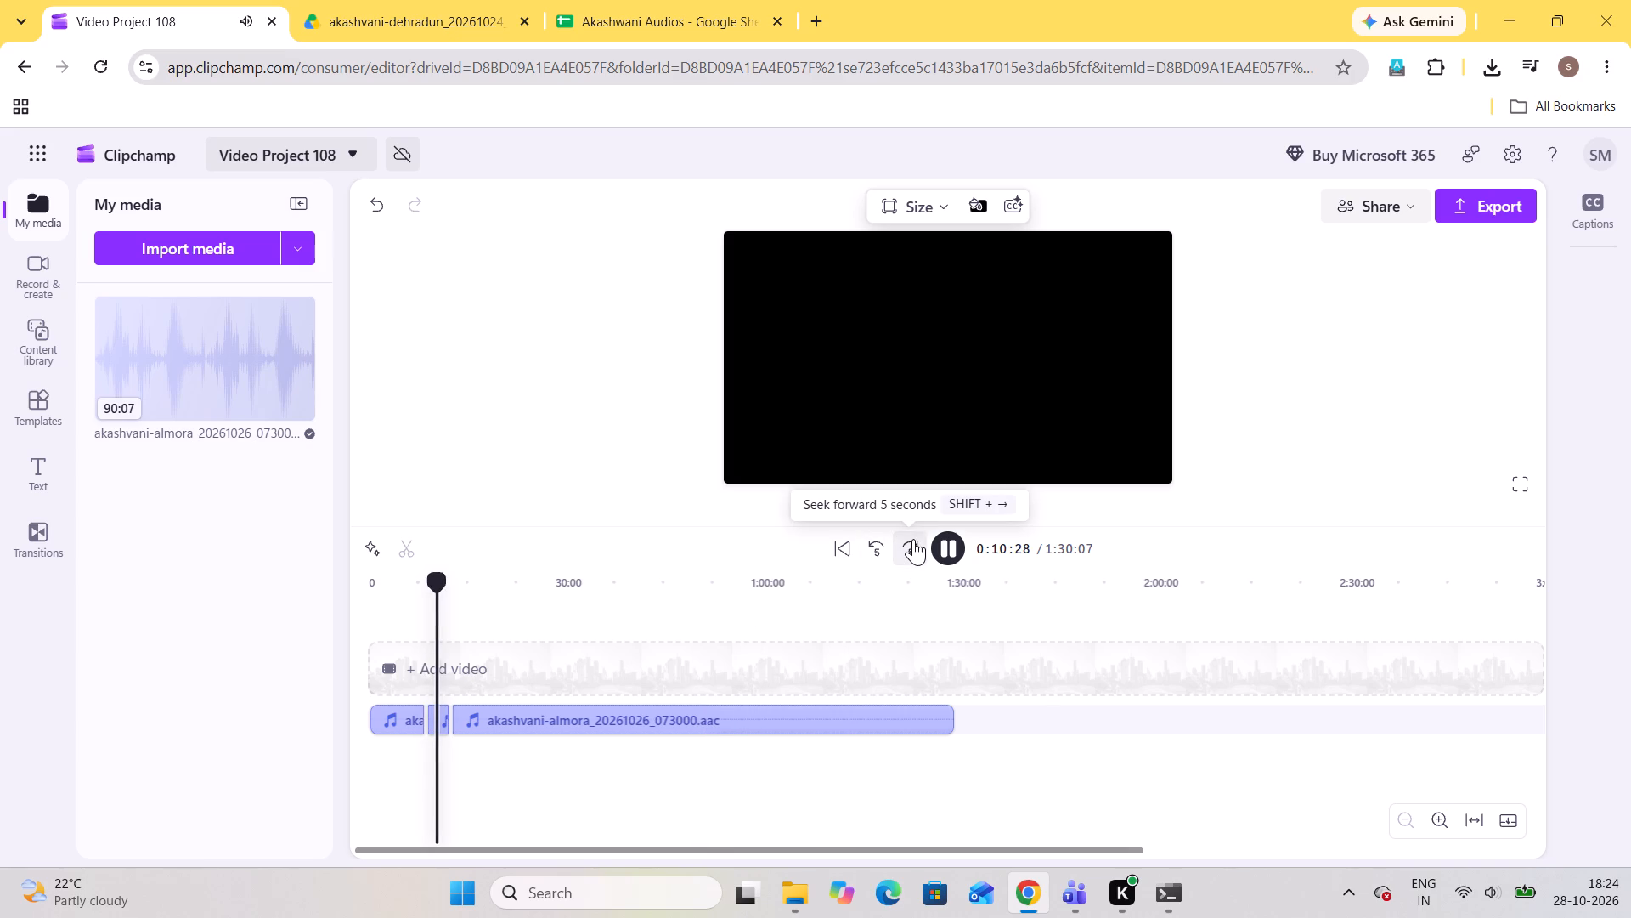
double_click(913, 539)
triple_click(913, 539)
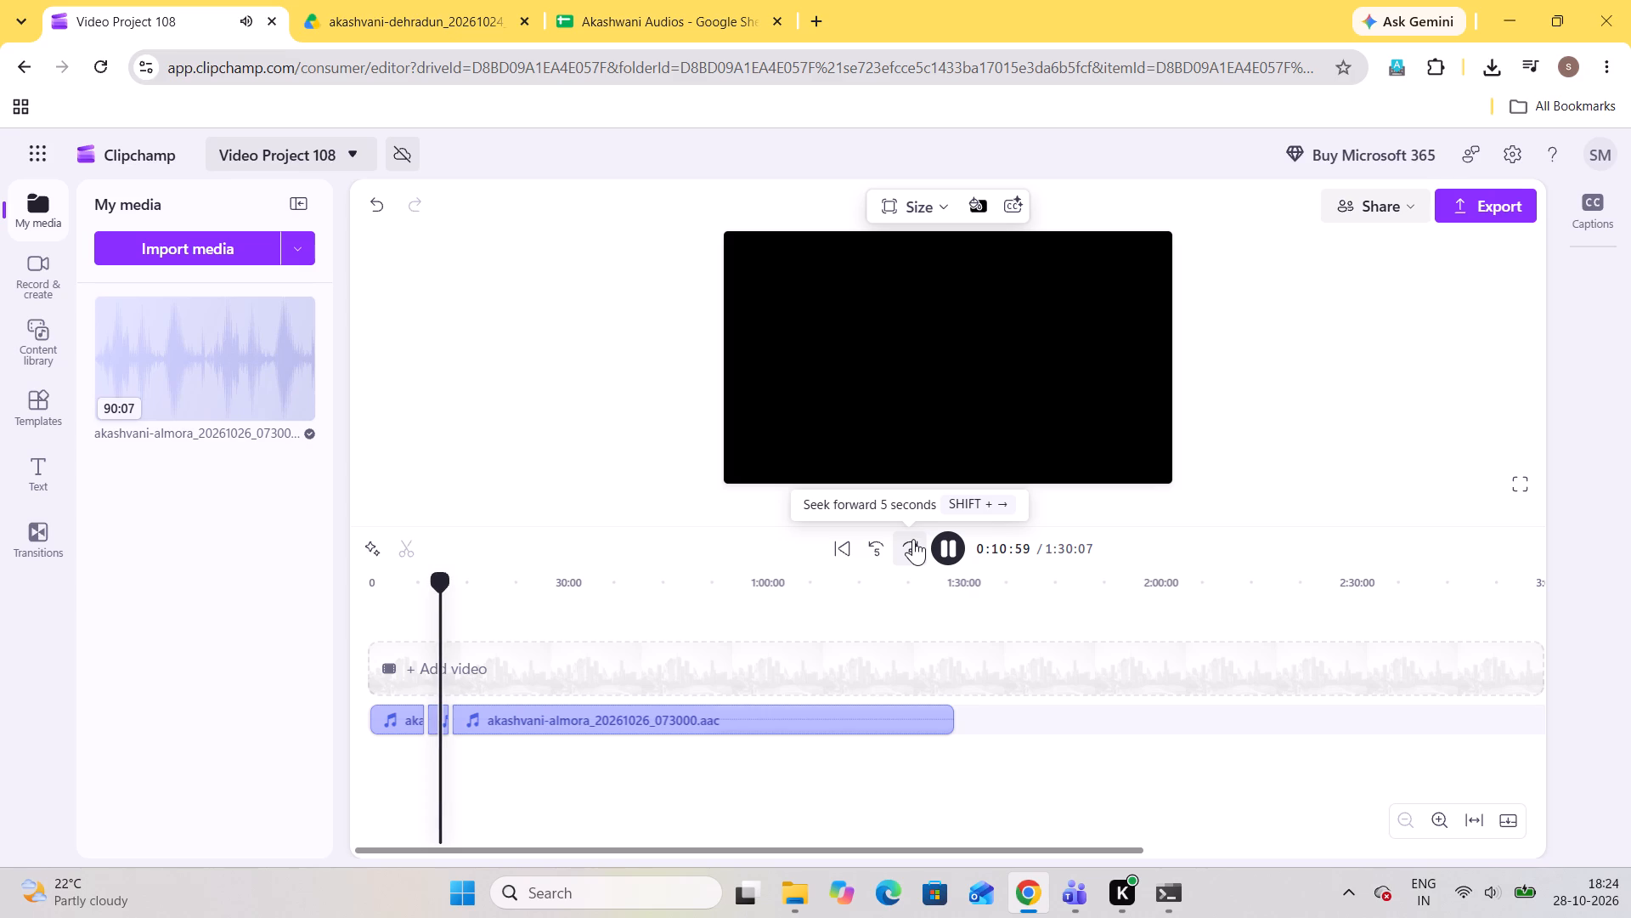
left_click(913, 539)
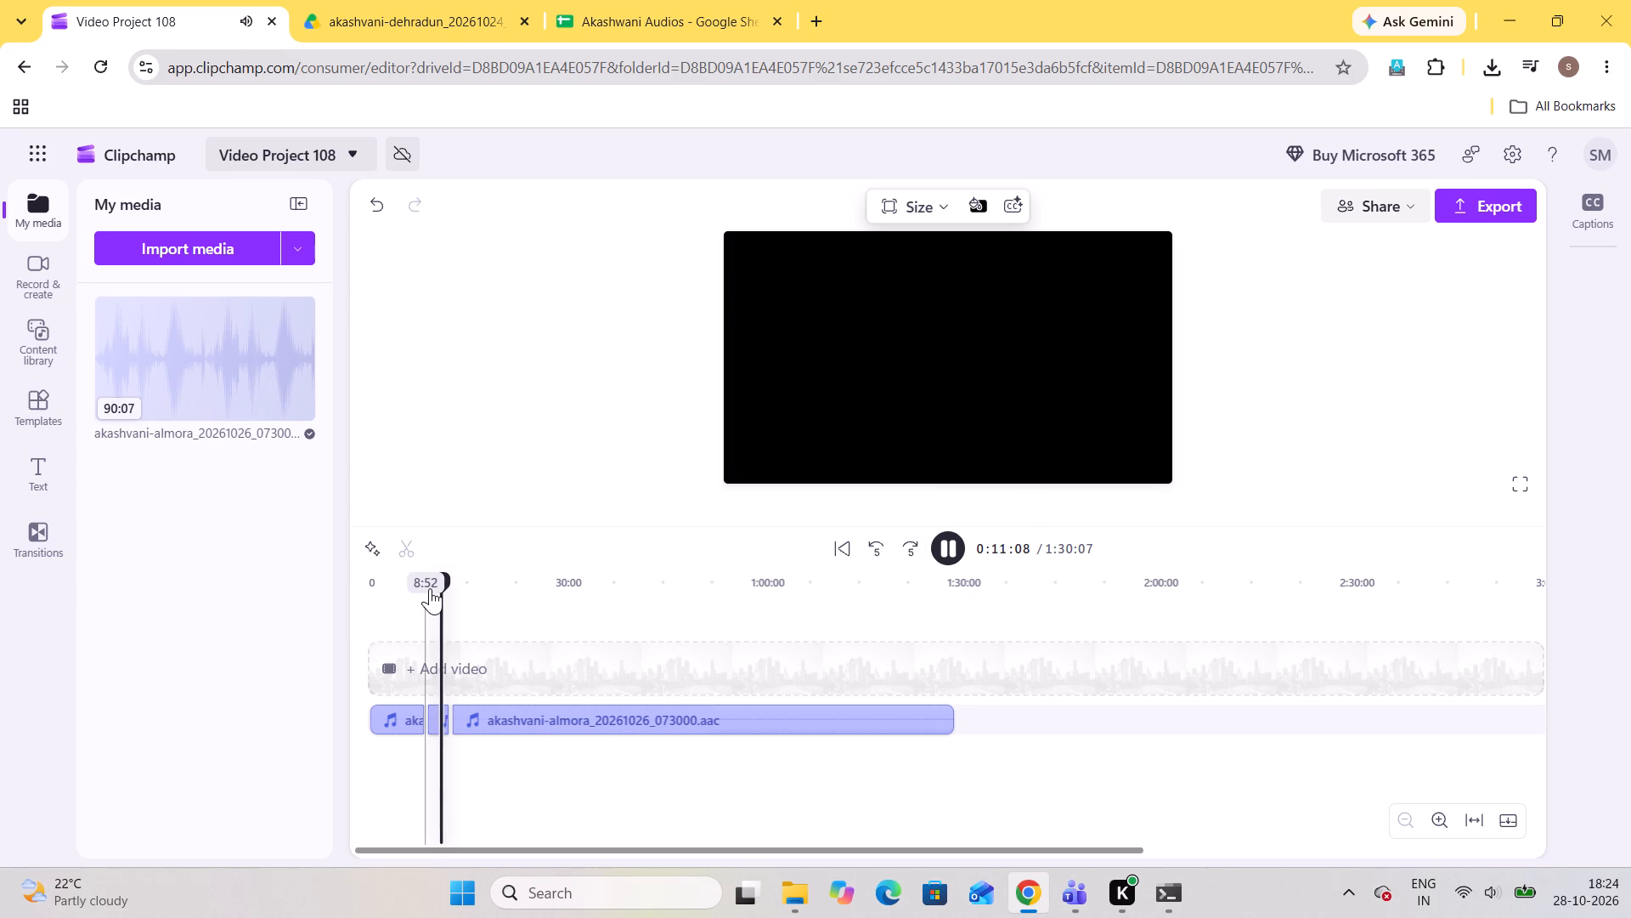
triple_click(434, 717)
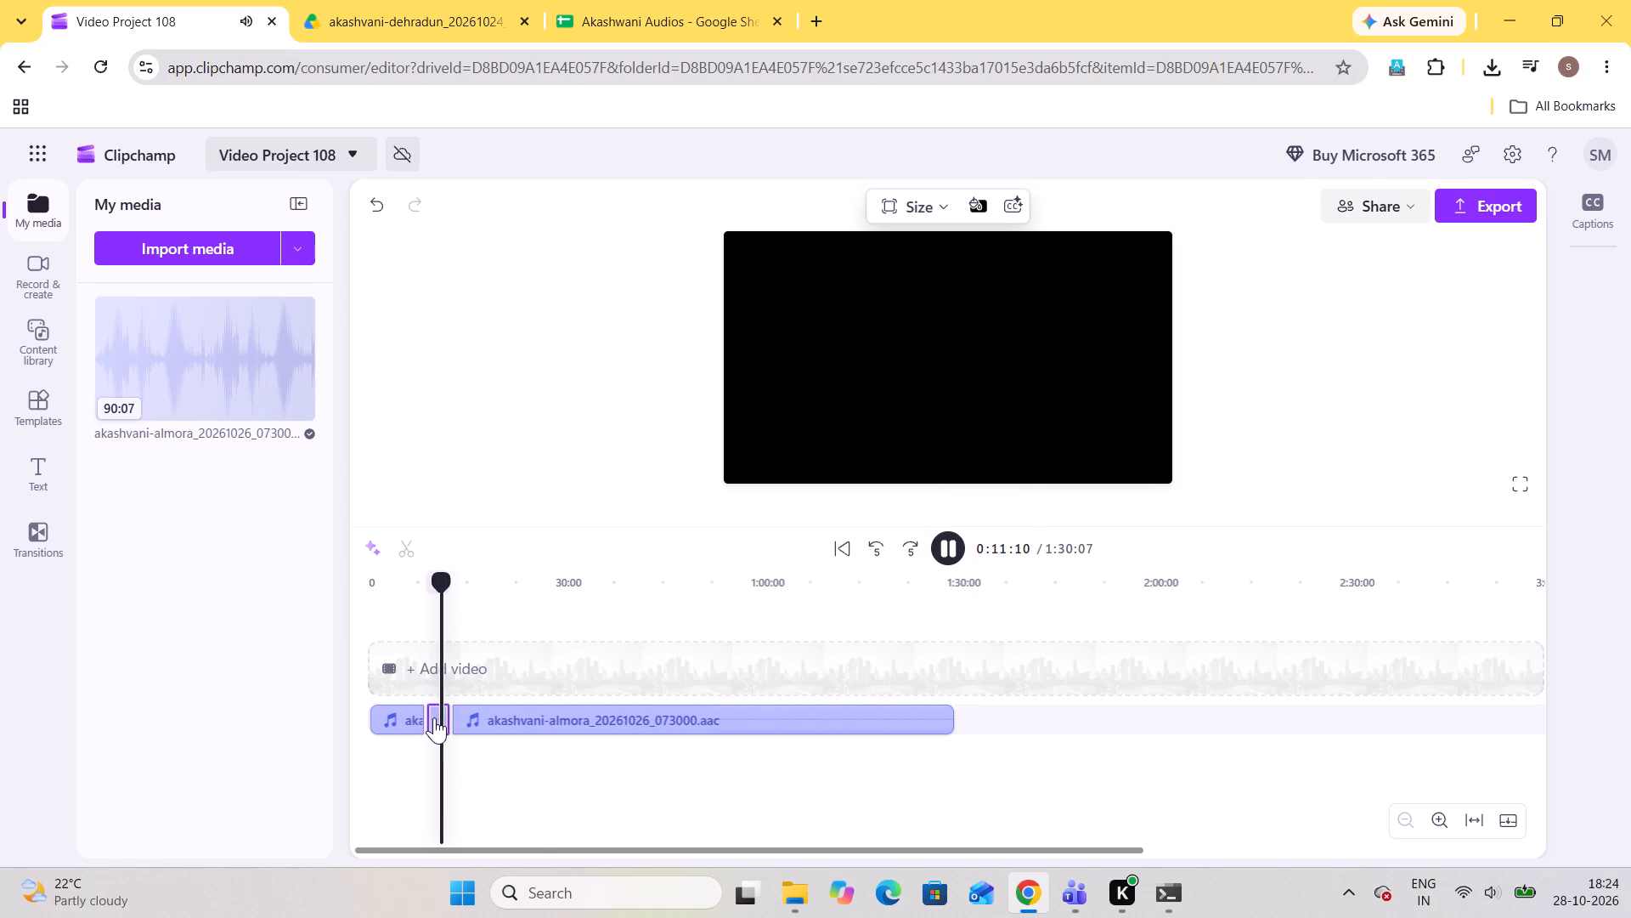
left_click(434, 717)
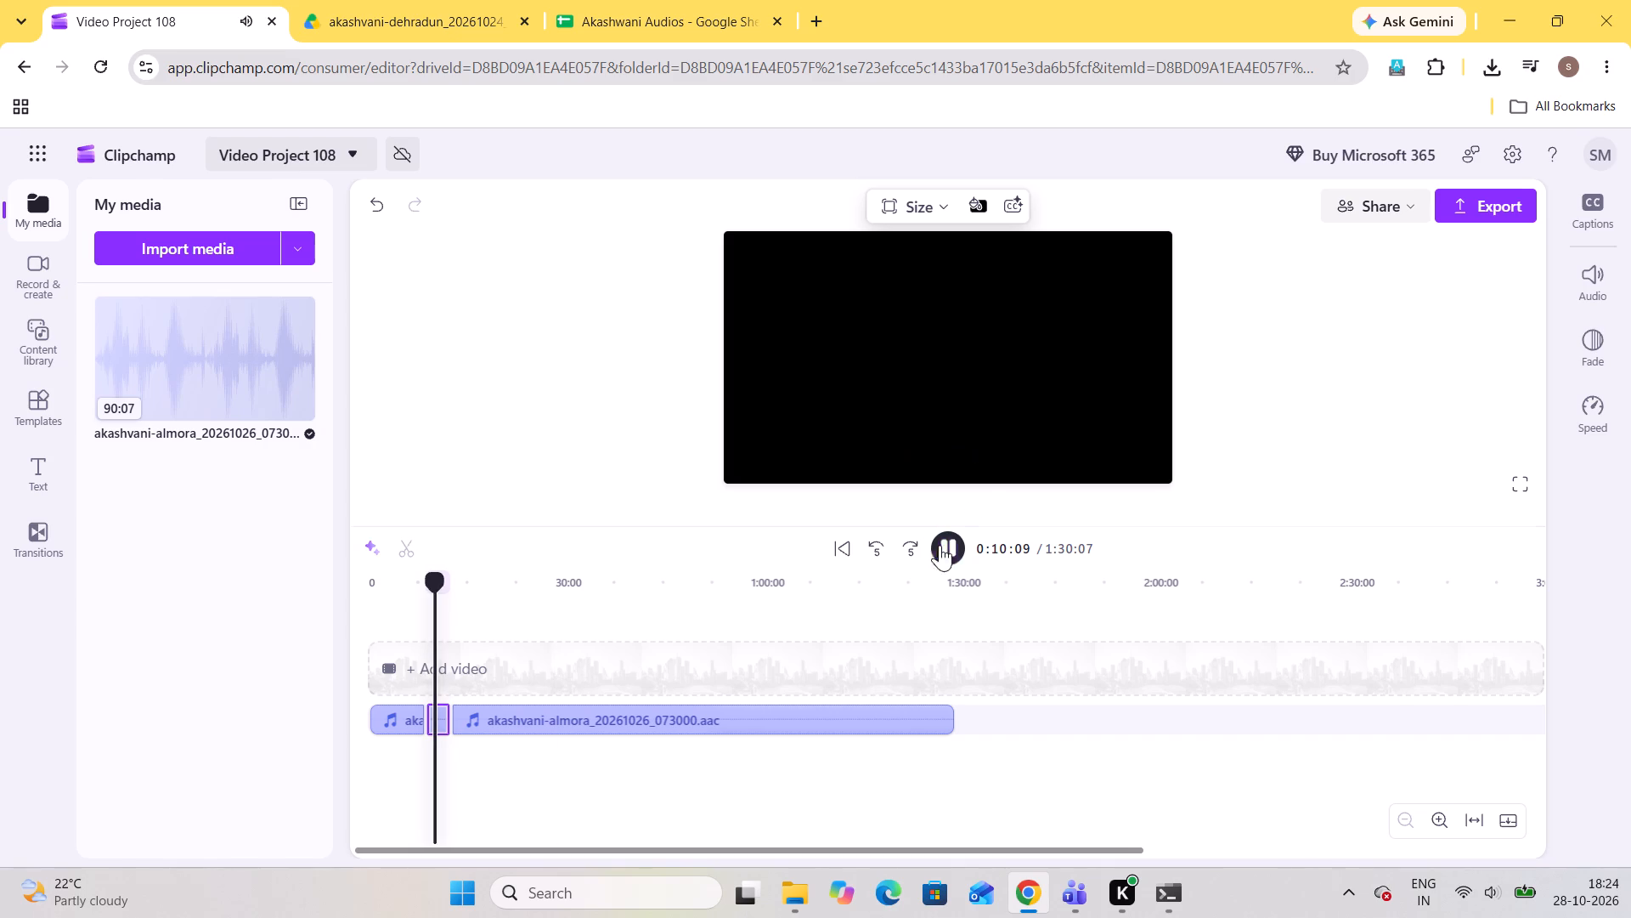
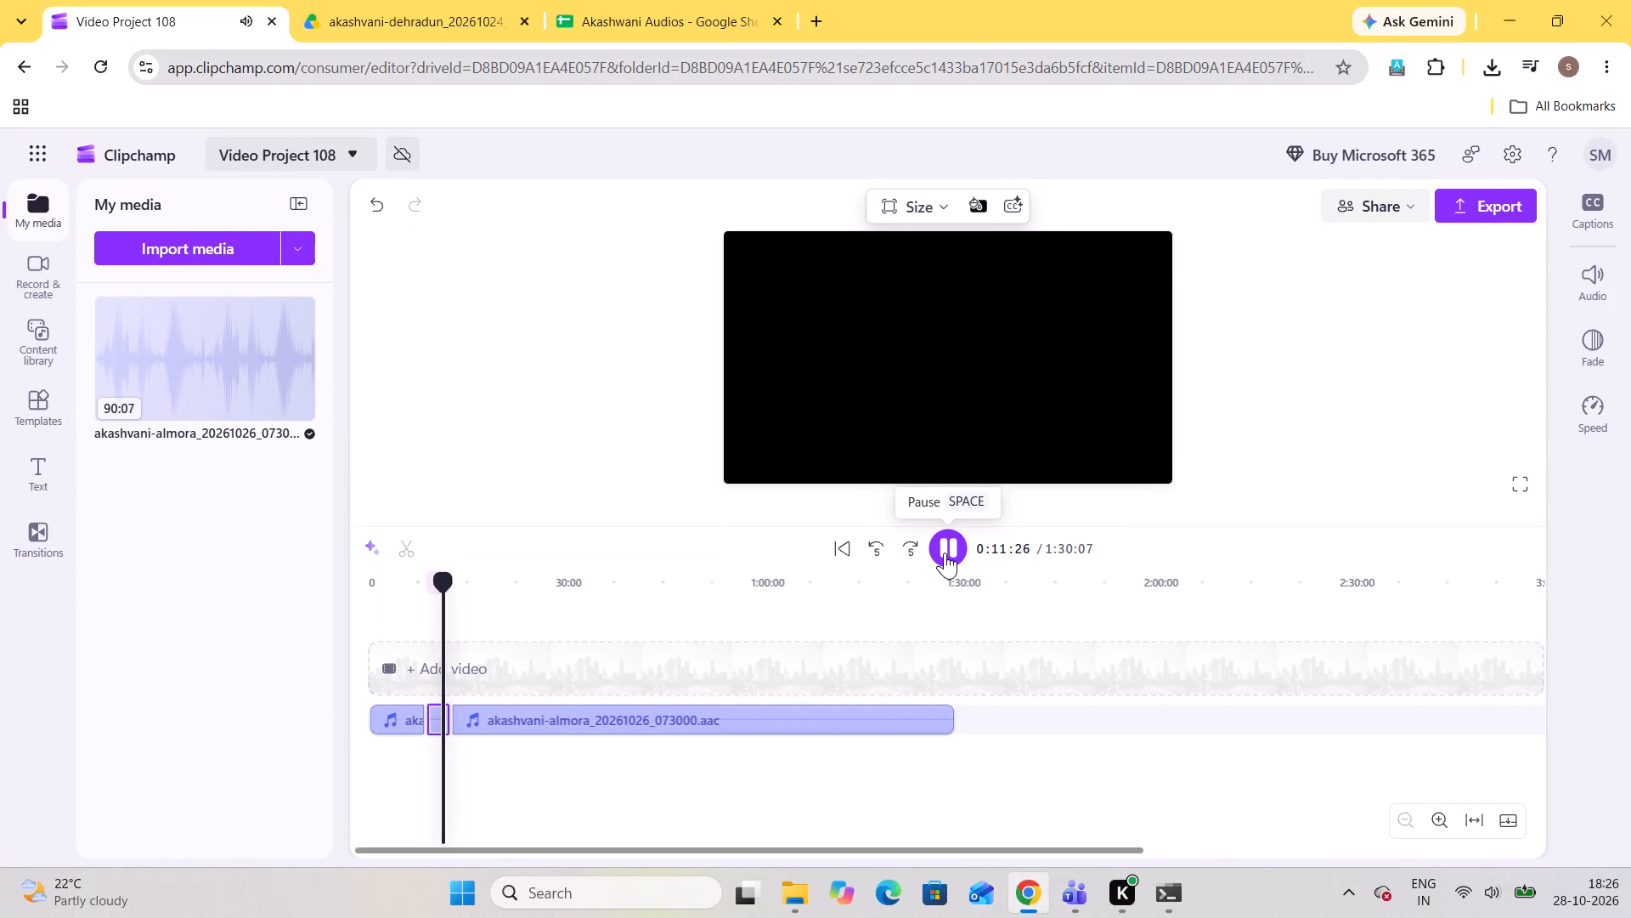
Replay the song from about 0:11:00 and raise the selected song clip's volume to 200%.
triple_click(872, 549)
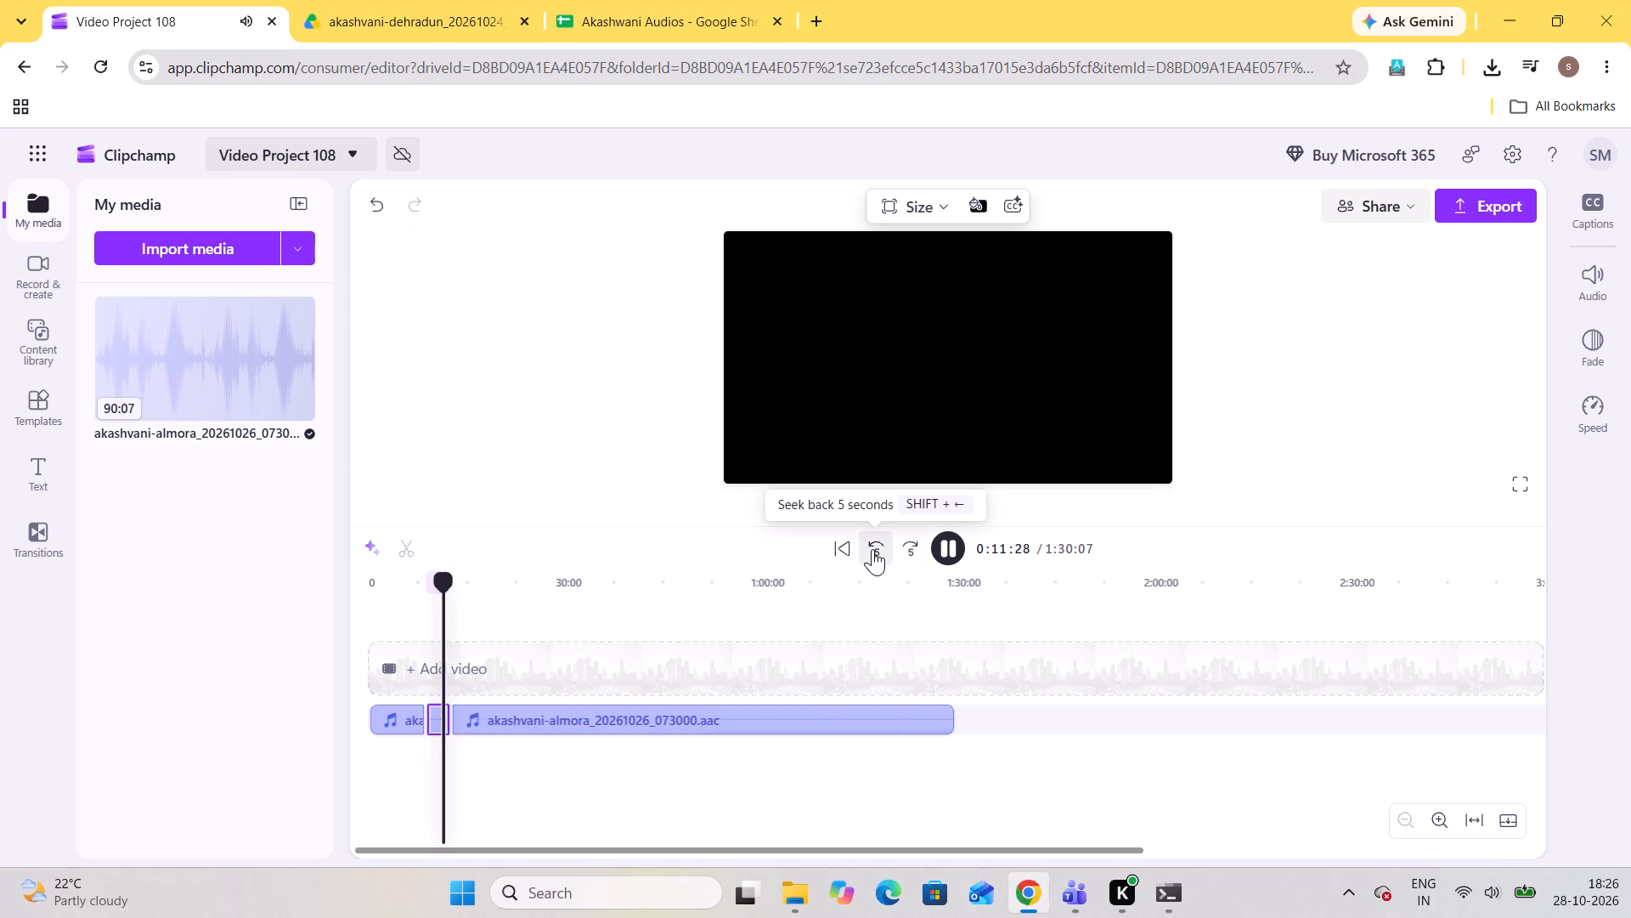
triple_click(872, 549)
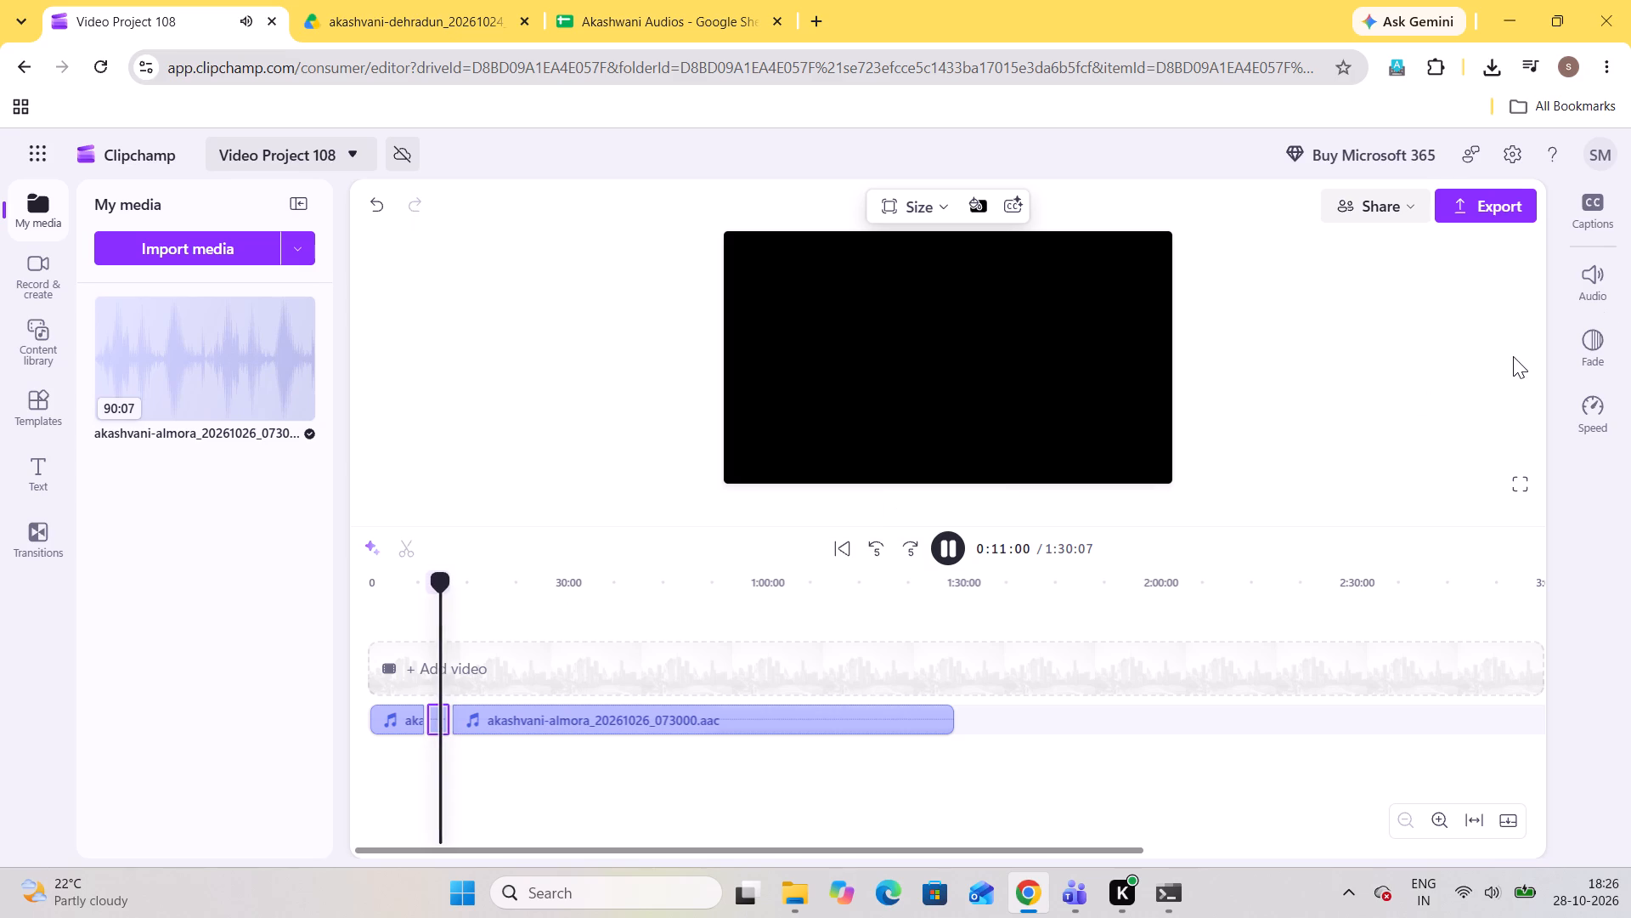
left_click(1600, 258)
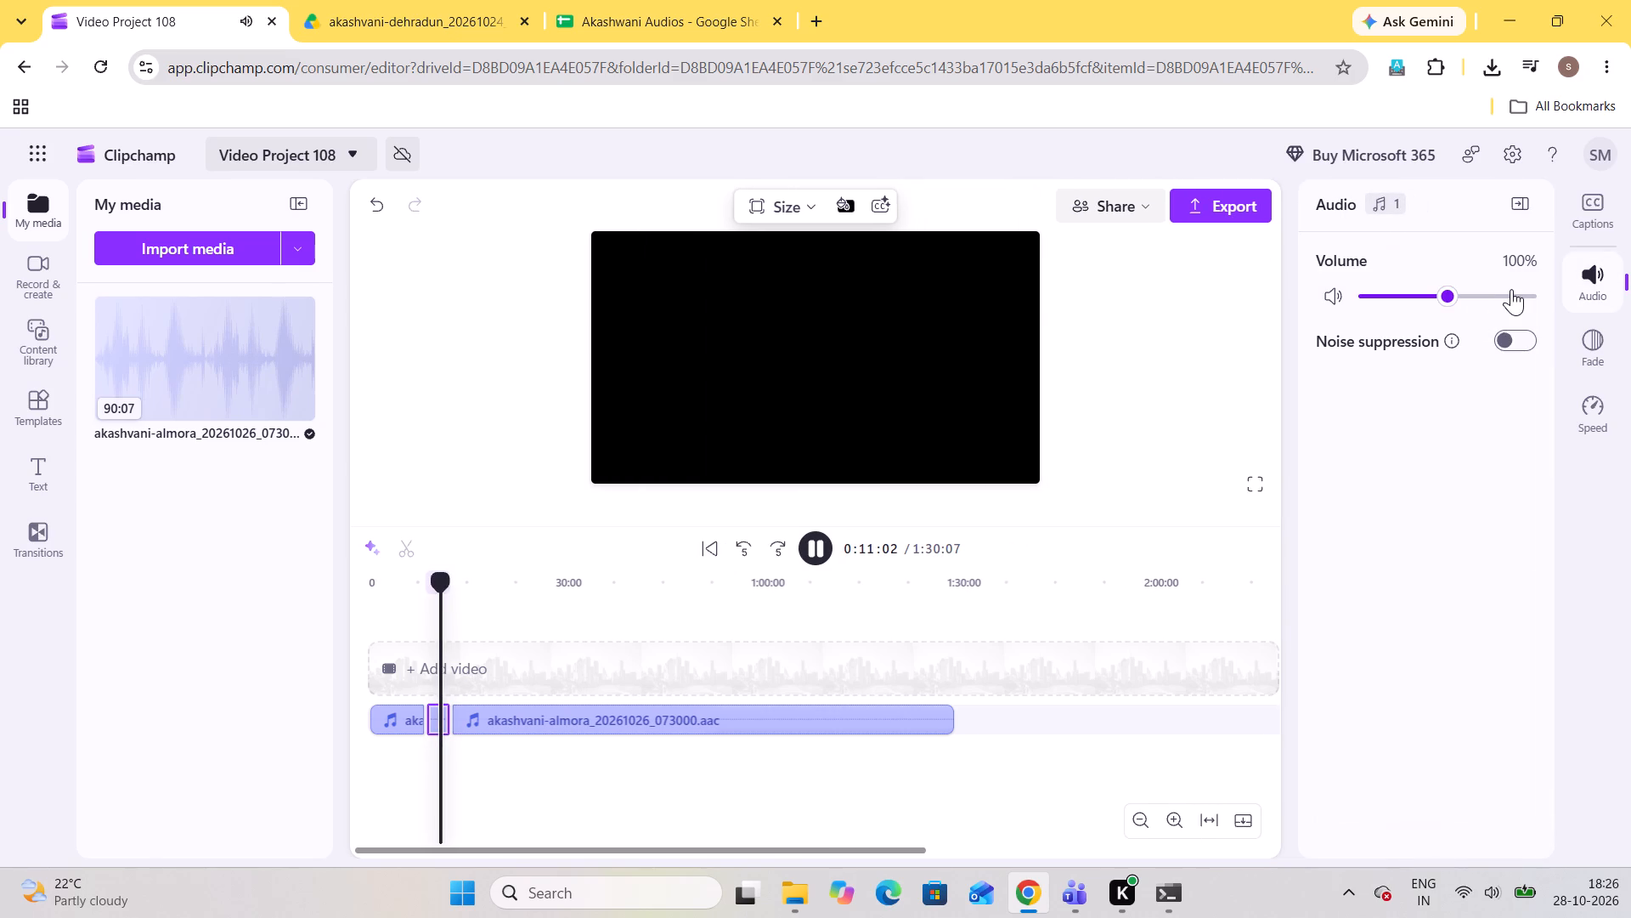
left_click(1528, 288)
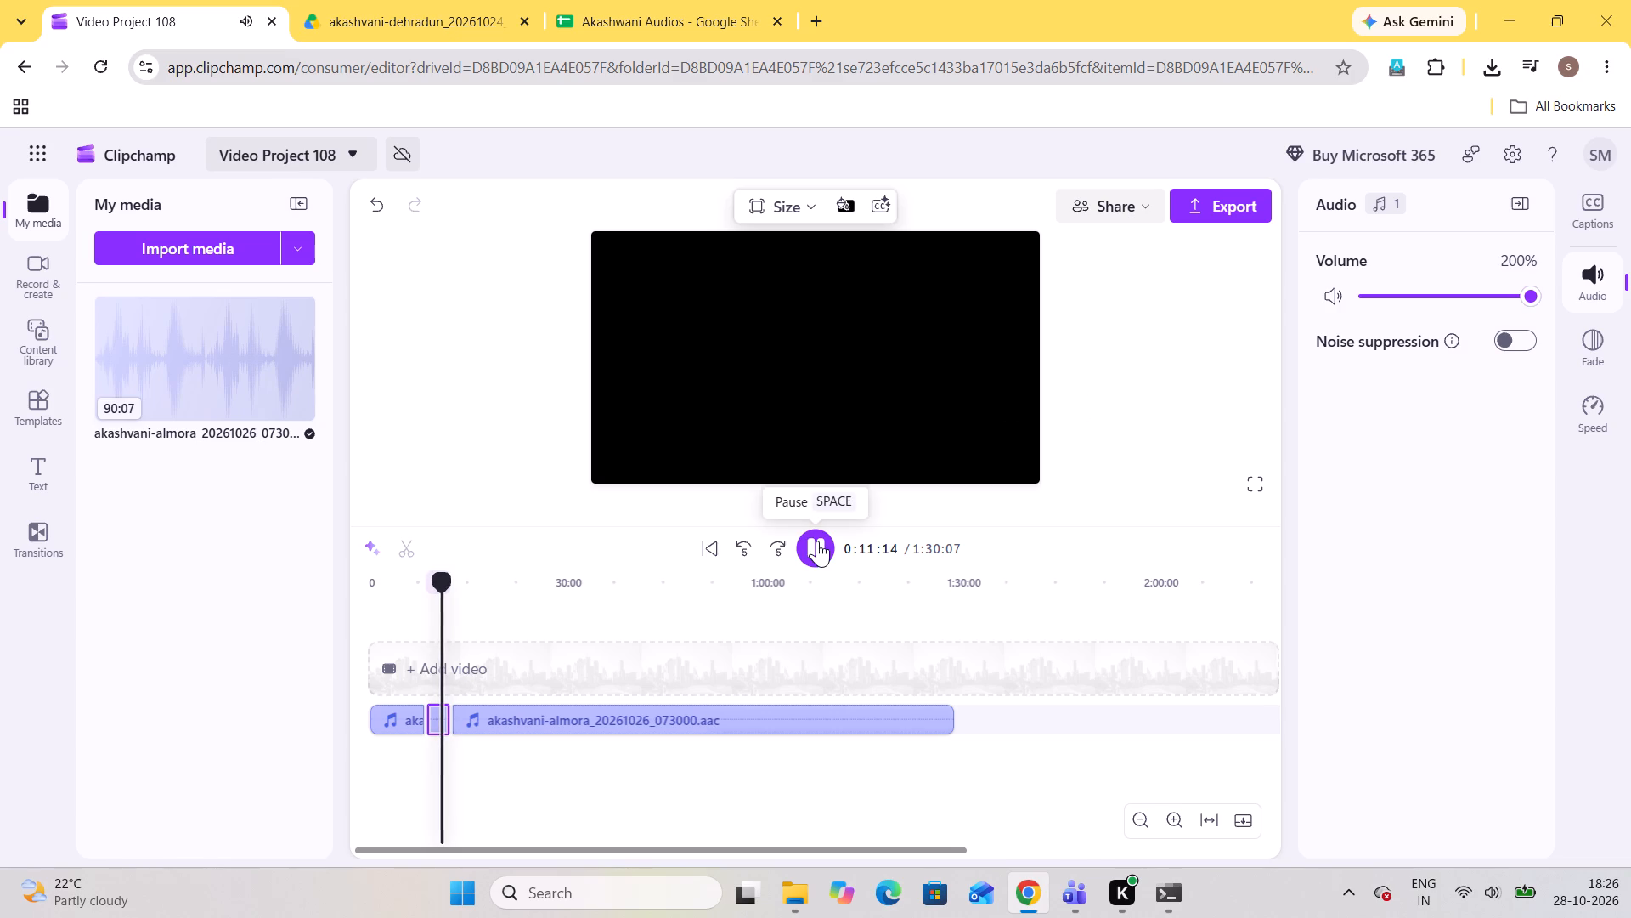
Replace the title "tu che bhali" in the audio-only export file name with "bajedi kuthu".
left_click(1209, 218)
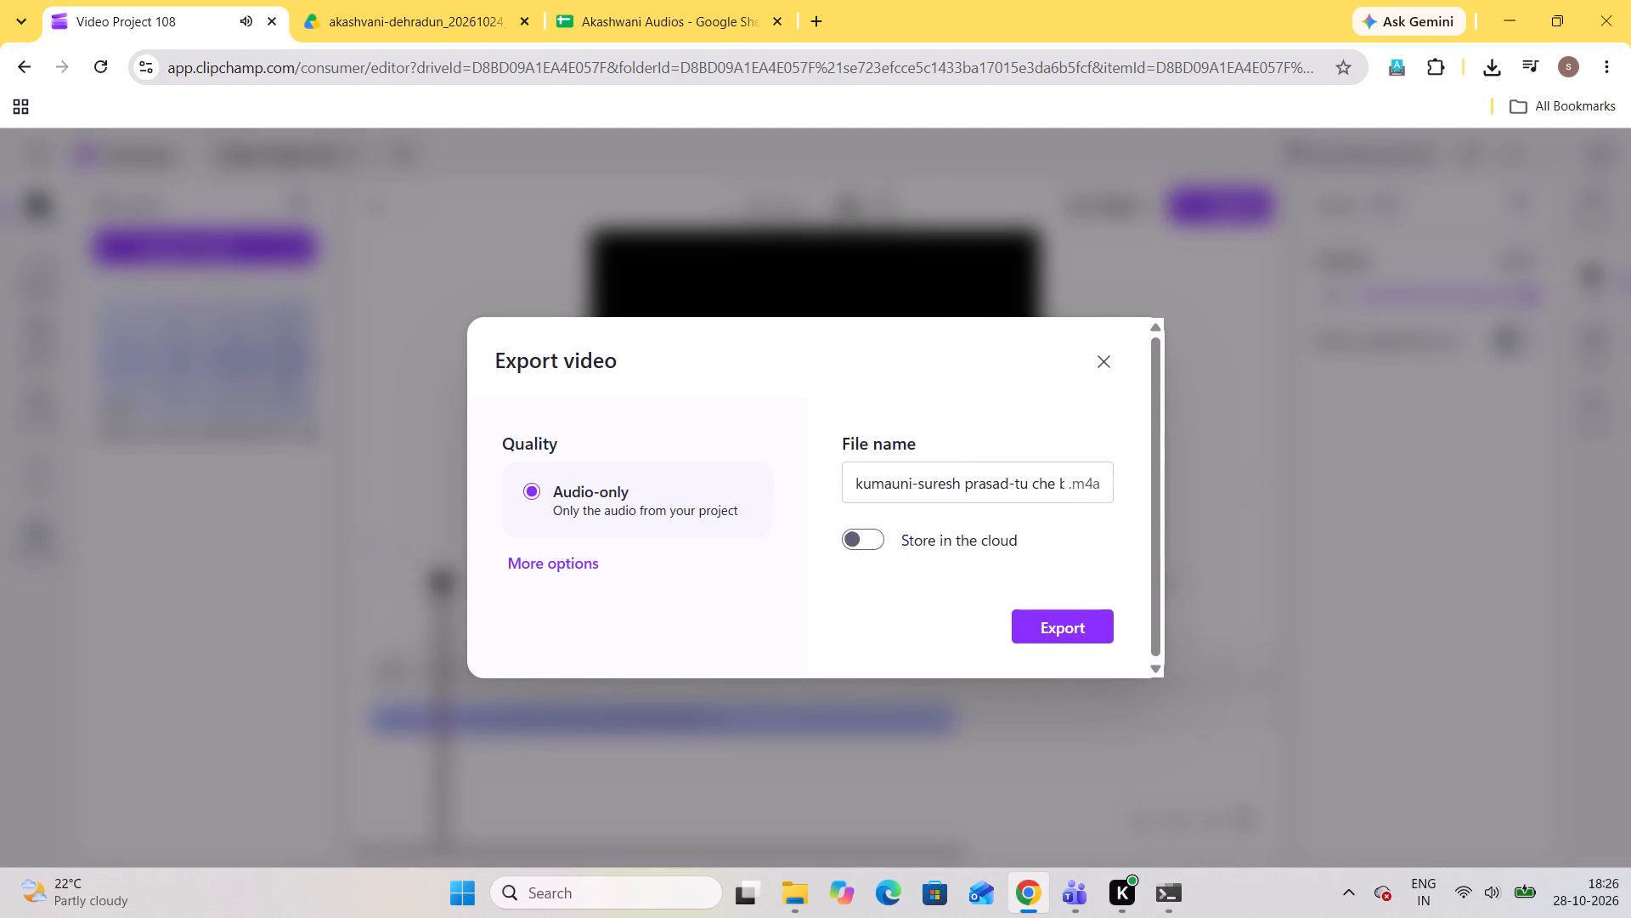
left_click_drag(1014, 482, 1180, 462)
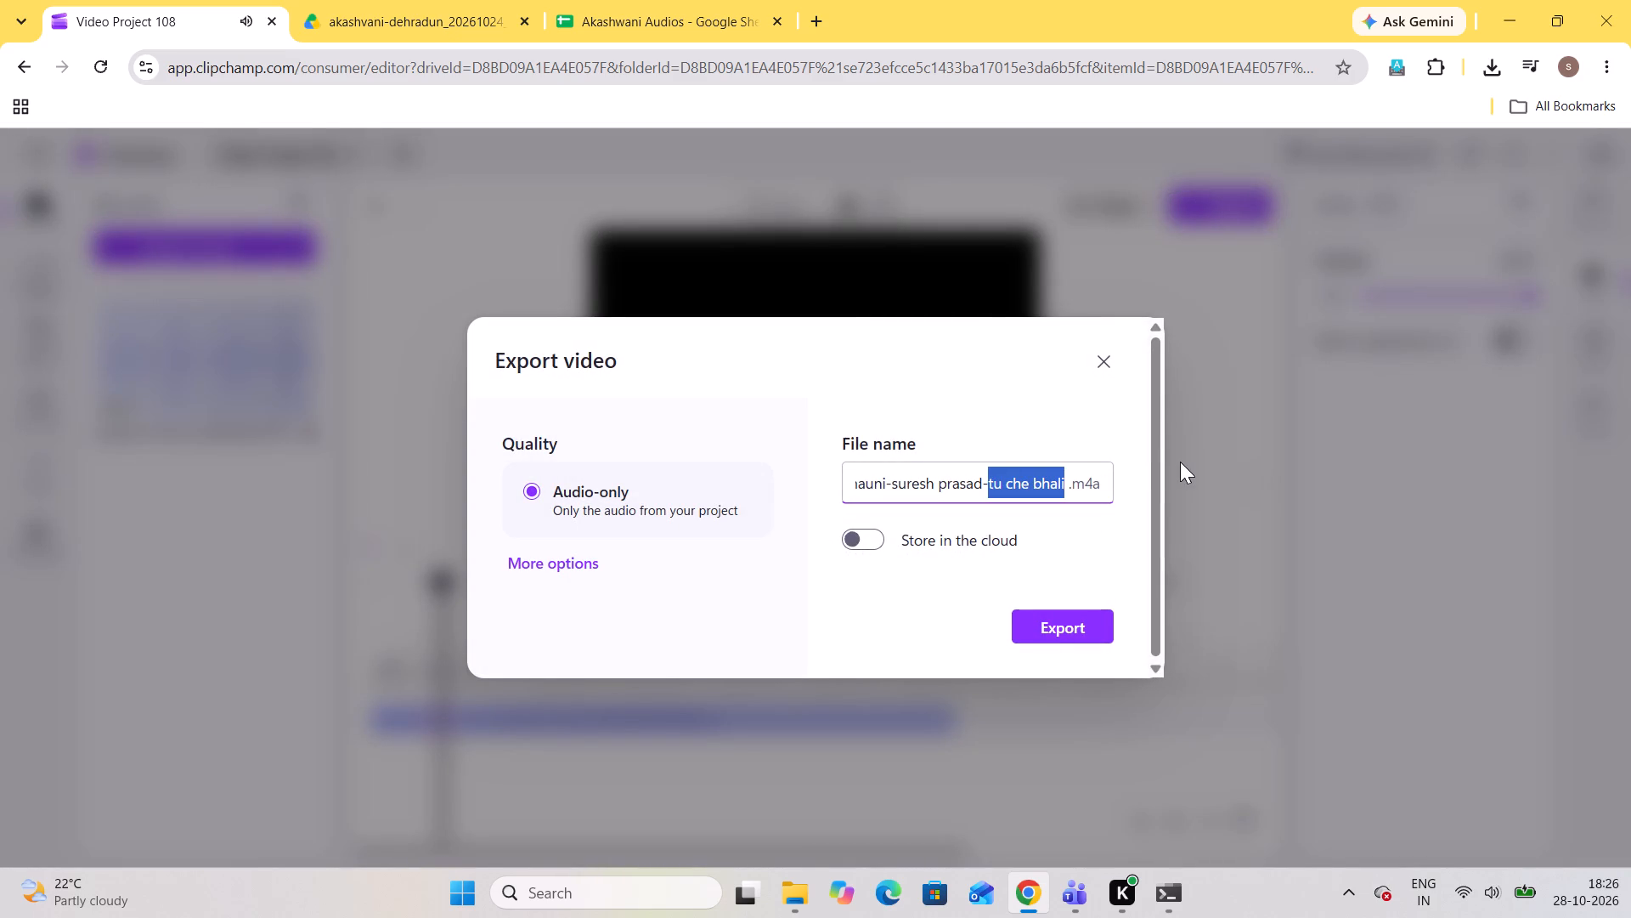
type("bajedi")
key("space")
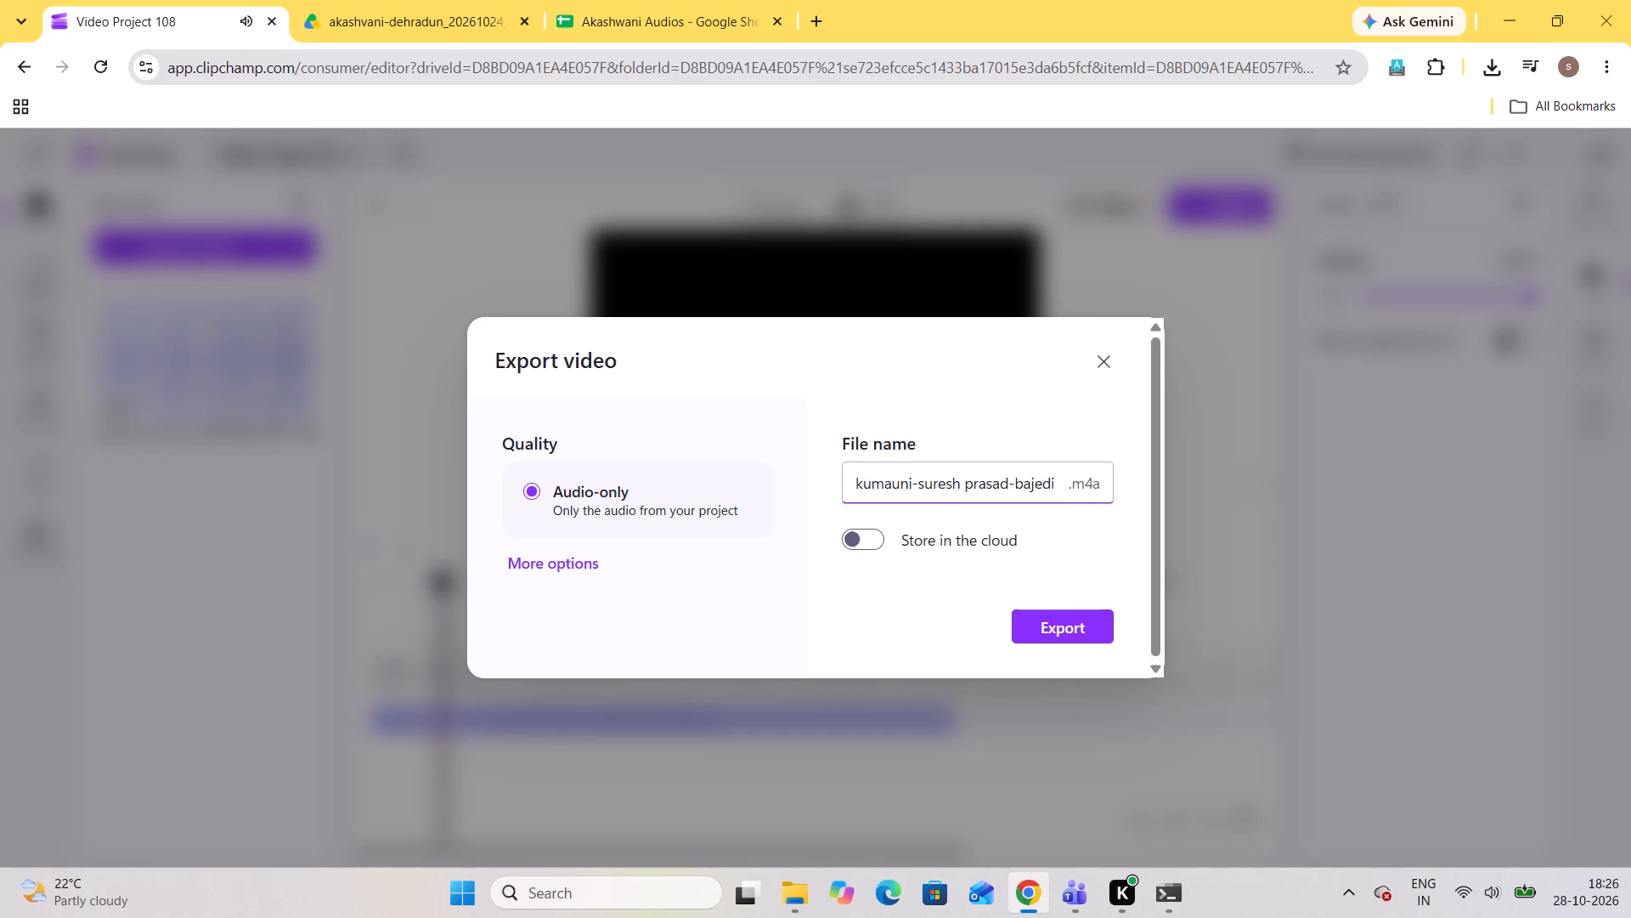
type("kut")
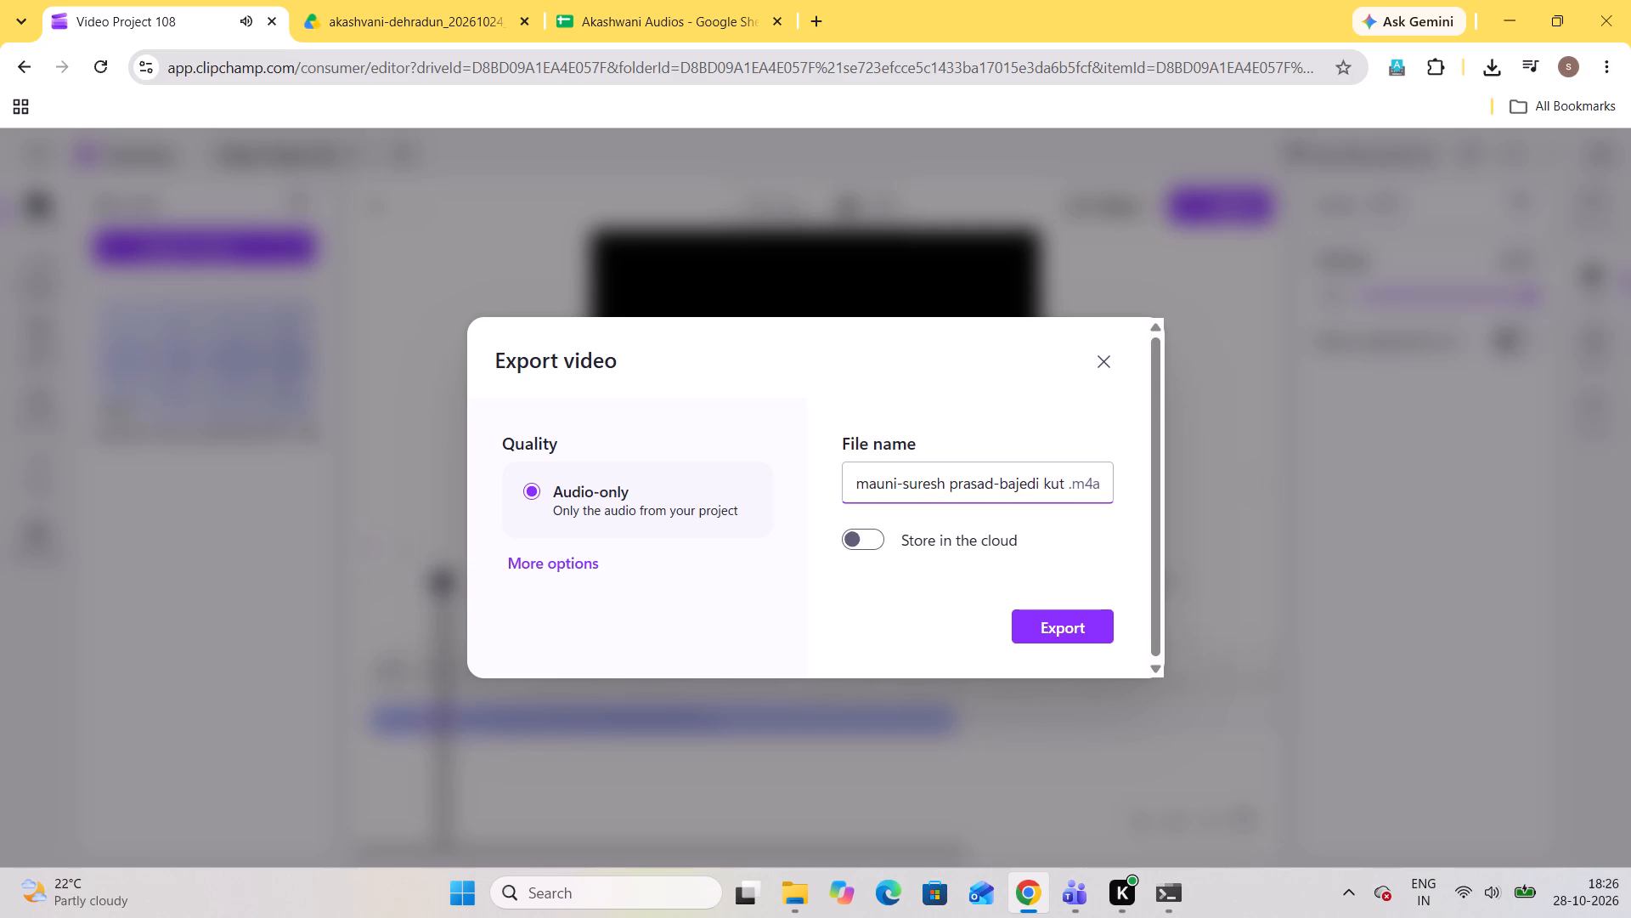
type("hu")
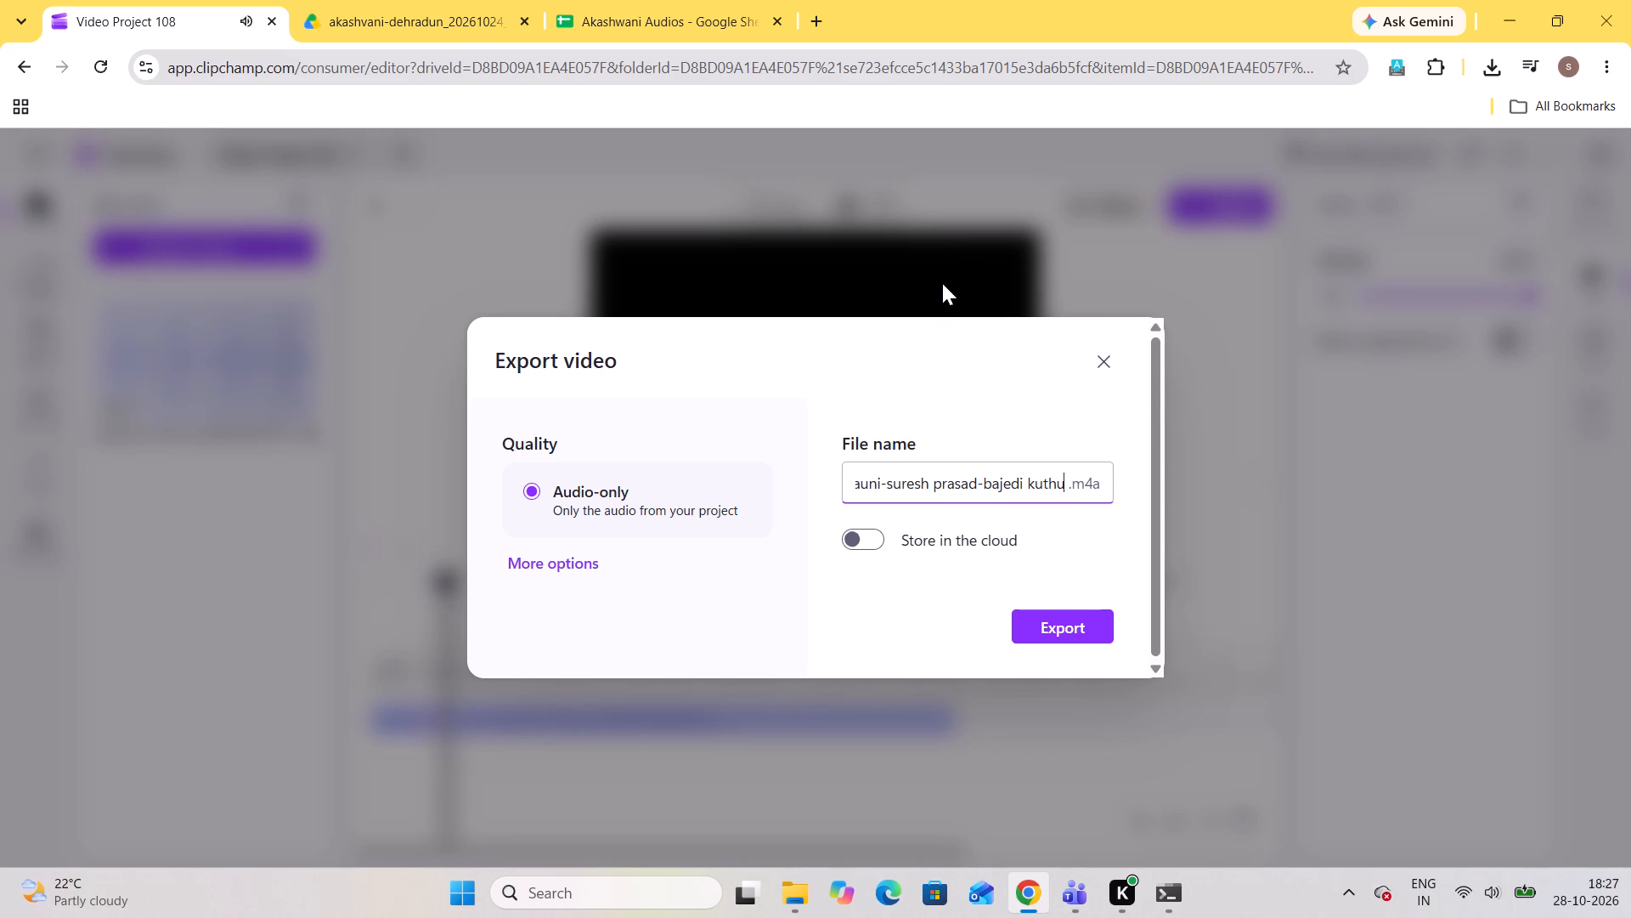
Insert "suwa" before "bajedi" and add a final "r" so the title reads "suwa bajedi kuthur", leaving the export dialog without exporting.
left_click(985, 479)
type("suwa")
key("space")
key("Right")
key("Right")
key("Right")
key("Right")
key("Right")
key("Right")
key("Right")
key("Right")
key("Right")
key("Right")
key("Right")
key("Right")
key("Right")
key("Right")
key("Right")
key("Right")
key("Right")
key("Right")
key("Right")
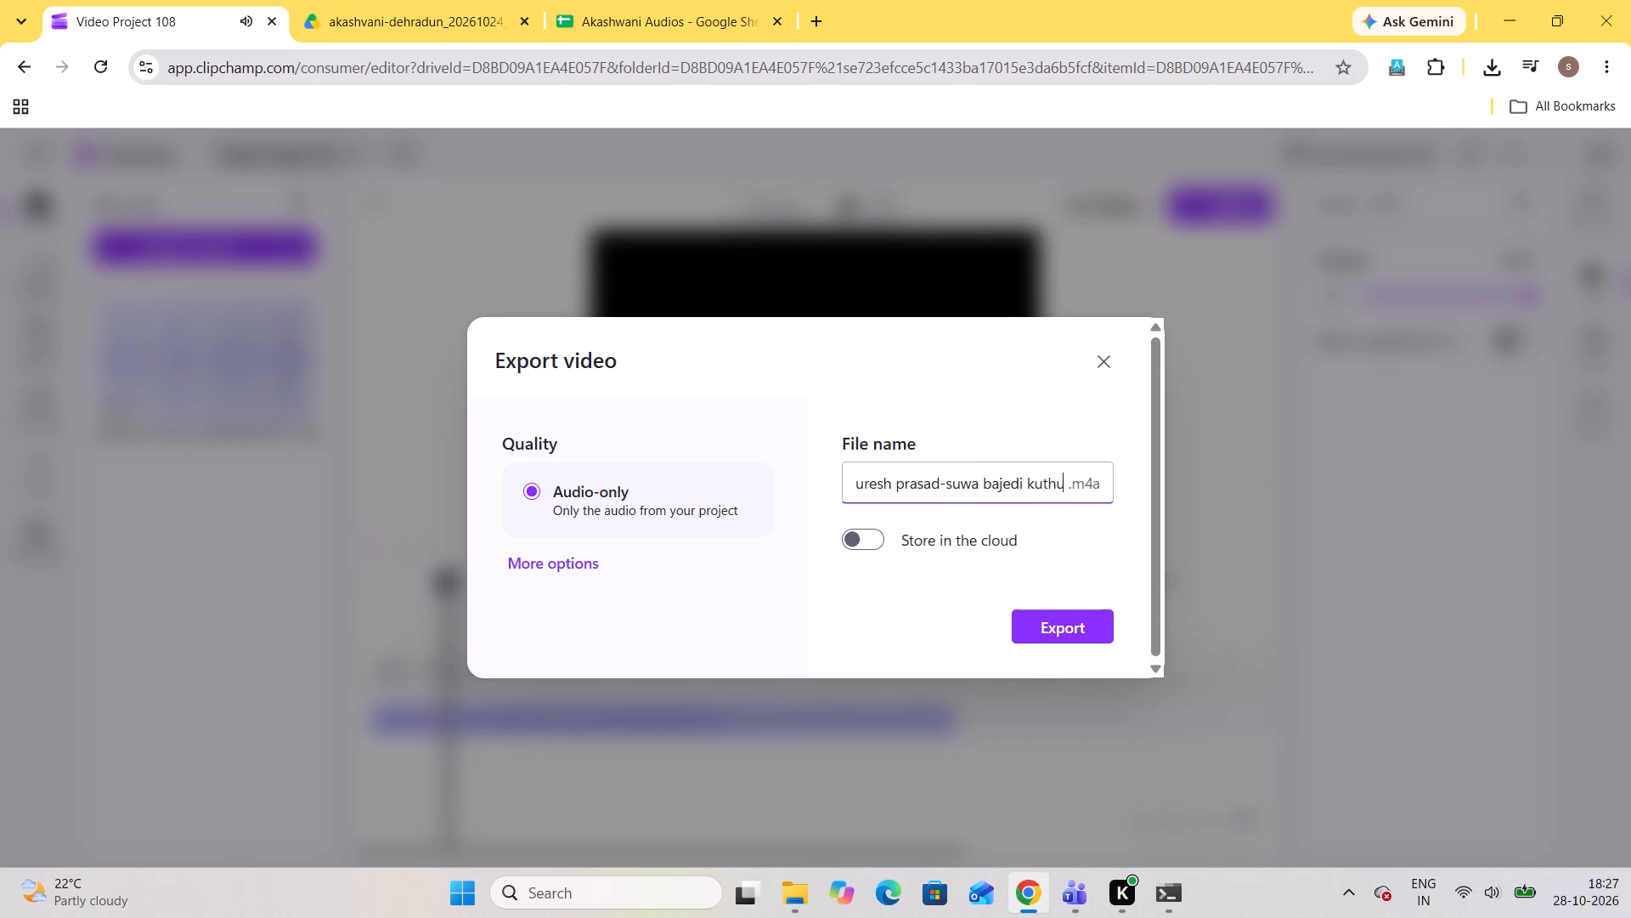
key("r")
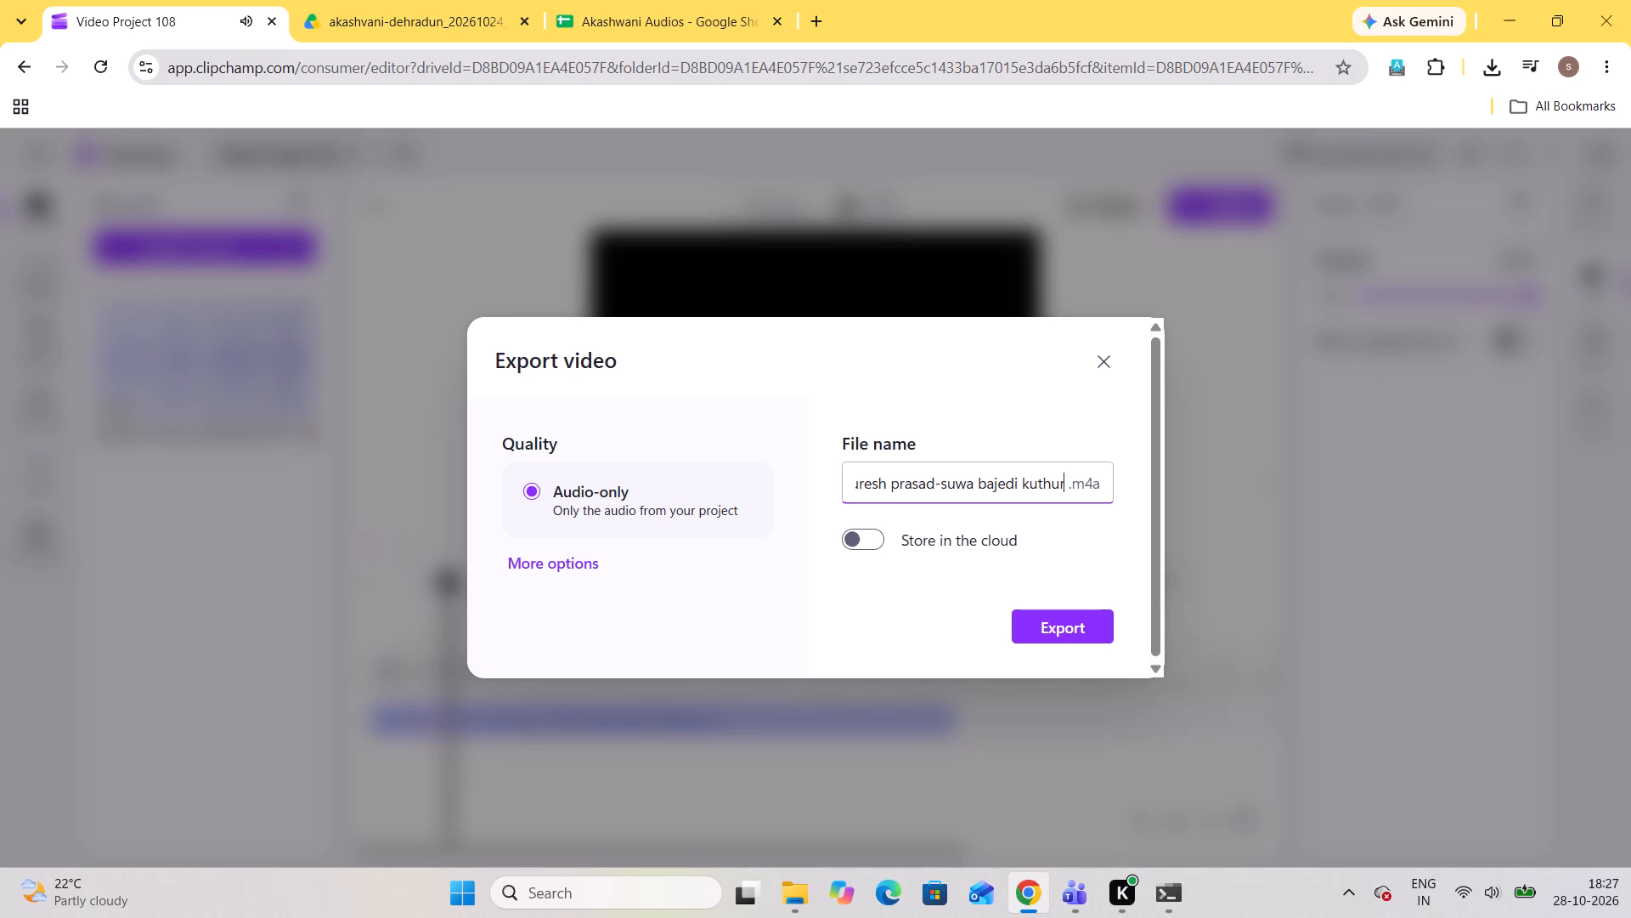
left_click(910, 245)
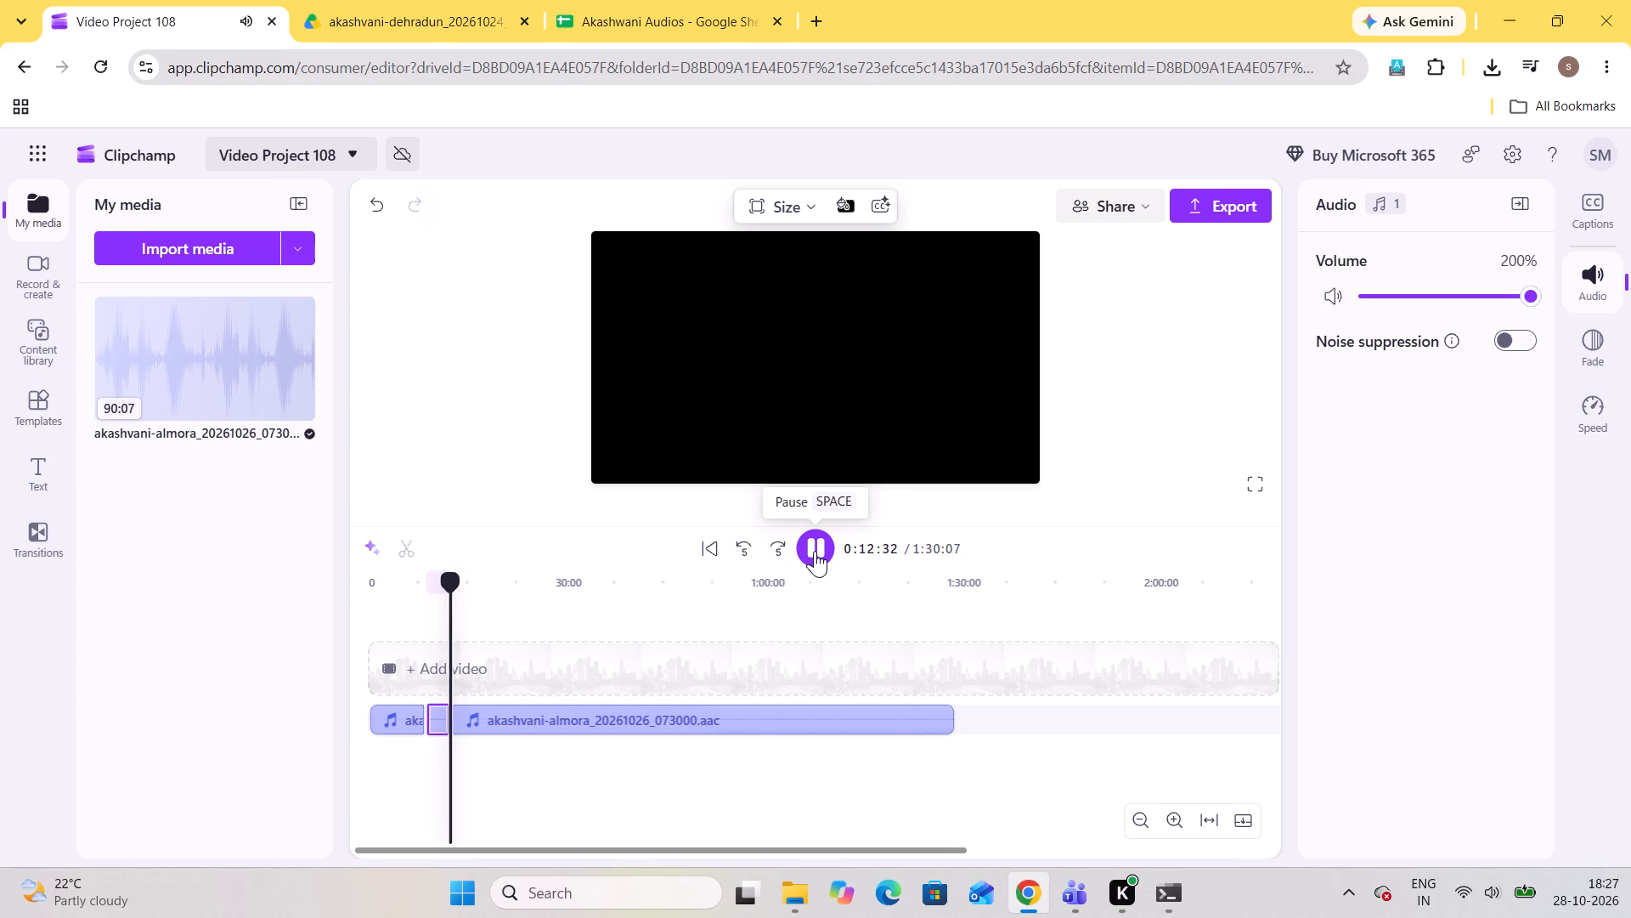
Play past the song's end, and delete the audio clips after and before it so only the song clip remains.
triple_click(782, 547)
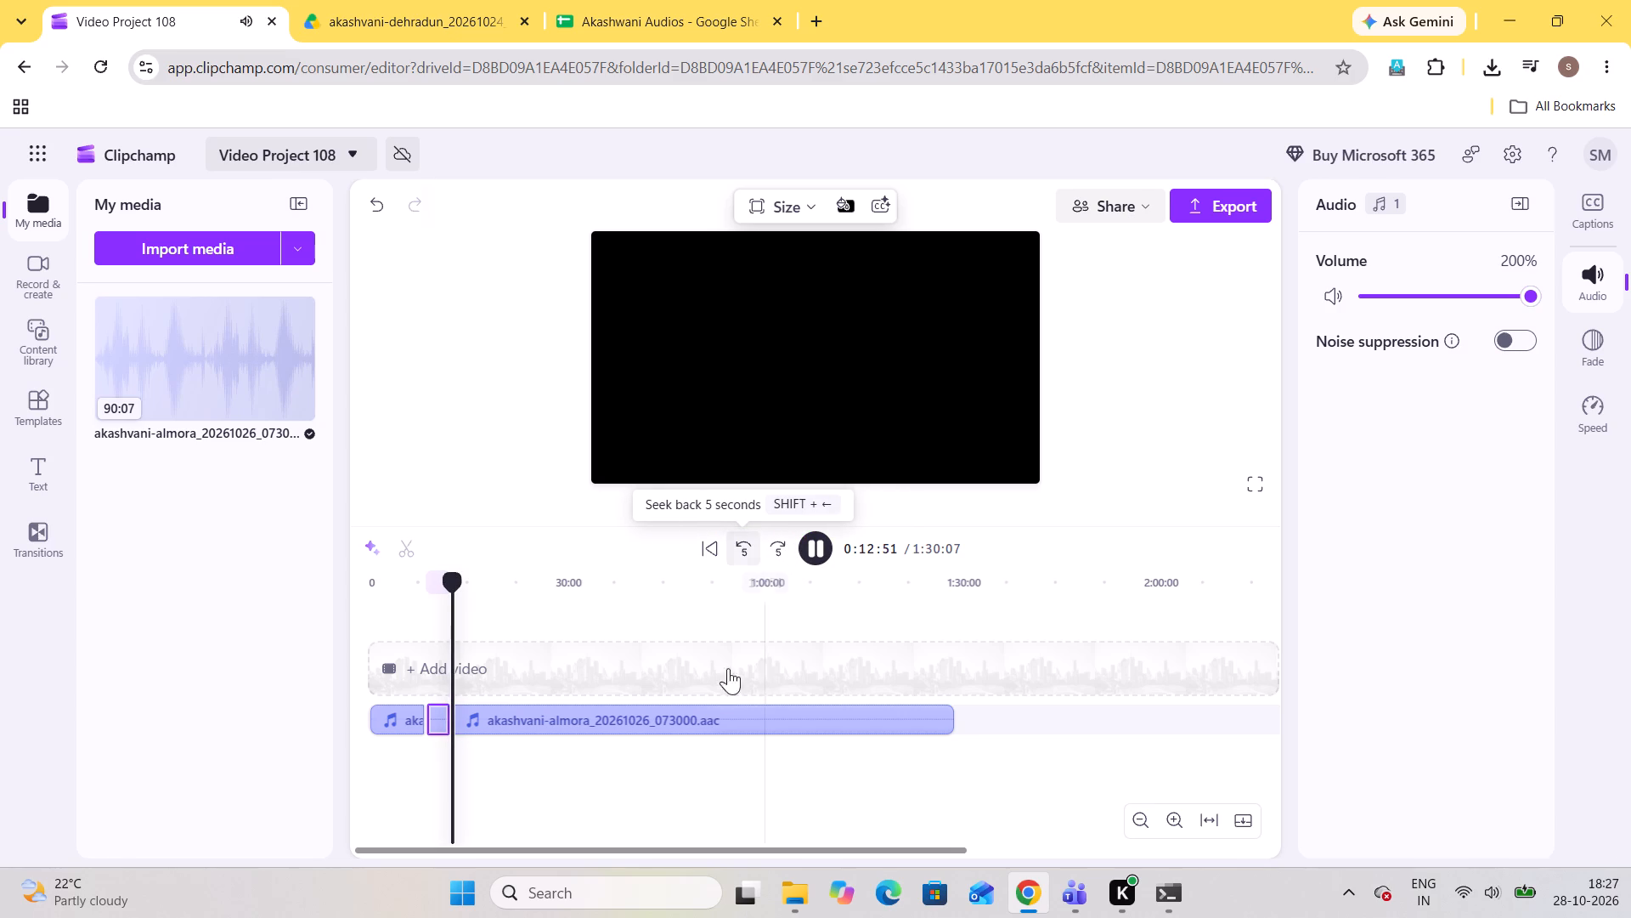
left_click(668, 722)
key("Delete")
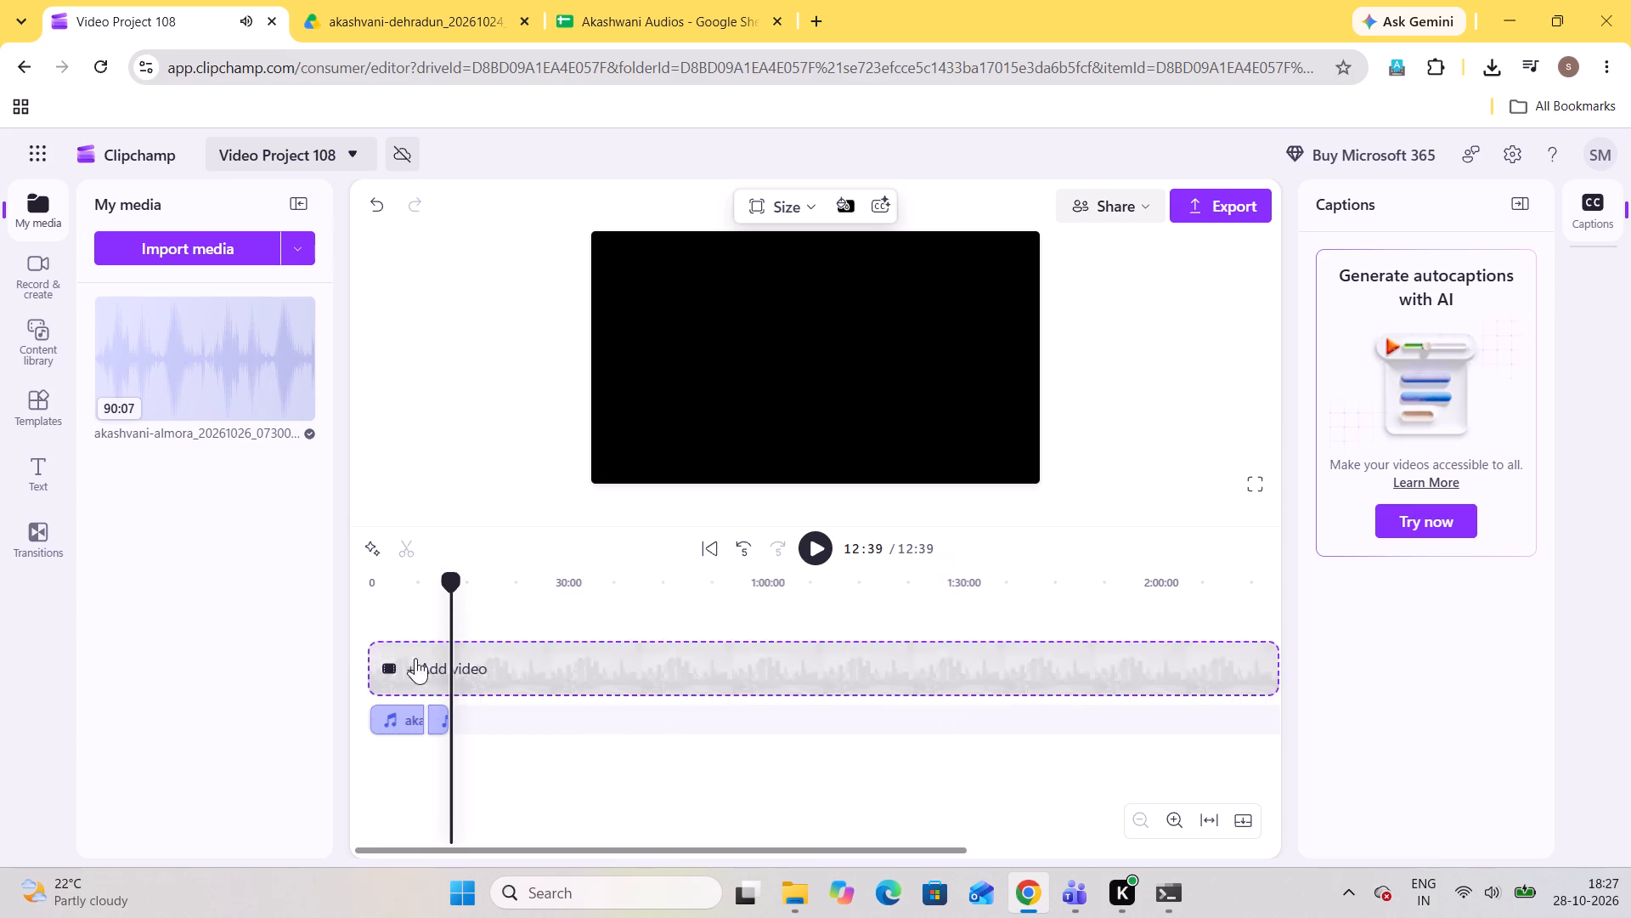
left_click(409, 721)
key("Delete")
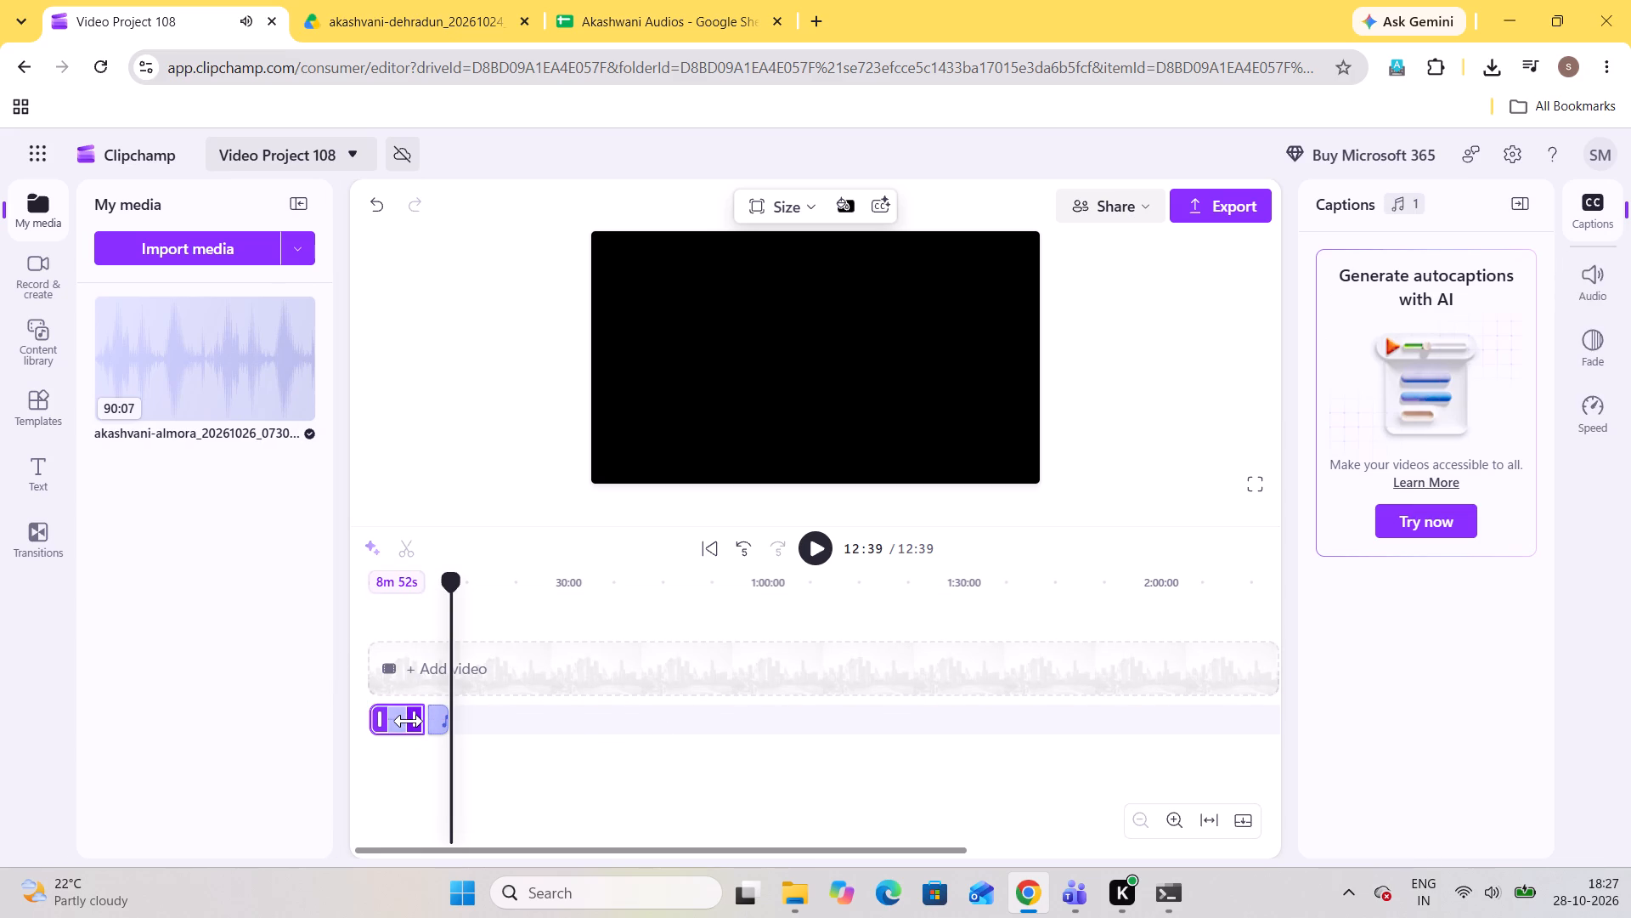
left_click(409, 721)
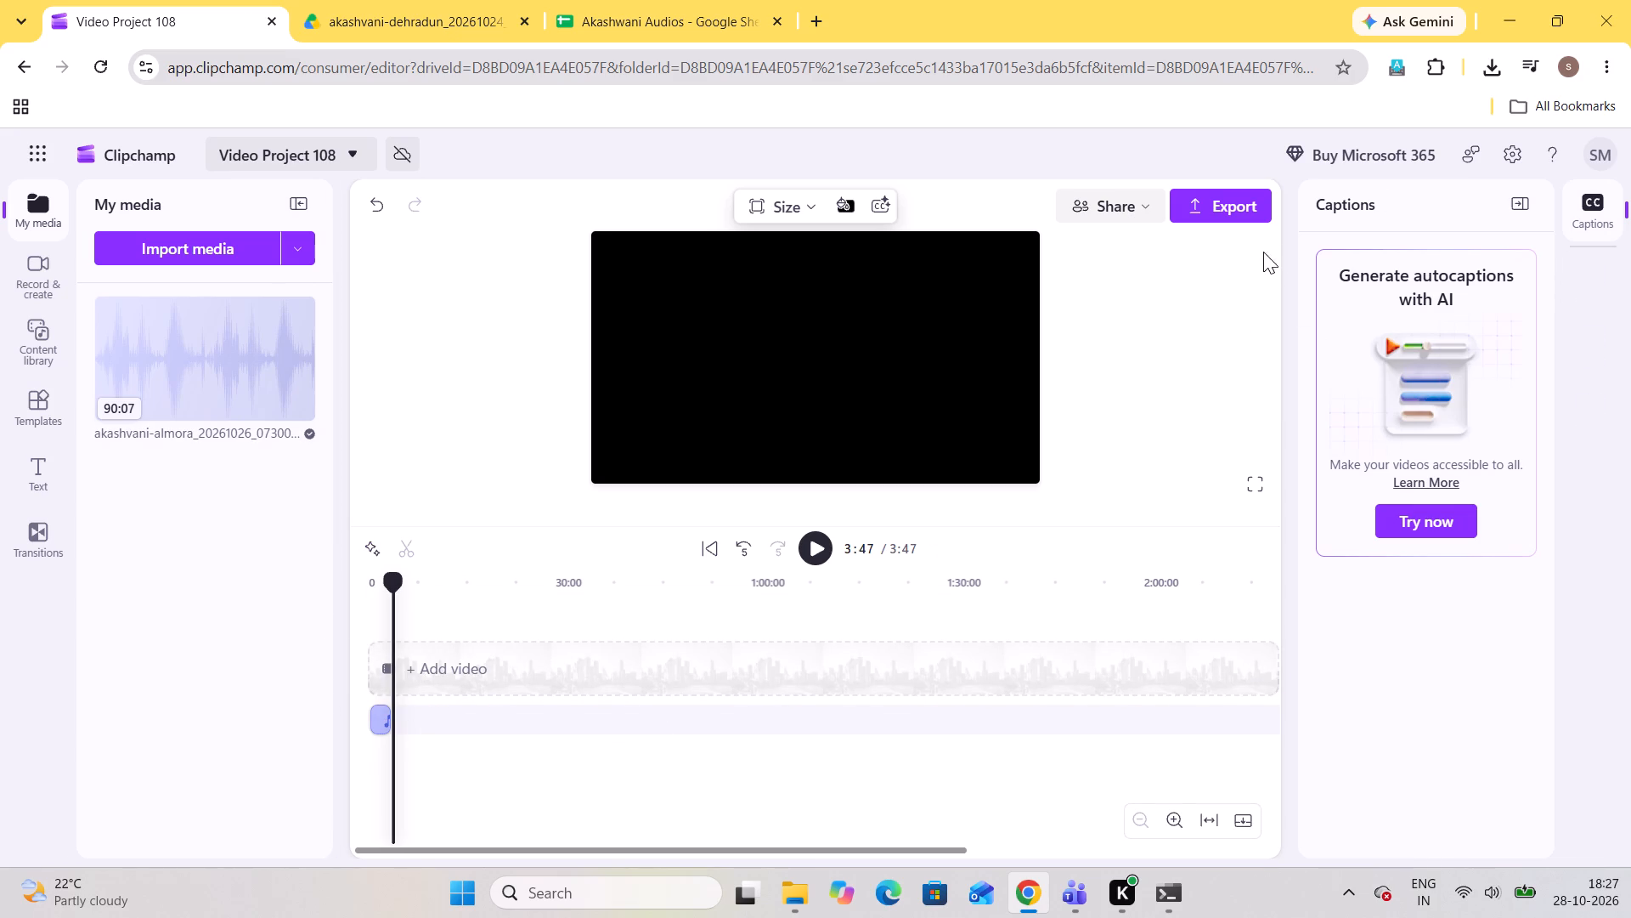
Export the song as audio only, save it in the akashvani-almora_20261026_073000 folder under its existing export name, and return to editing the project.
left_click(1234, 205)
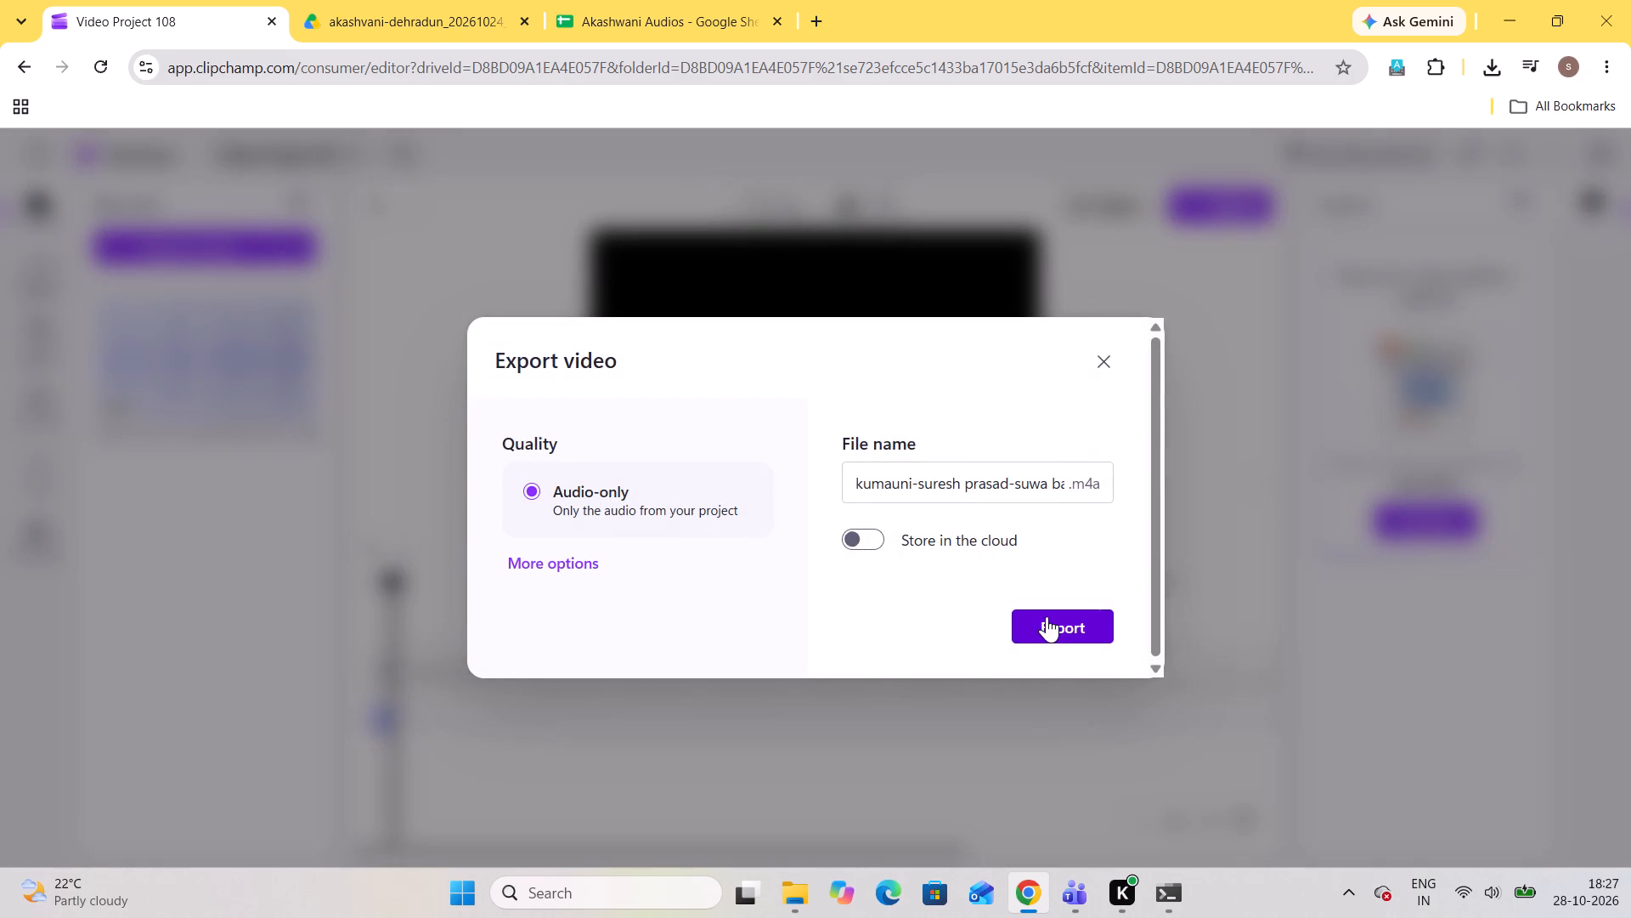
left_click(1047, 616)
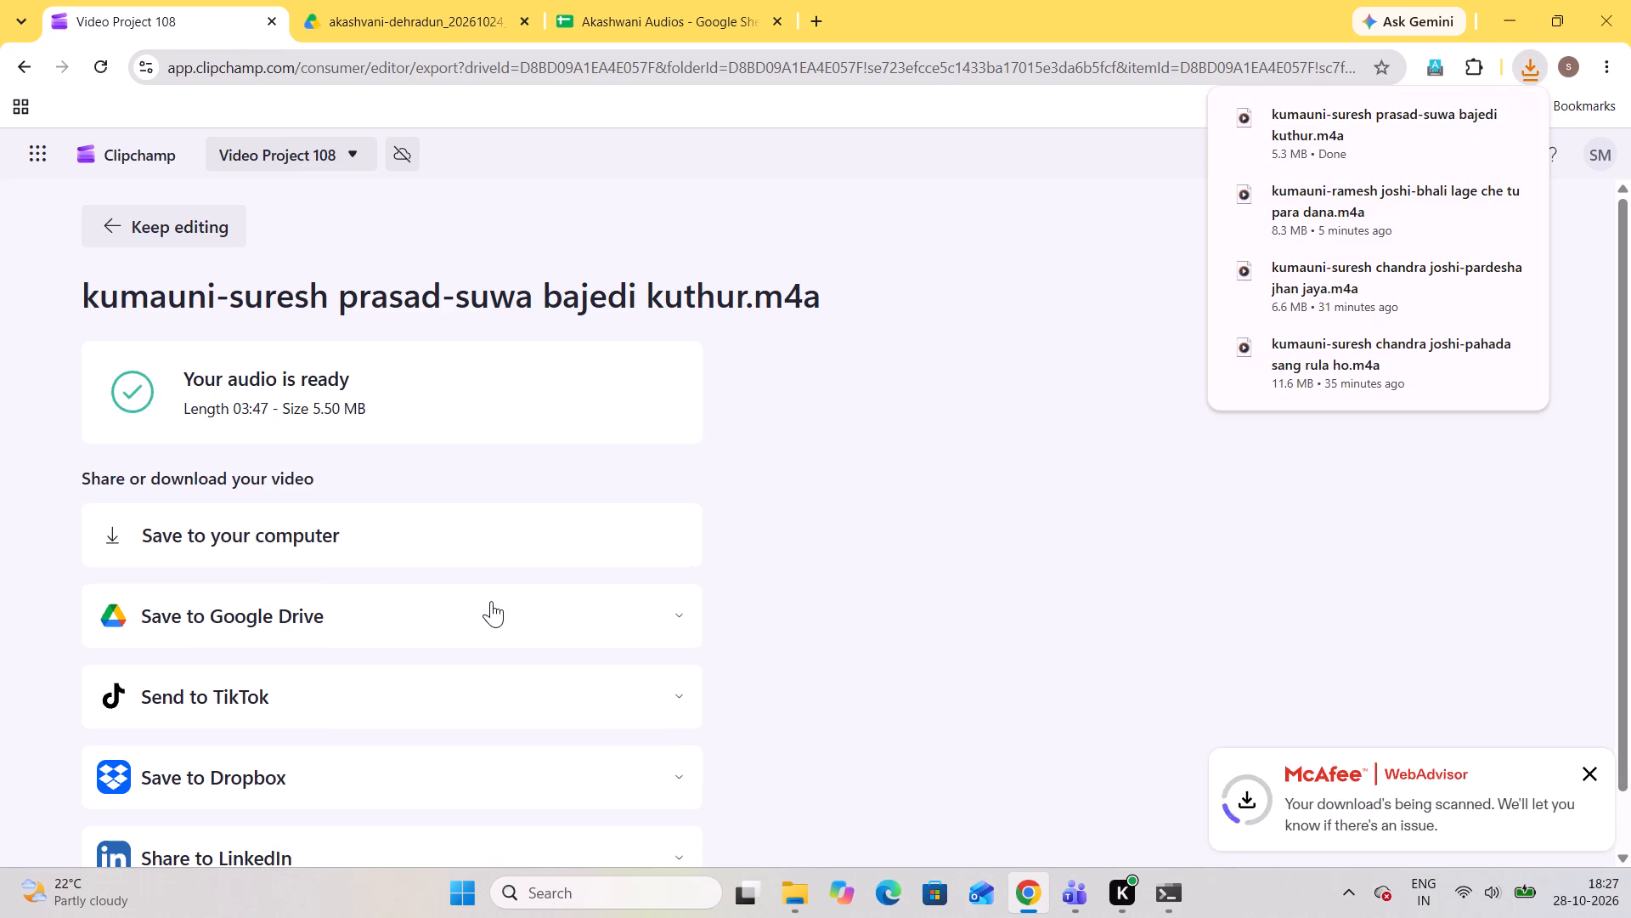
left_click(525, 519)
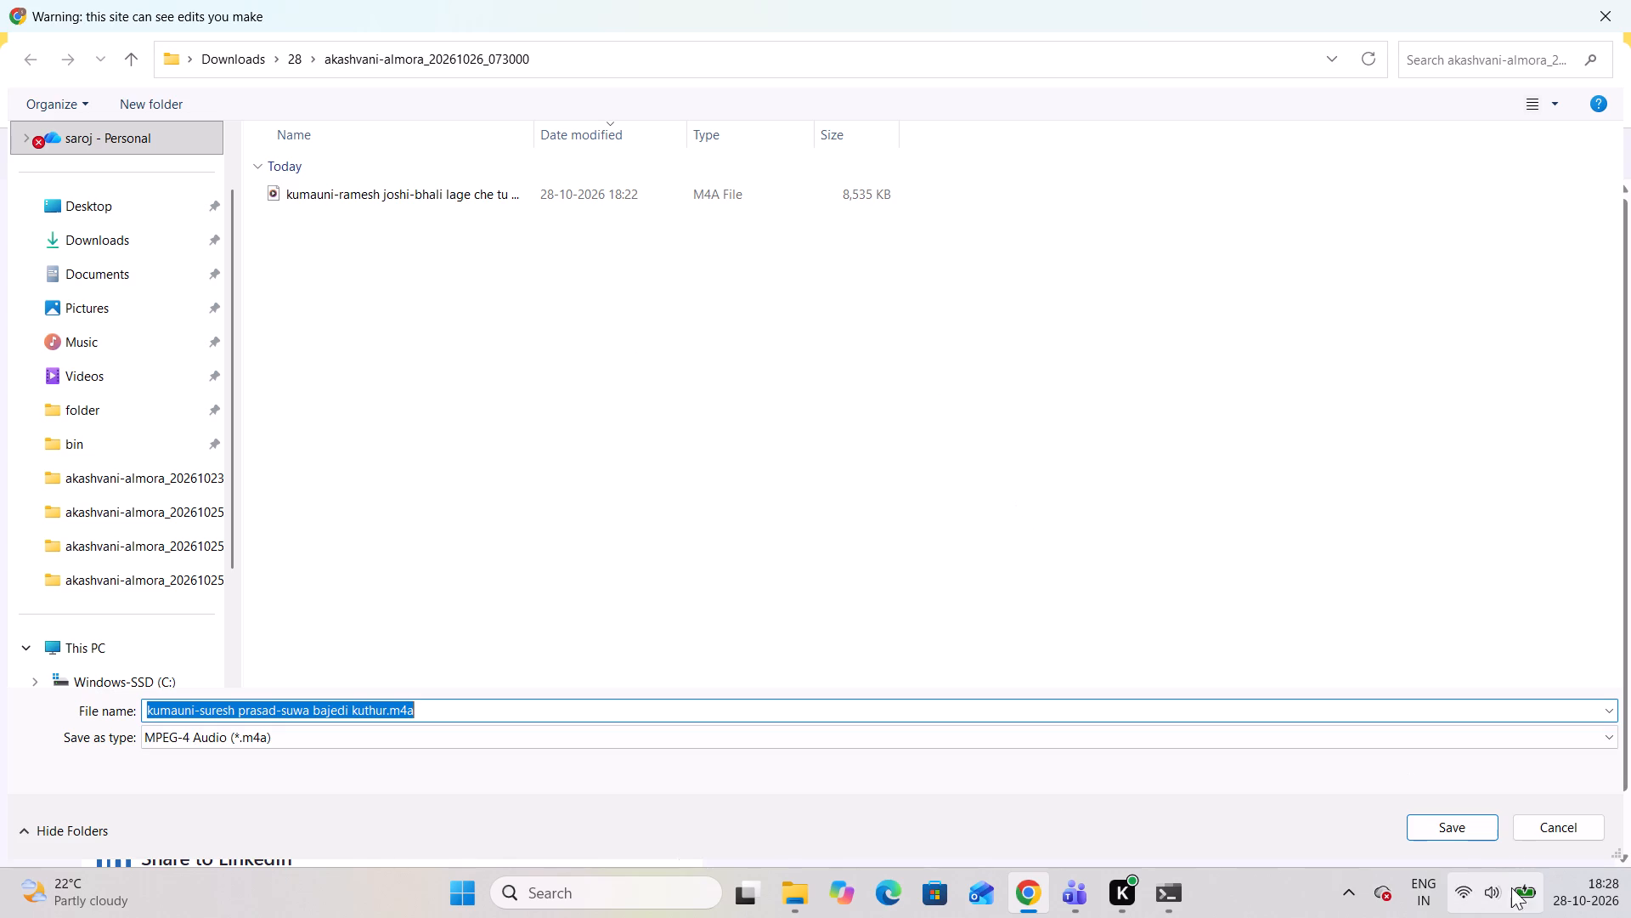
left_click(1454, 819)
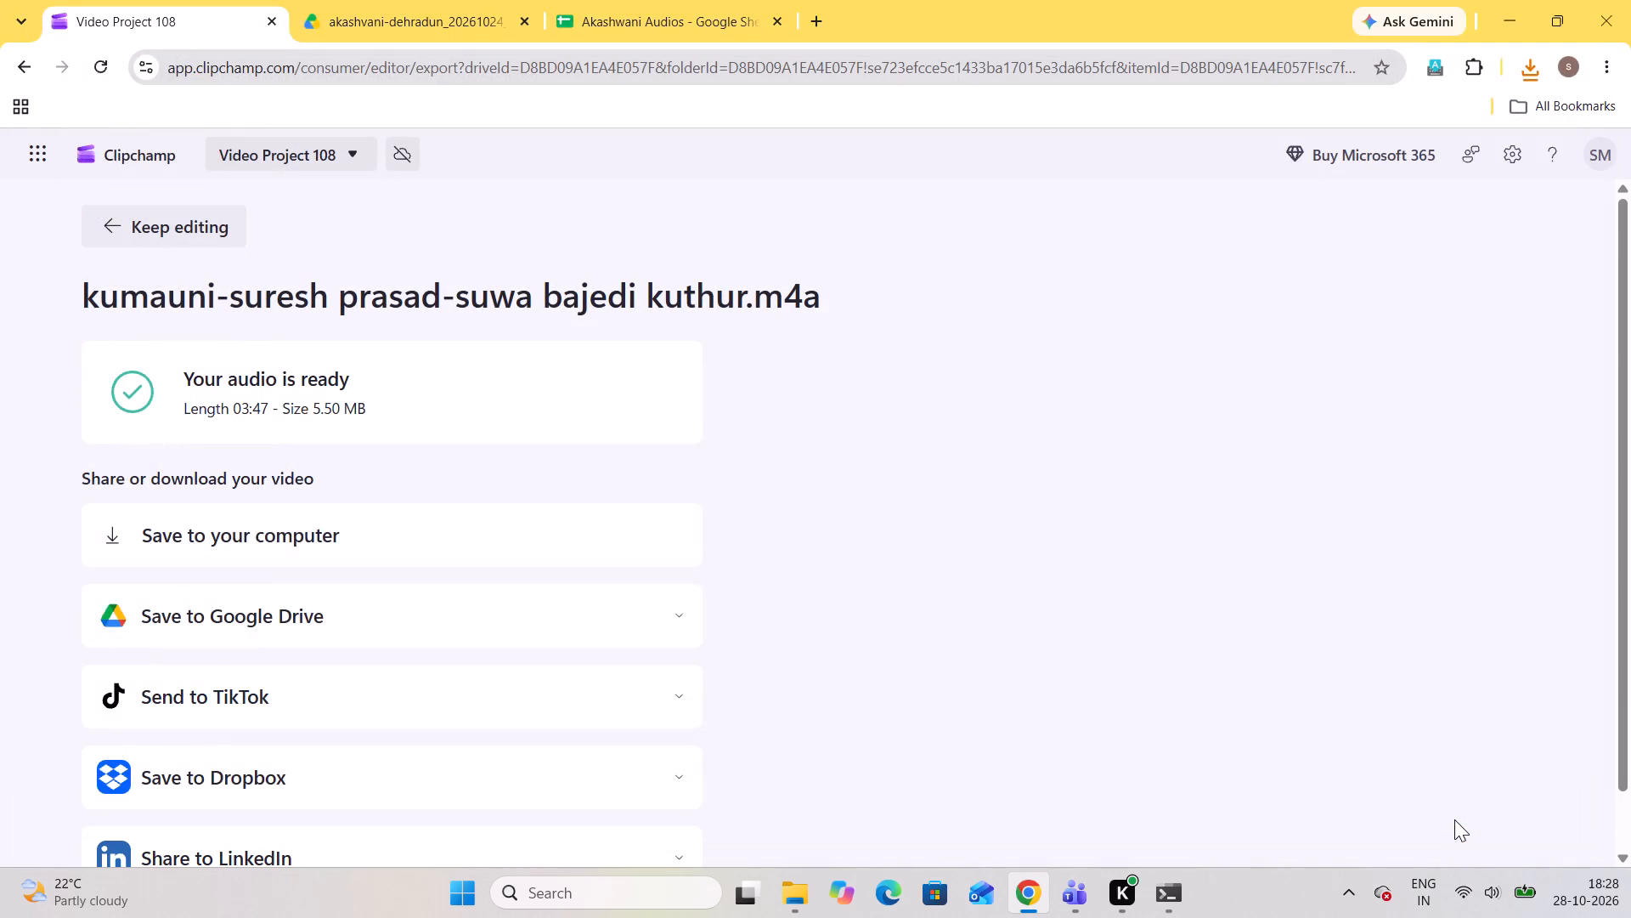
left_click(422, 524)
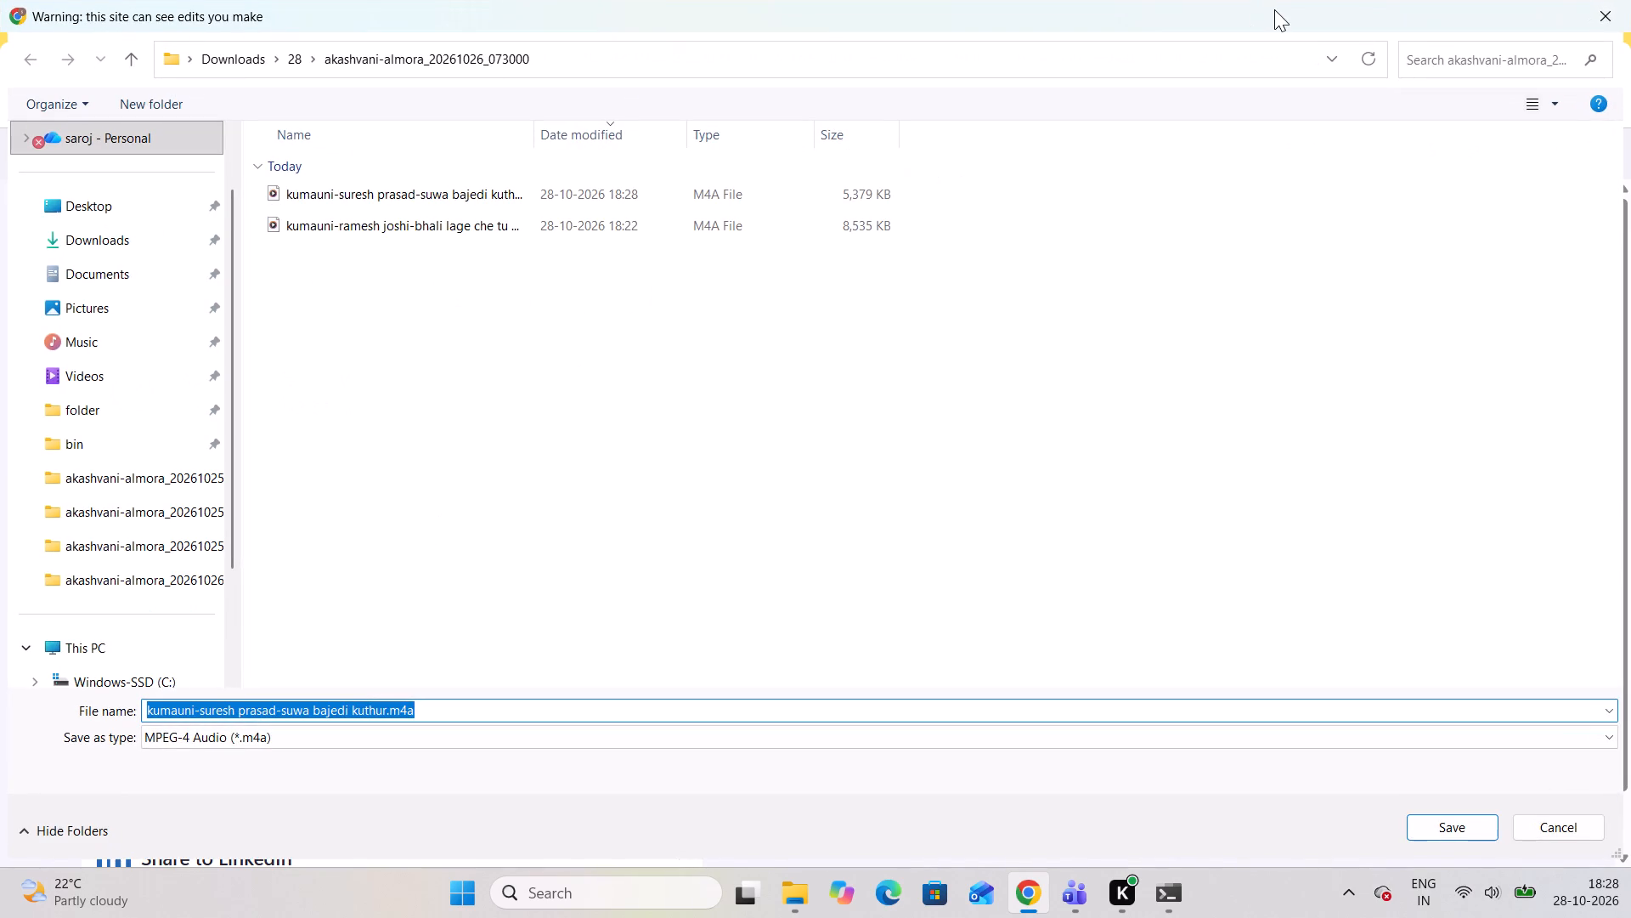
left_click(1611, 13)
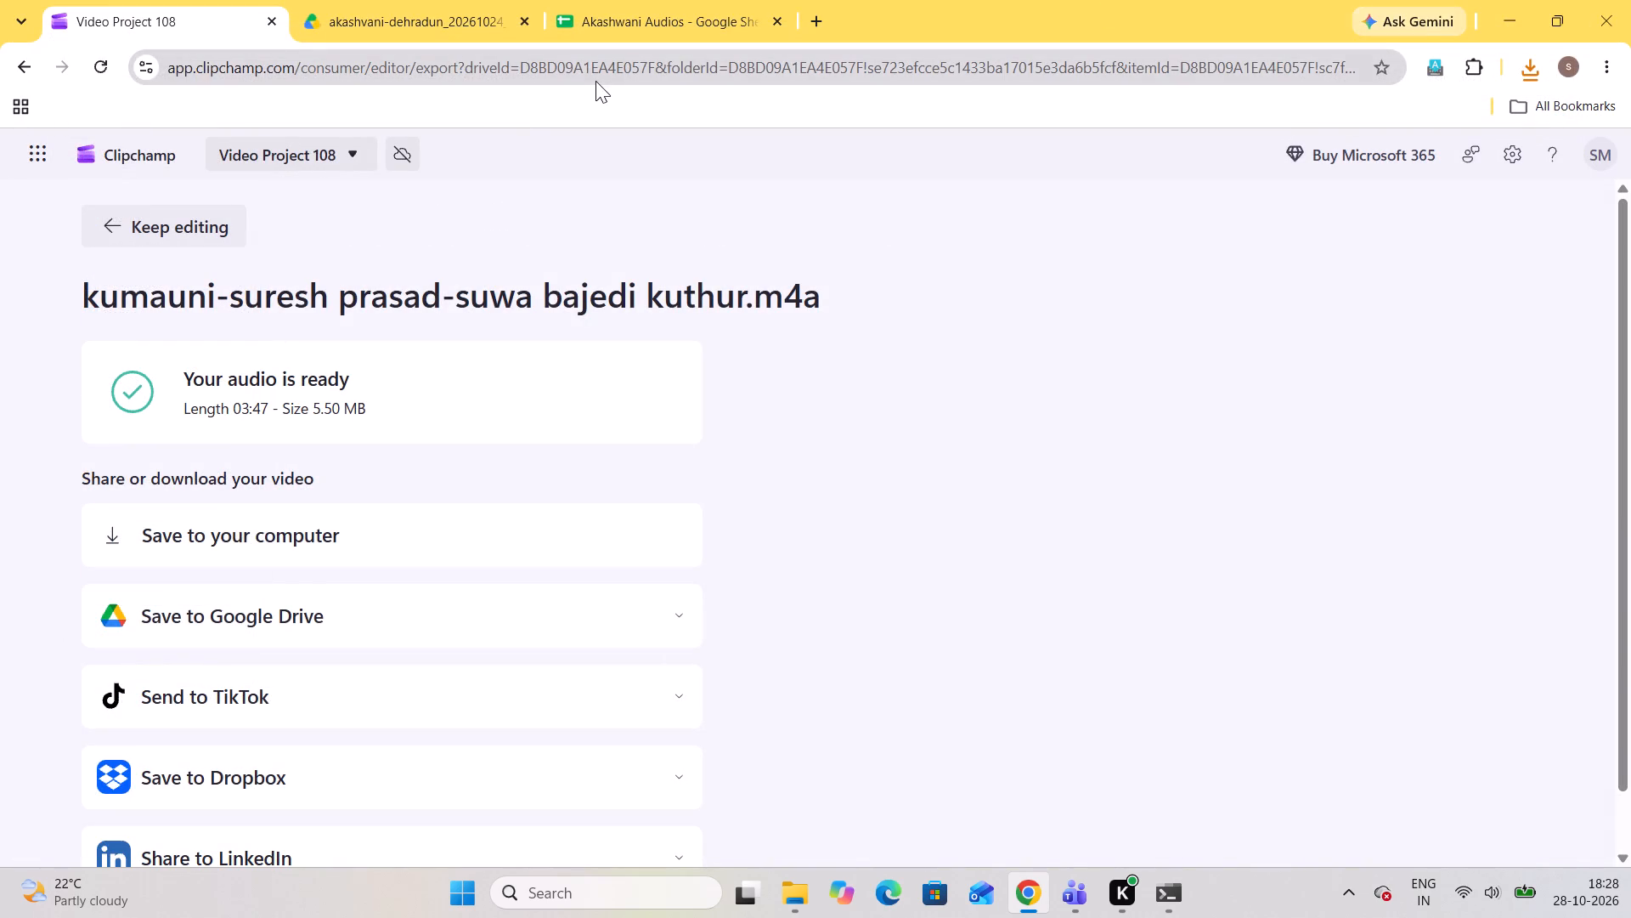
left_click(185, 222)
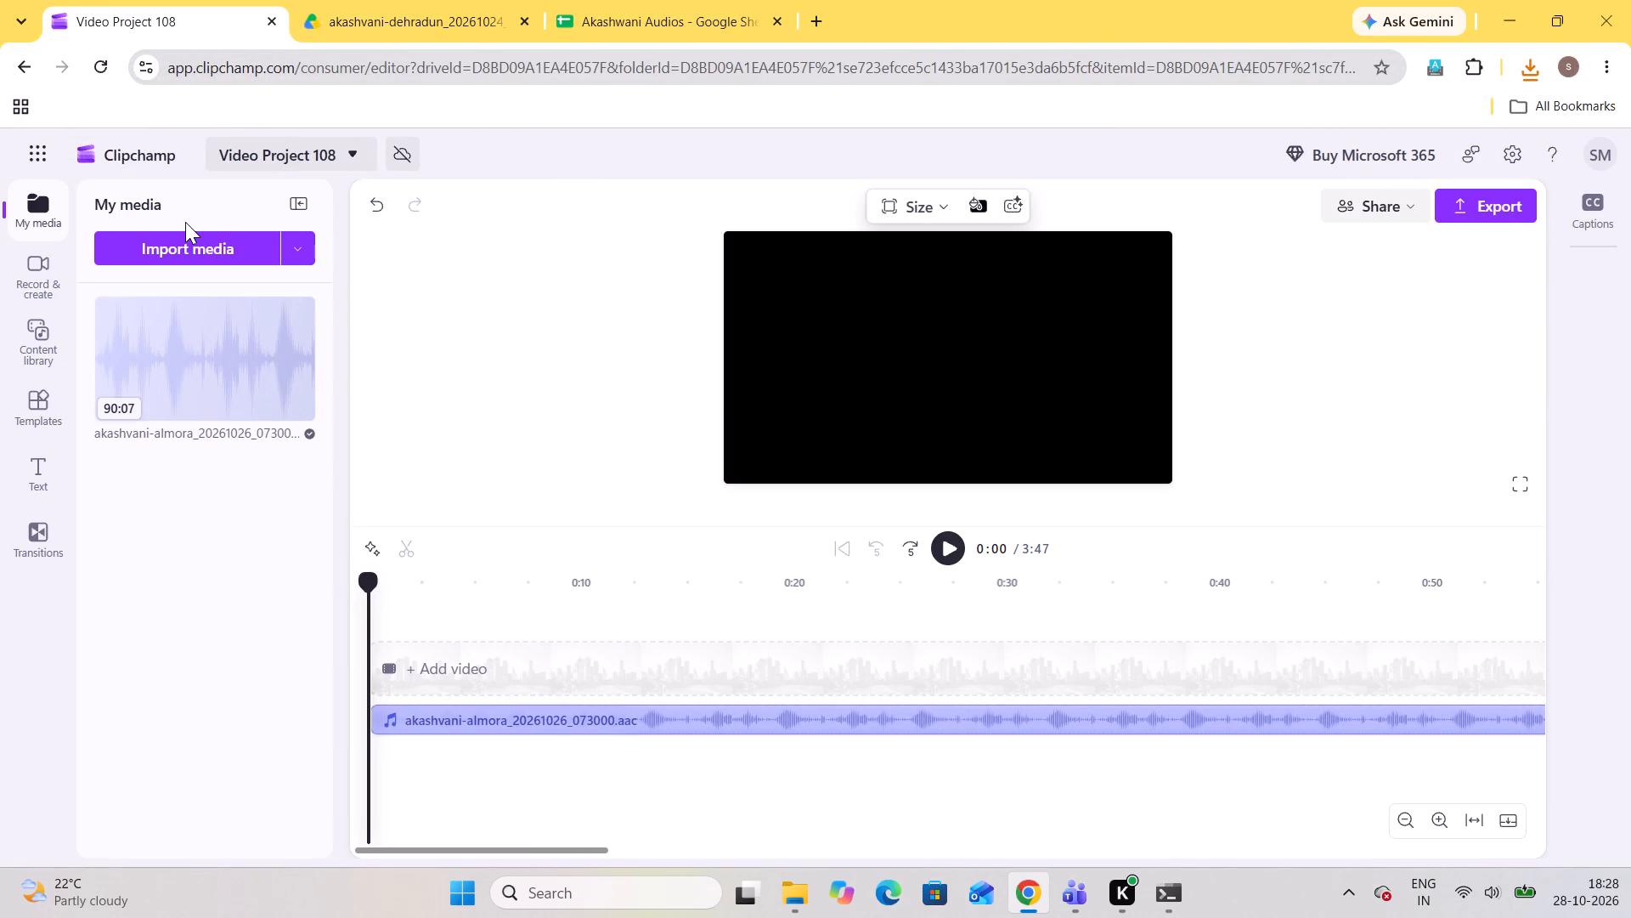
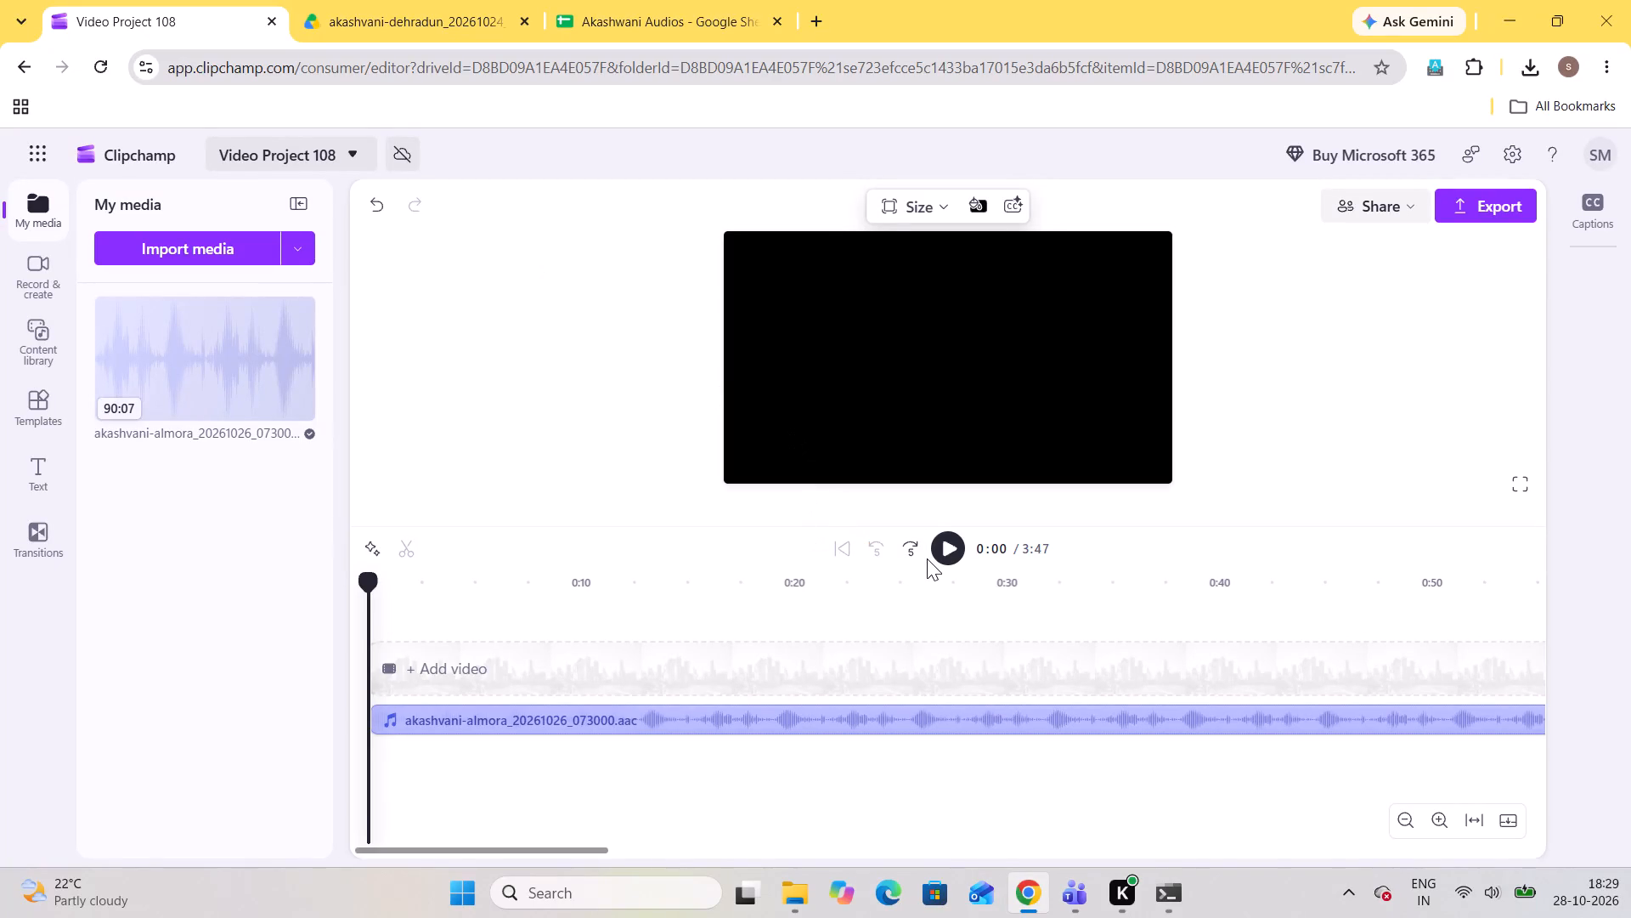
Play the song clip and check the exported files in the akashvani-almora_20261026_073000 folder, returning to the video project.
left_click(953, 542)
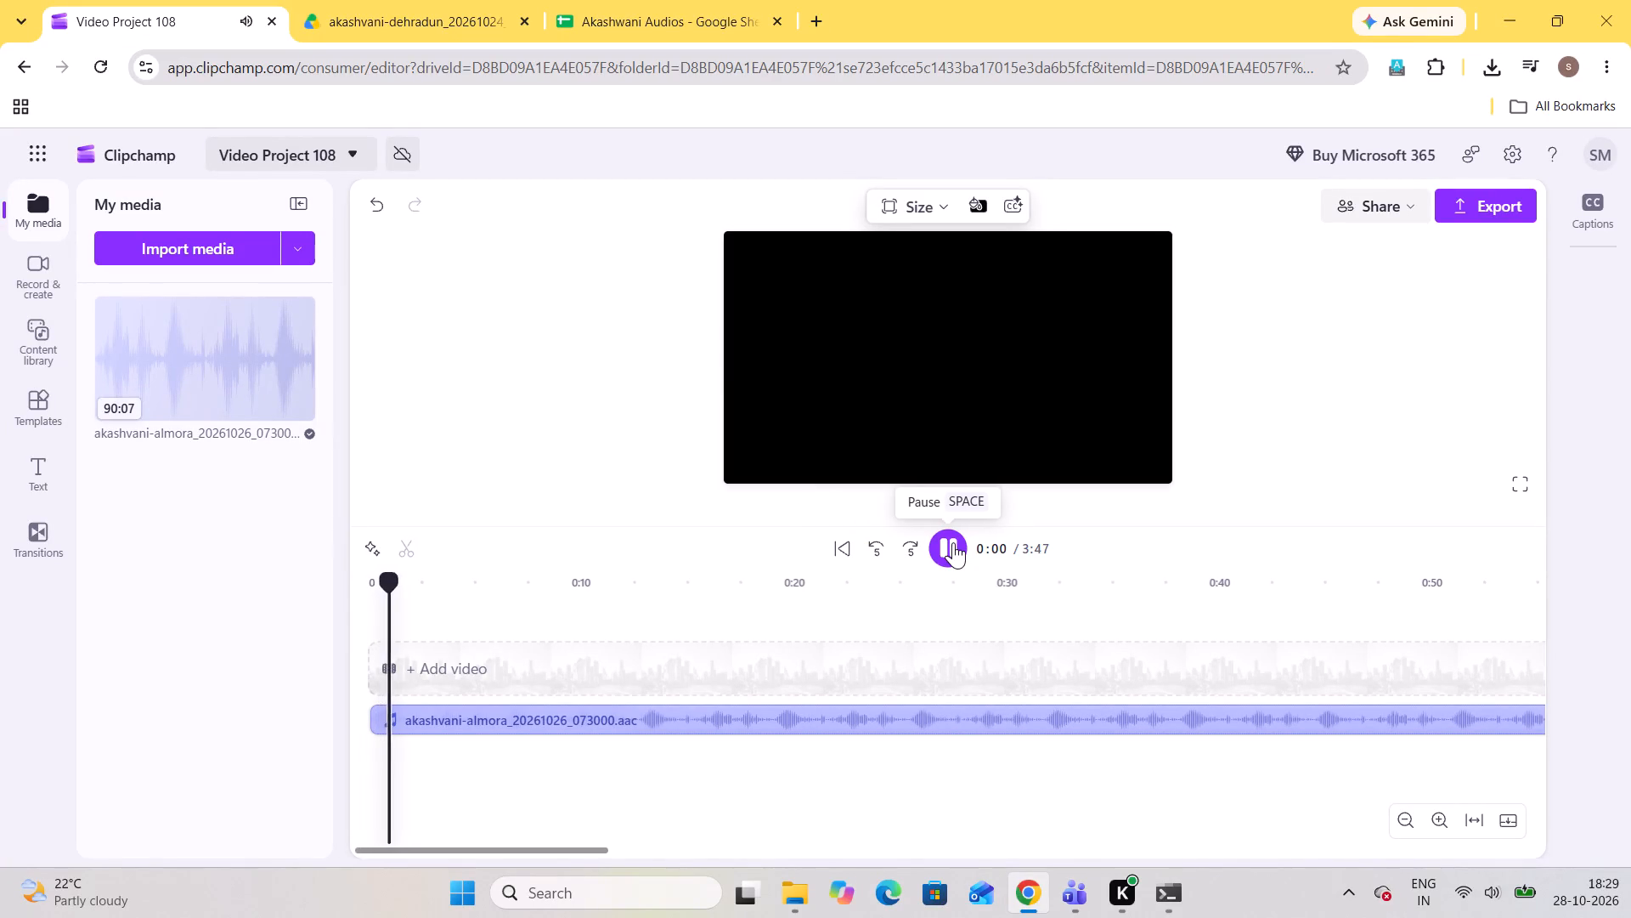
left_click(953, 542)
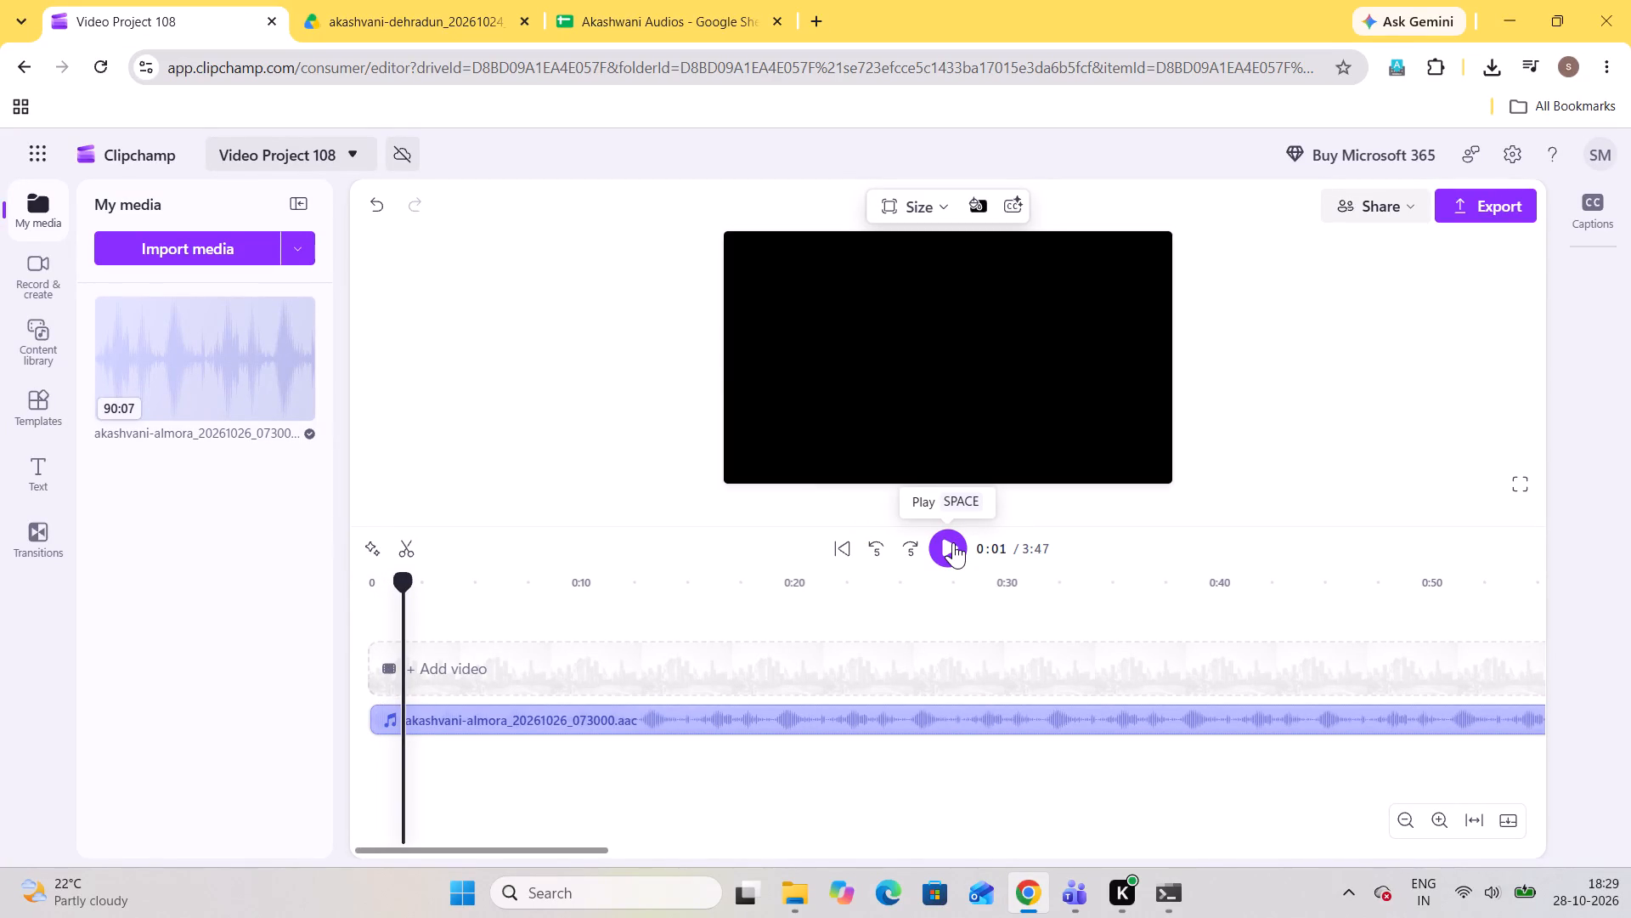
left_click(953, 542)
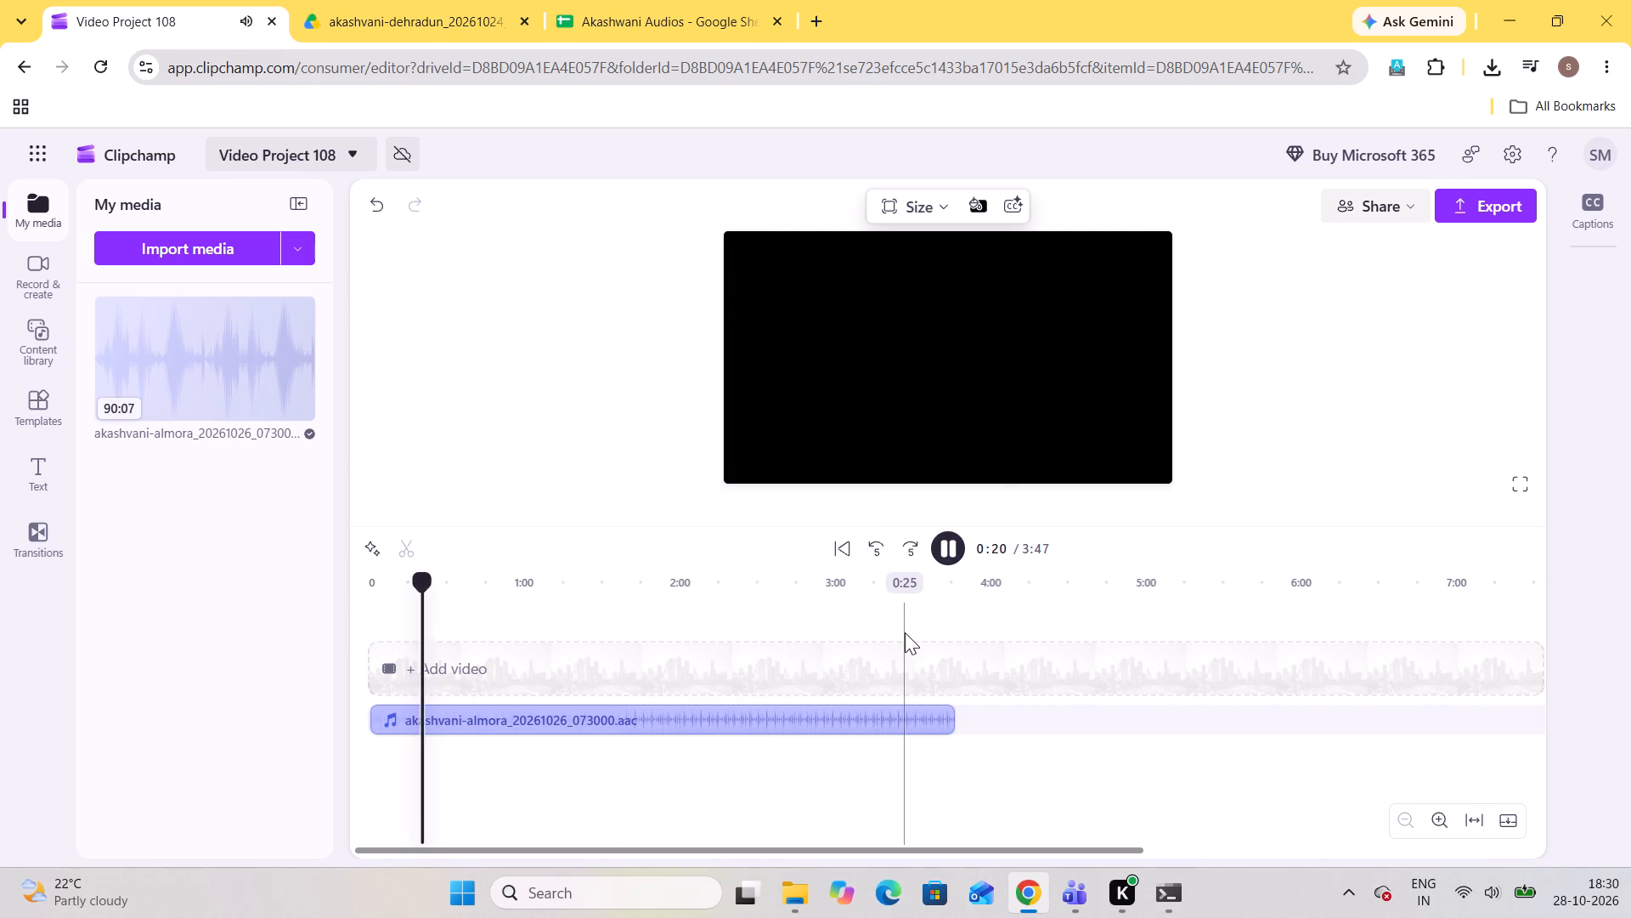
left_click(833, 727)
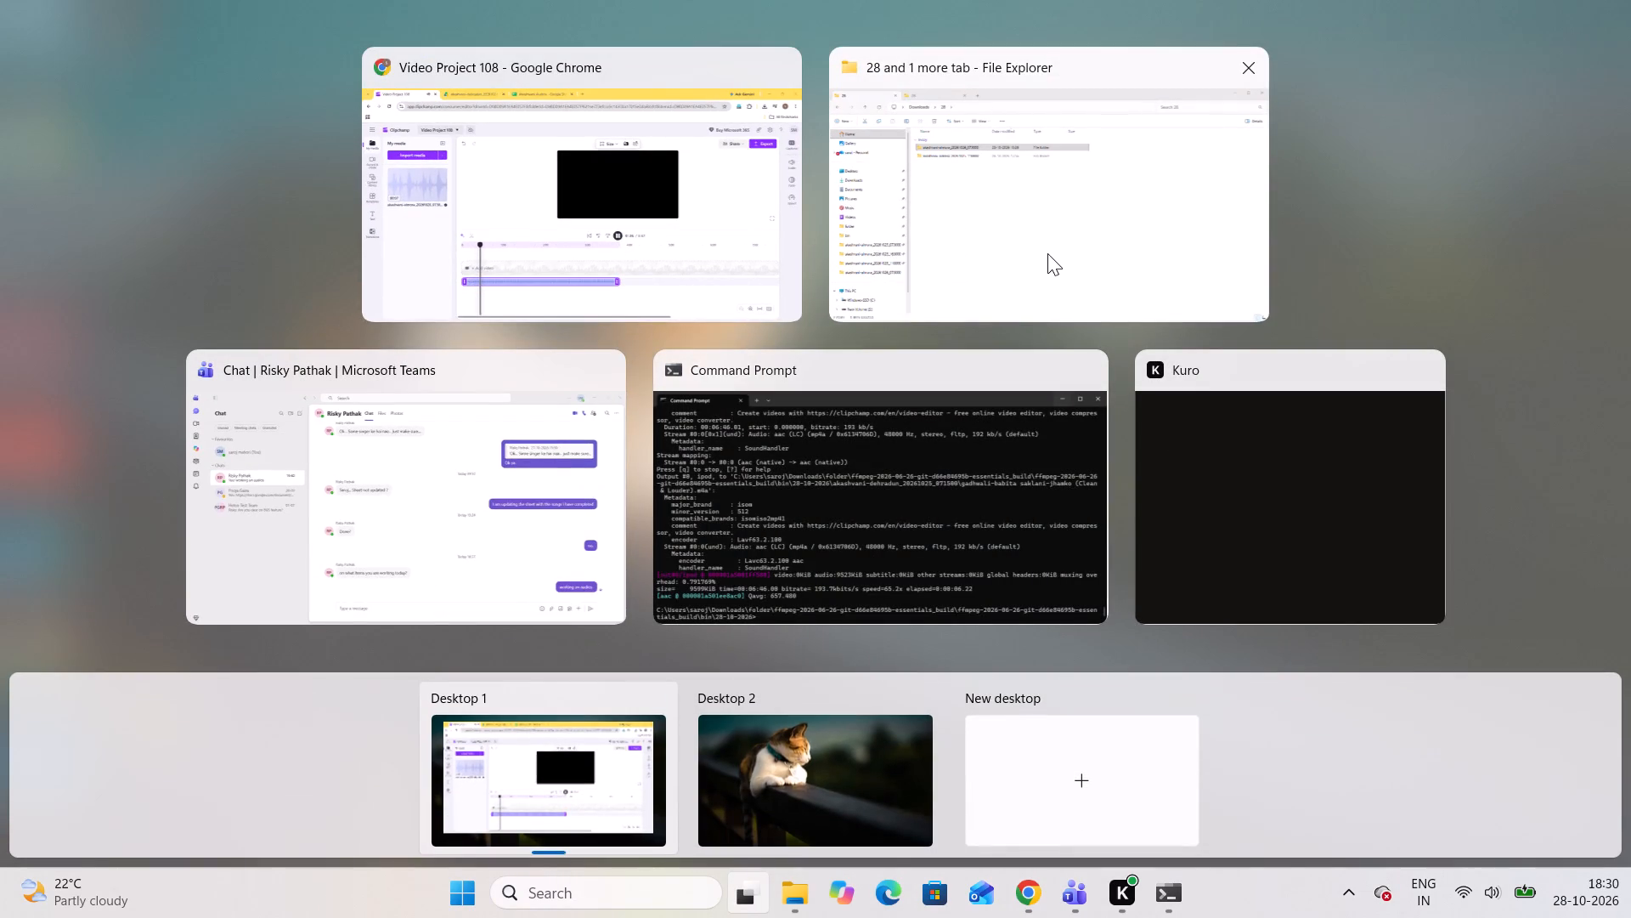
left_click(1047, 253)
double_click(471, 213)
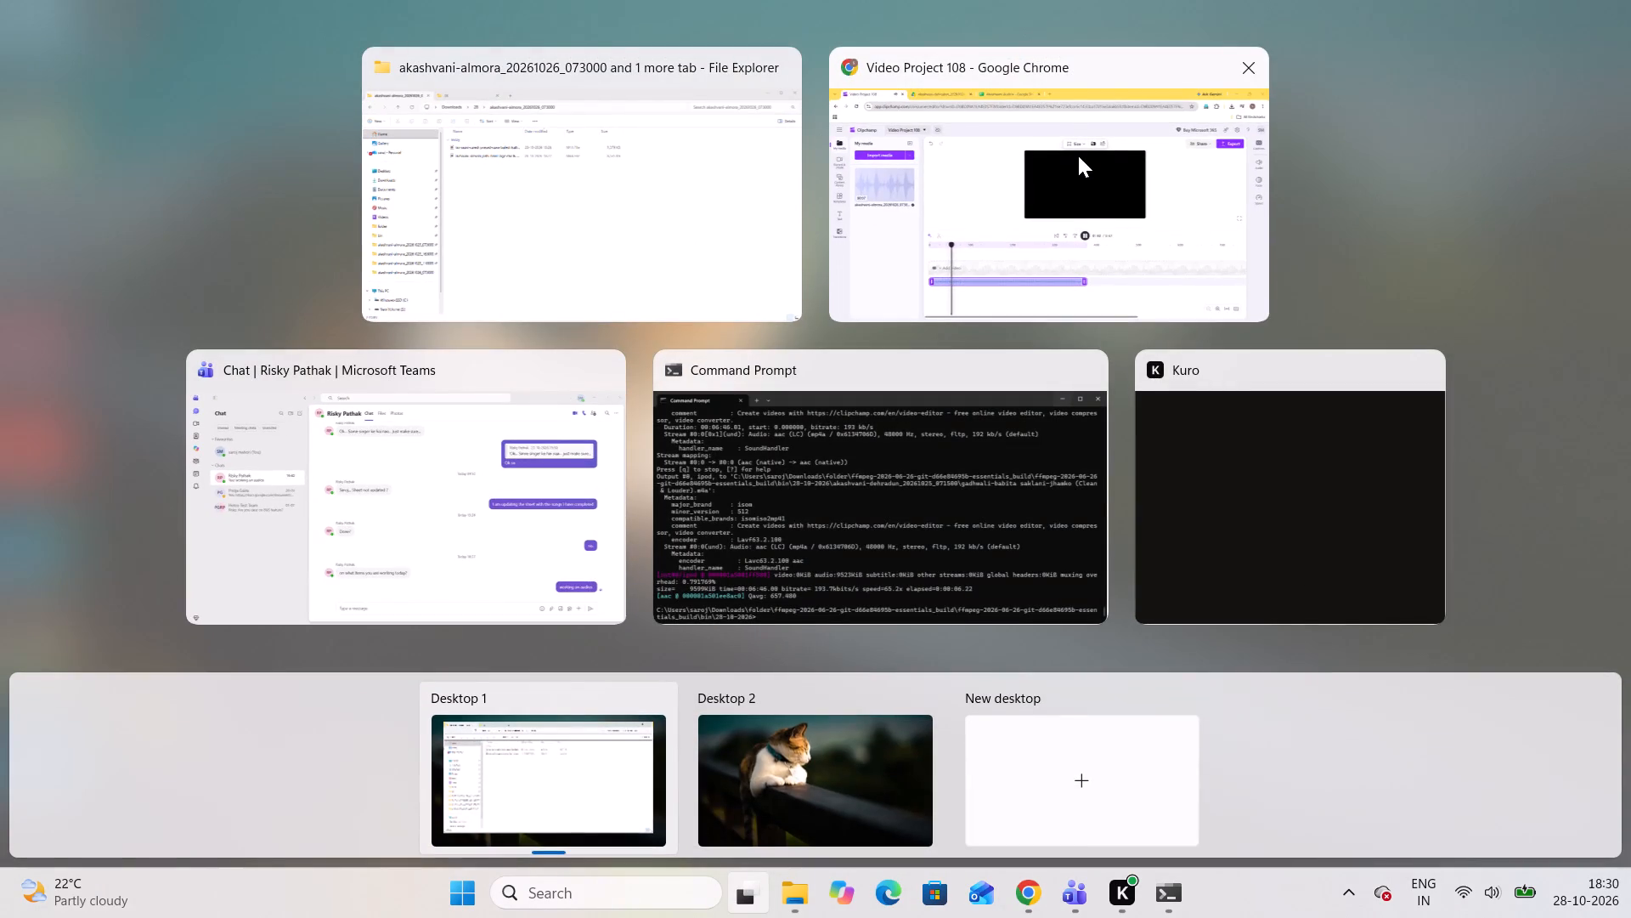
left_click(1078, 156)
Delete the exported song clip from the timeline and add the full akashvani-almora_20261026_073000 recording in its place.
left_click(638, 719)
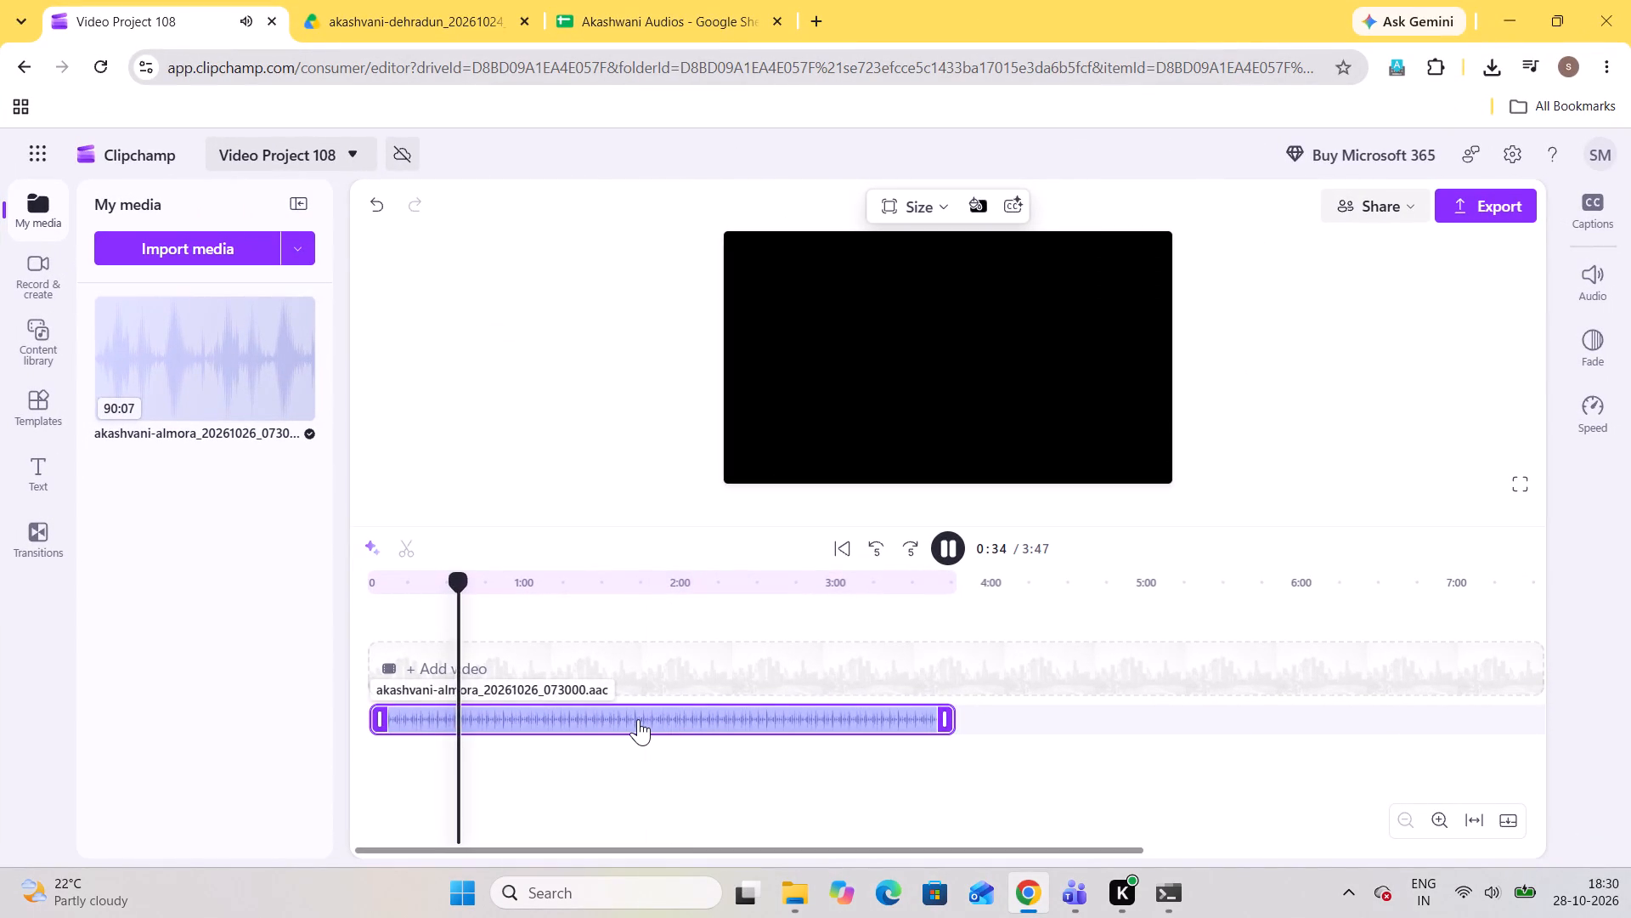
key("Delete")
left_click_drag(193, 367, 441, 645)
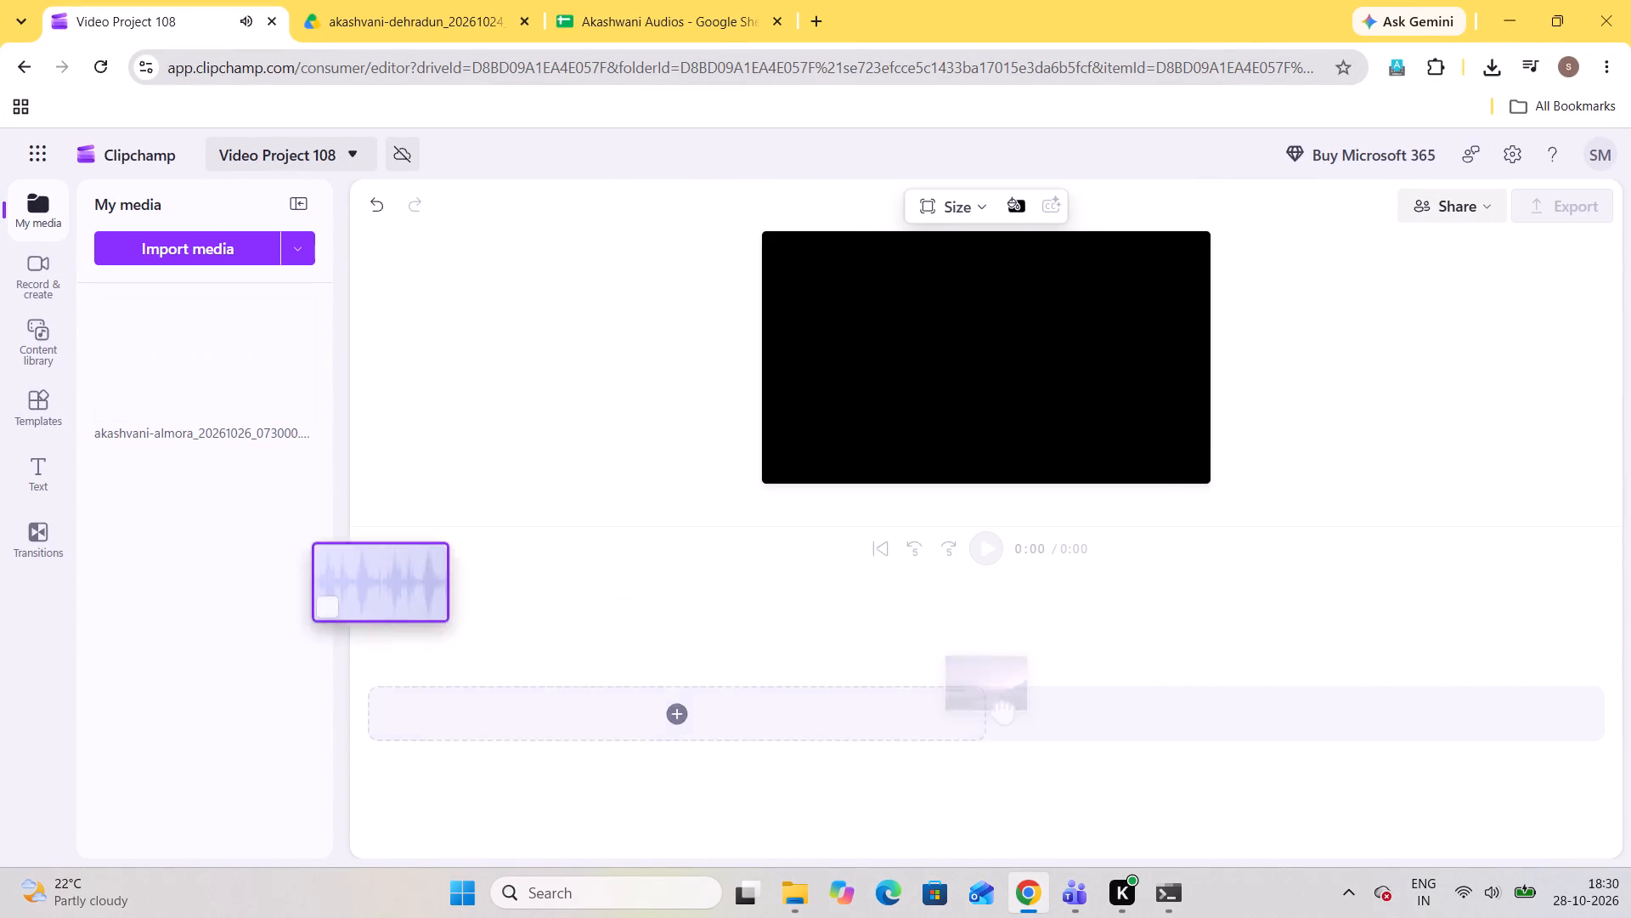
left_click_drag(441, 645, 486, 690)
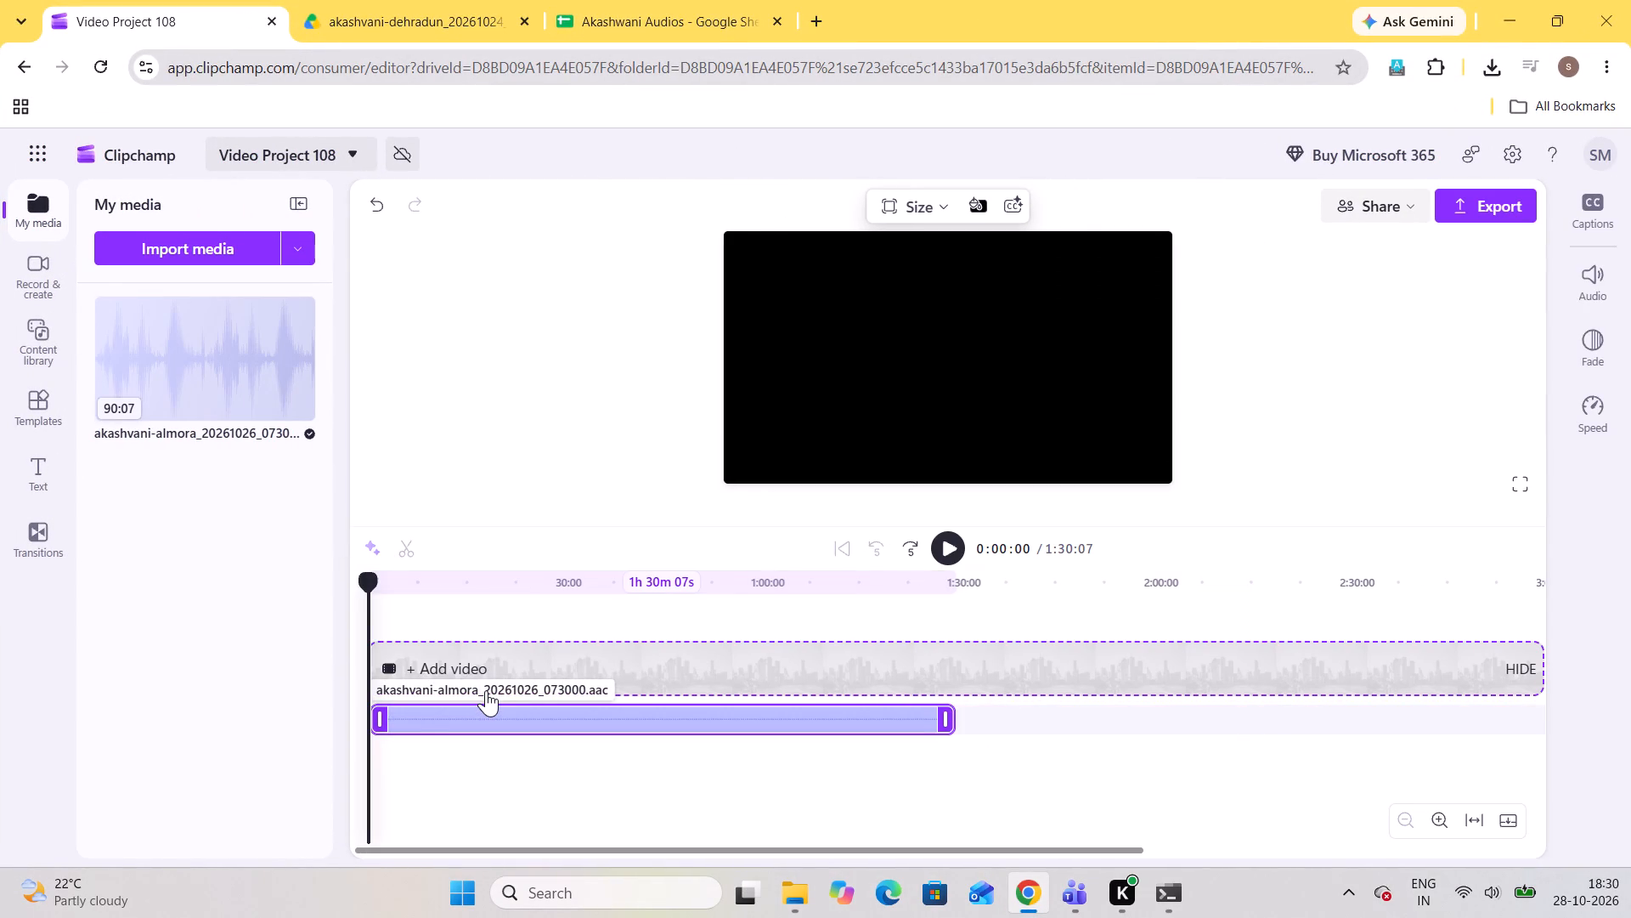
Play and skip through the recording to find the next song's start, and split the audio at 0:16:32.
key("space")
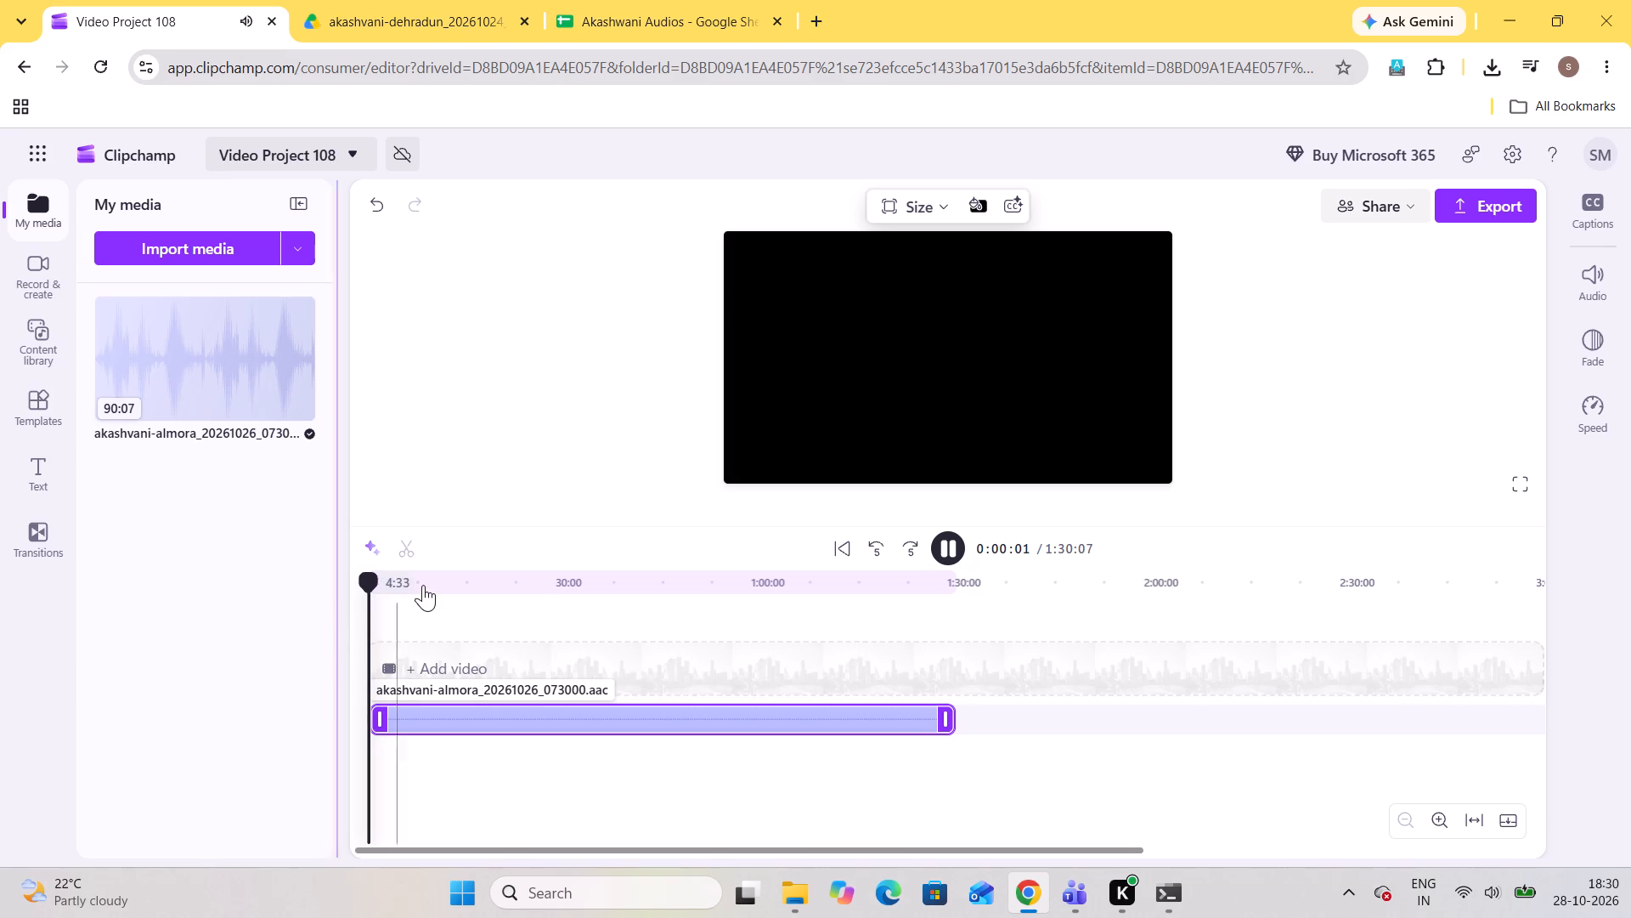
key("Right")
key("Right")
key("Right")
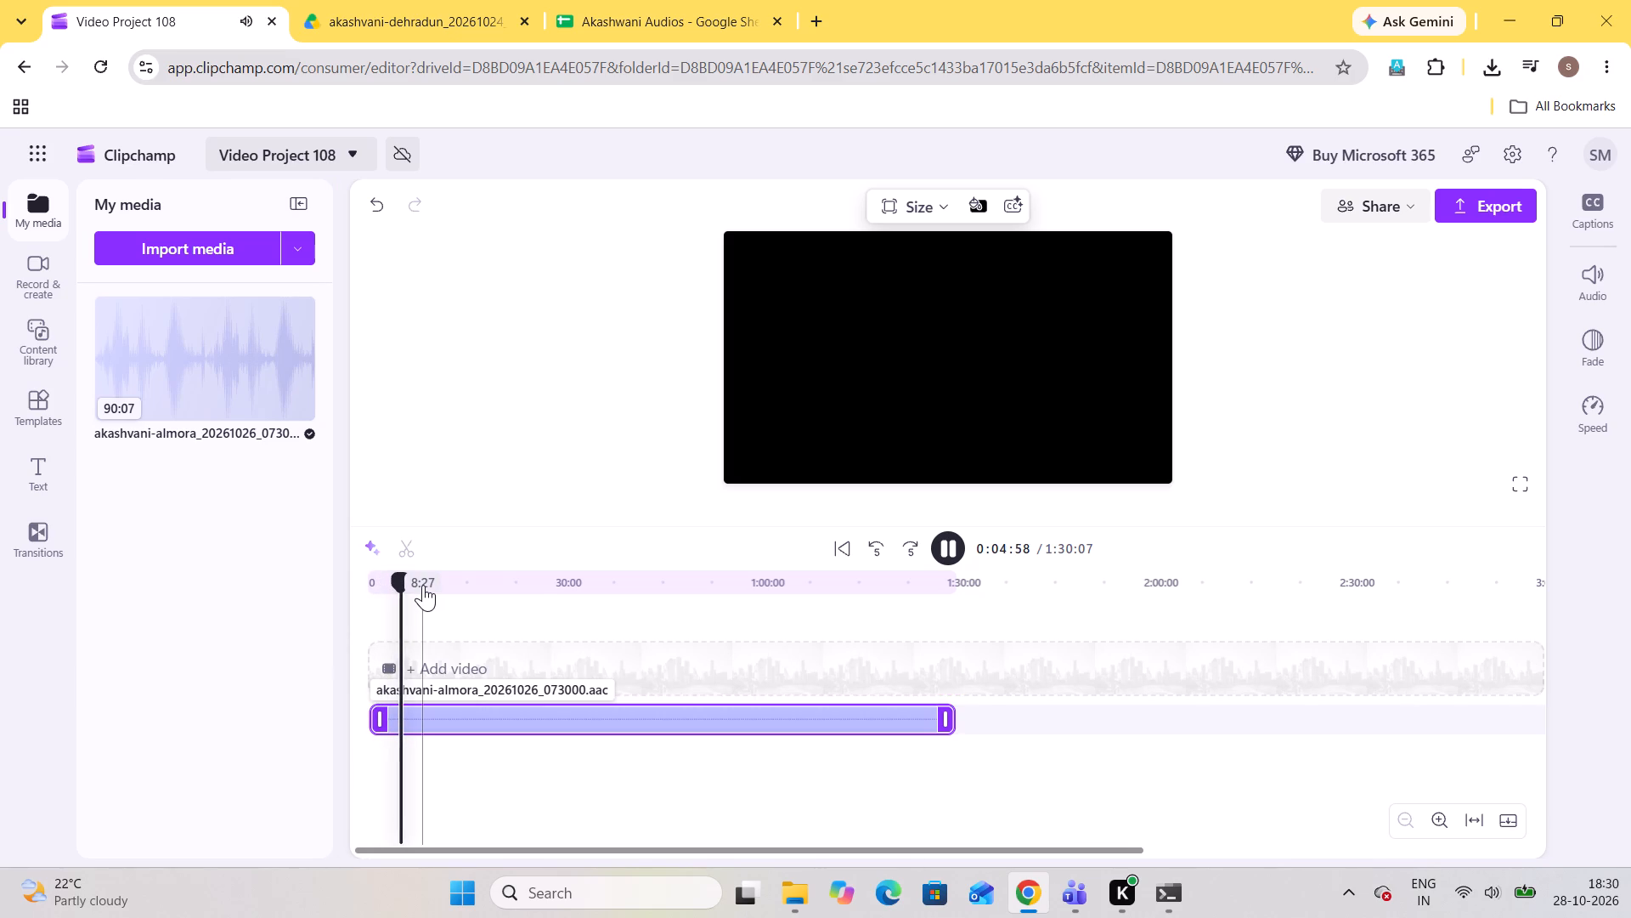
key("Right")
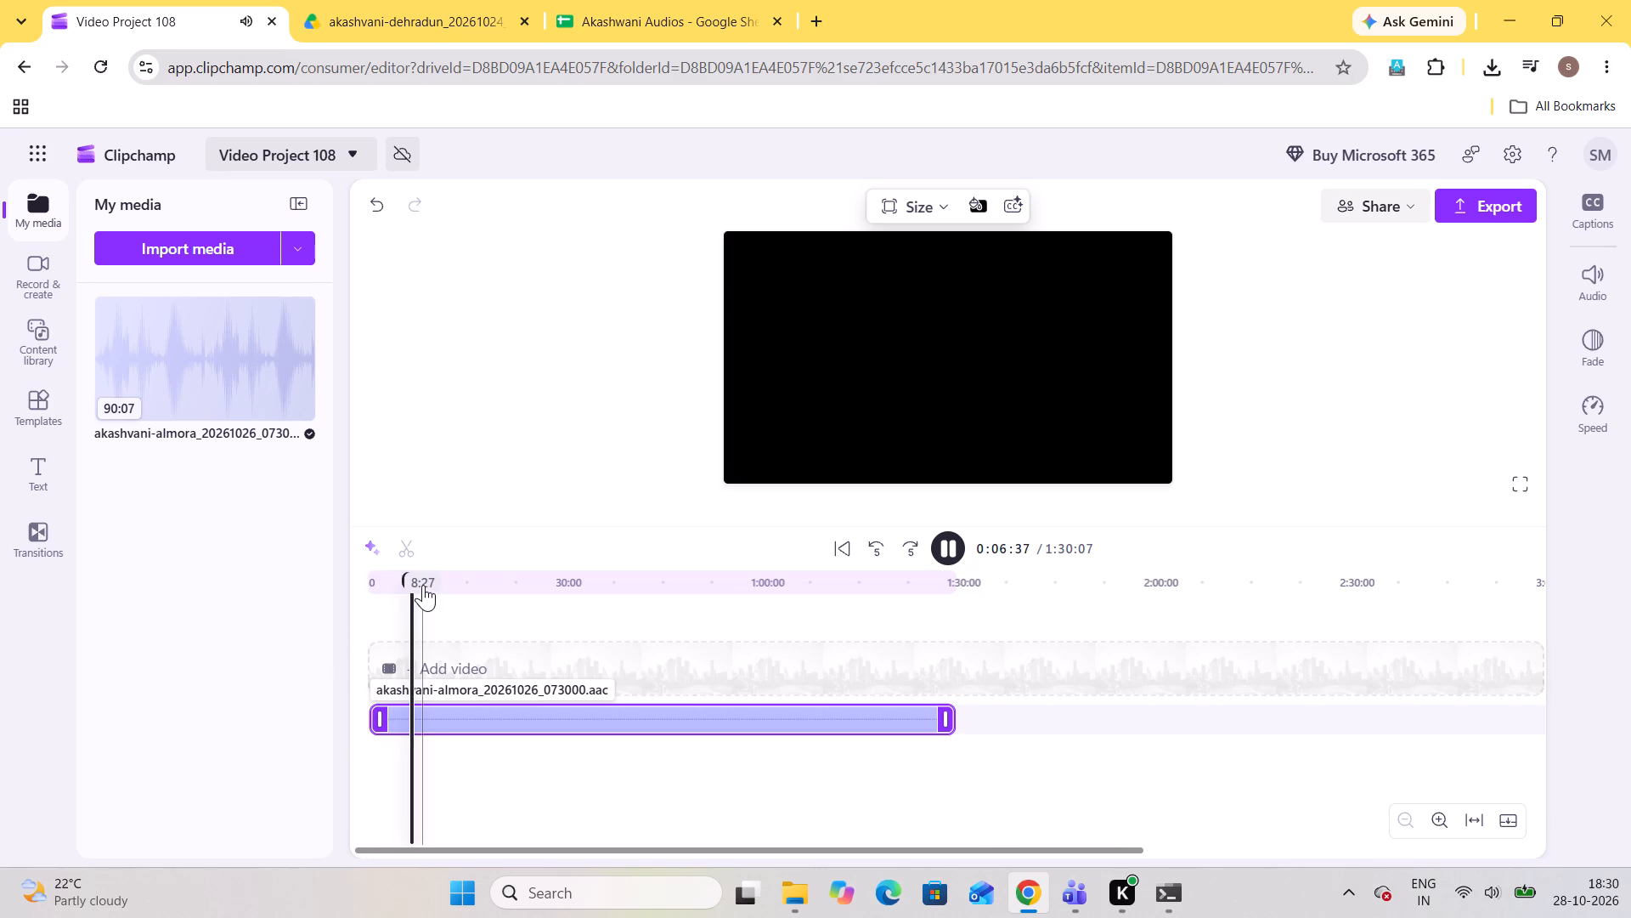
key("Right")
key("Right")
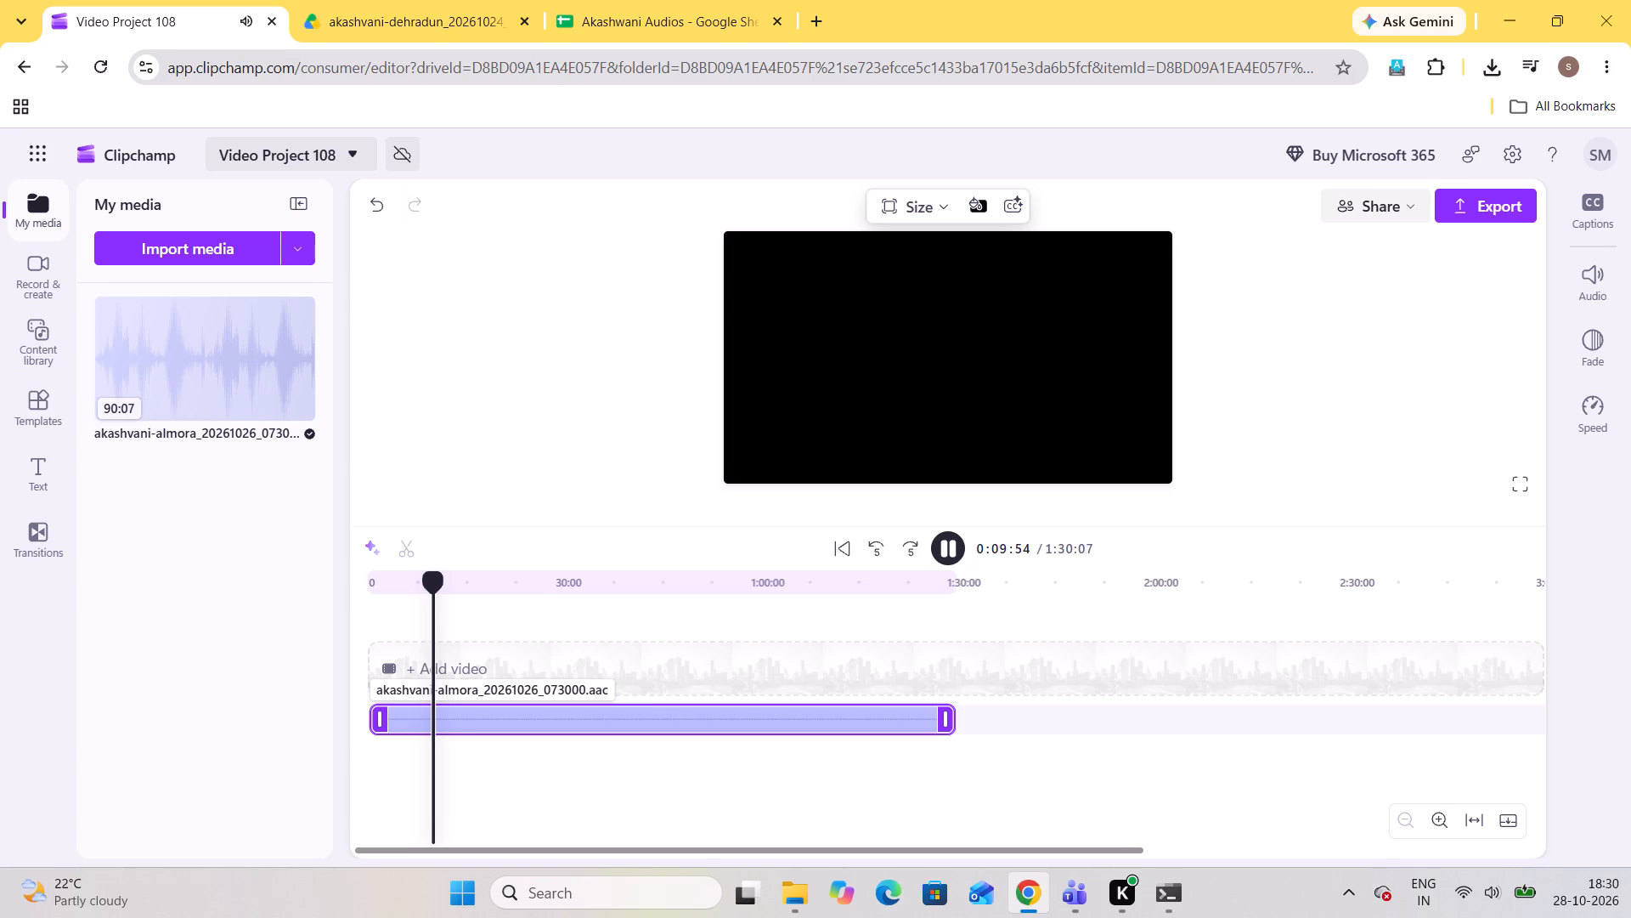
key("Right")
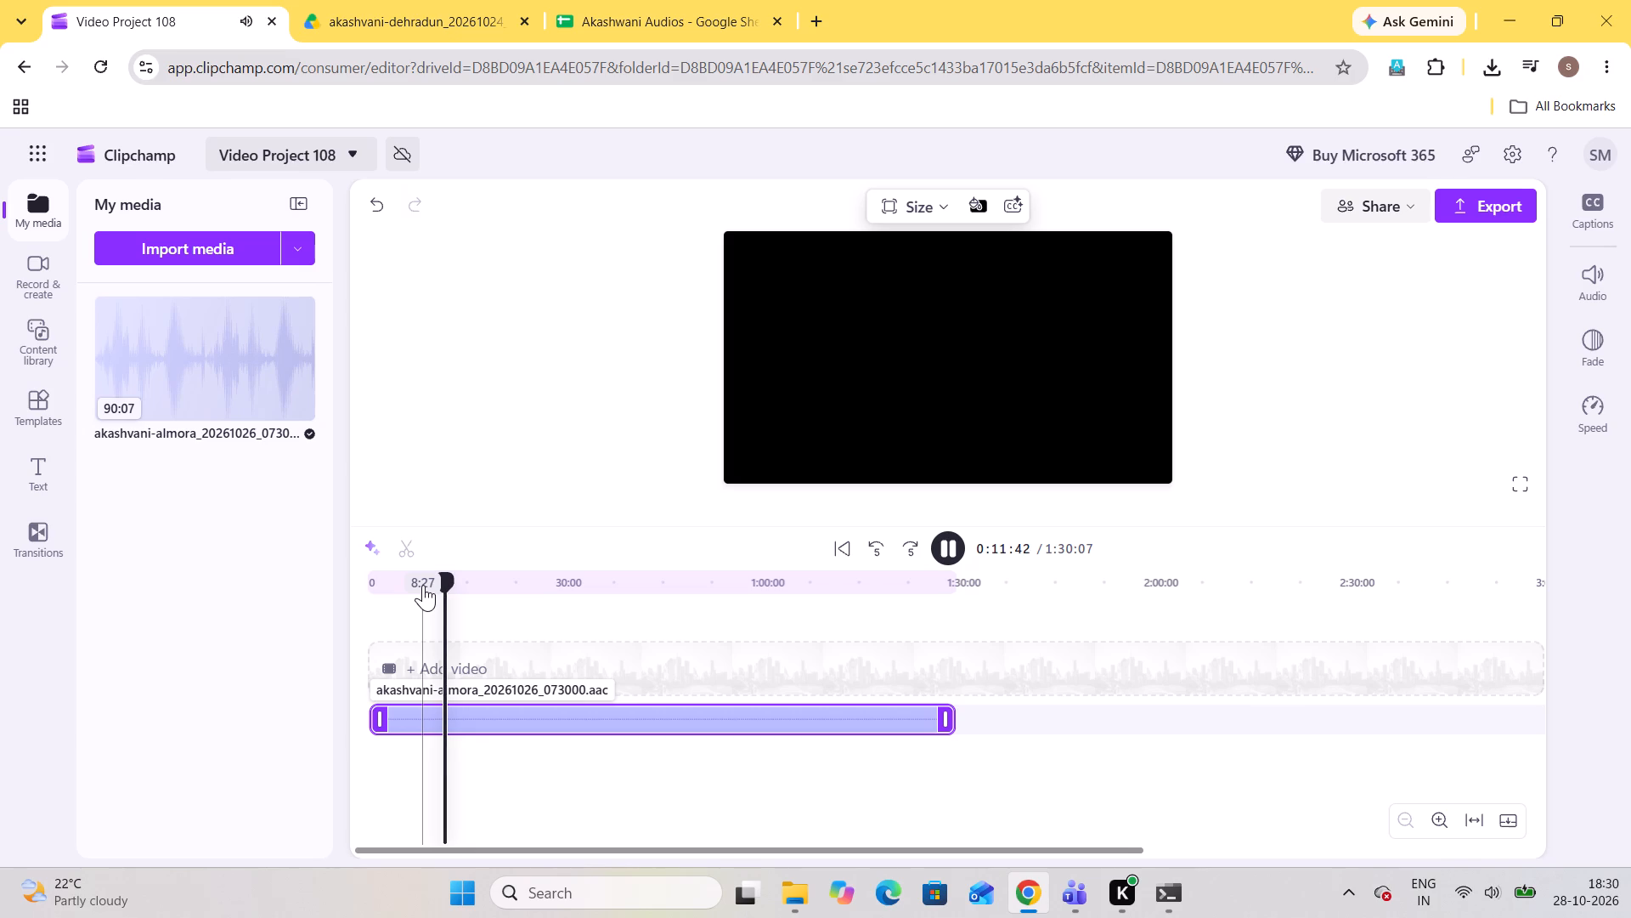
key("Right")
key("Right")
key("Right")
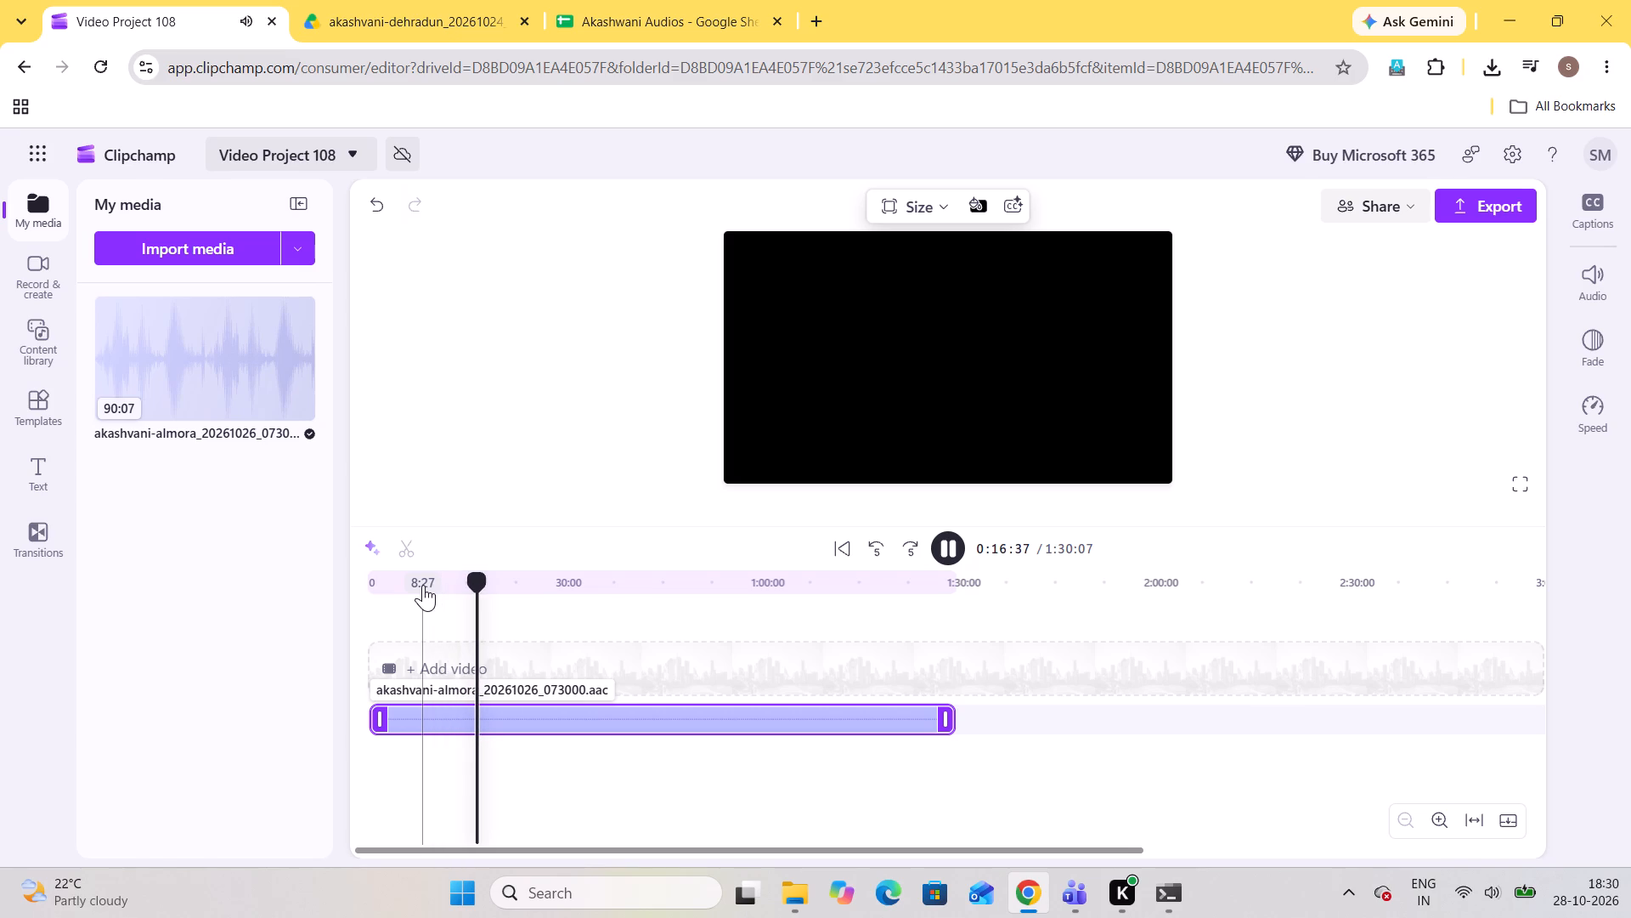
key("Left")
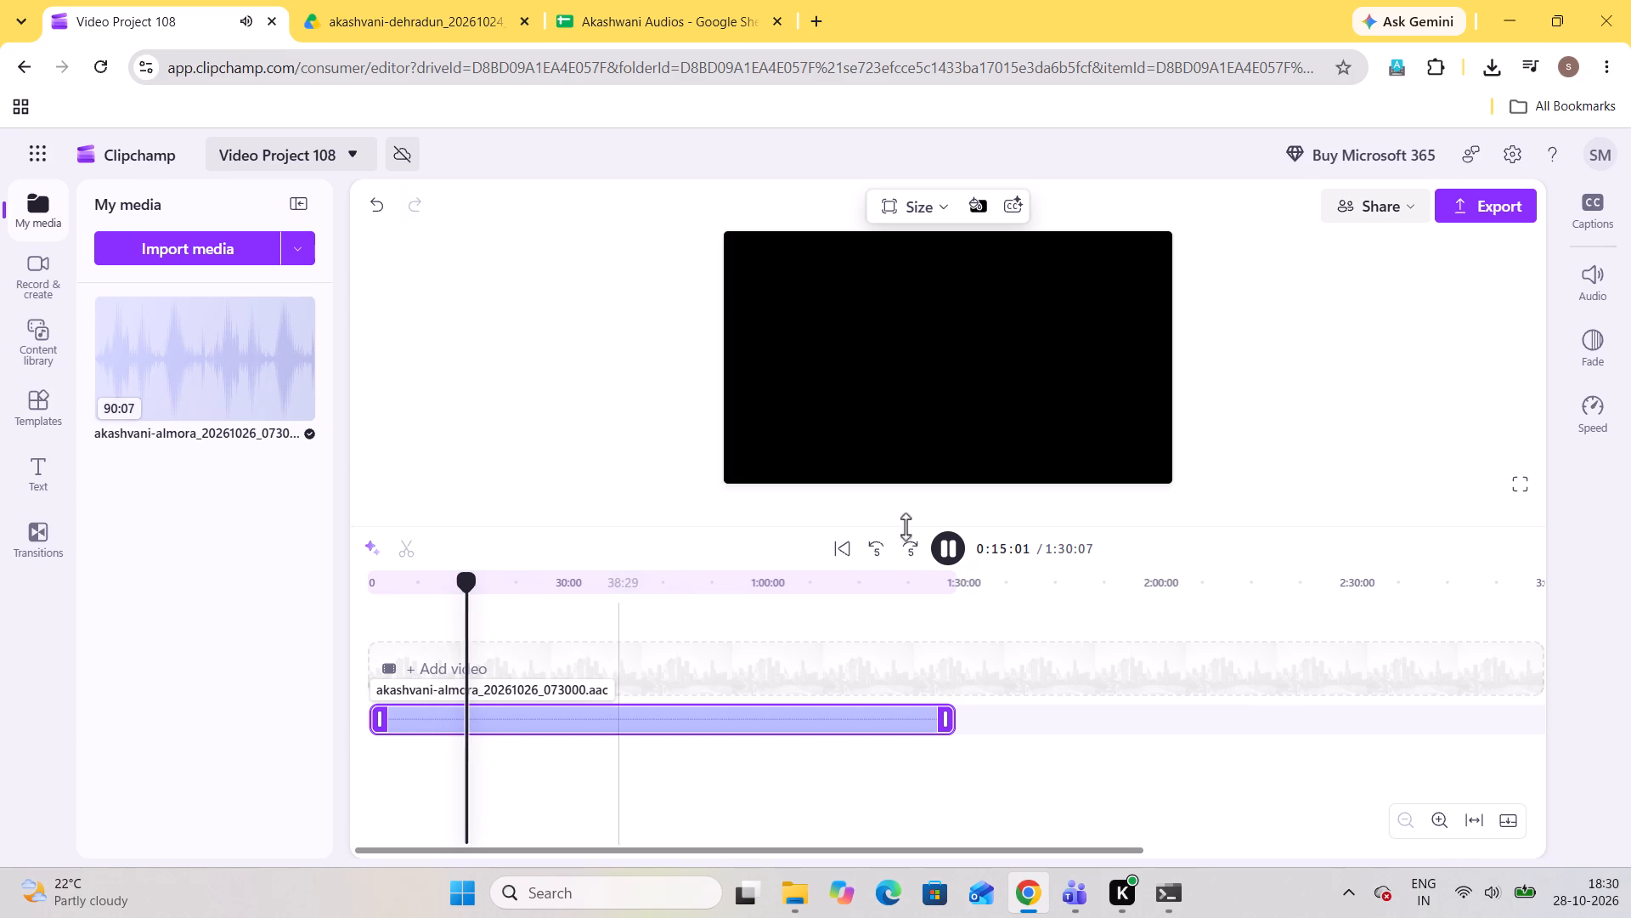
triple_click(879, 556)
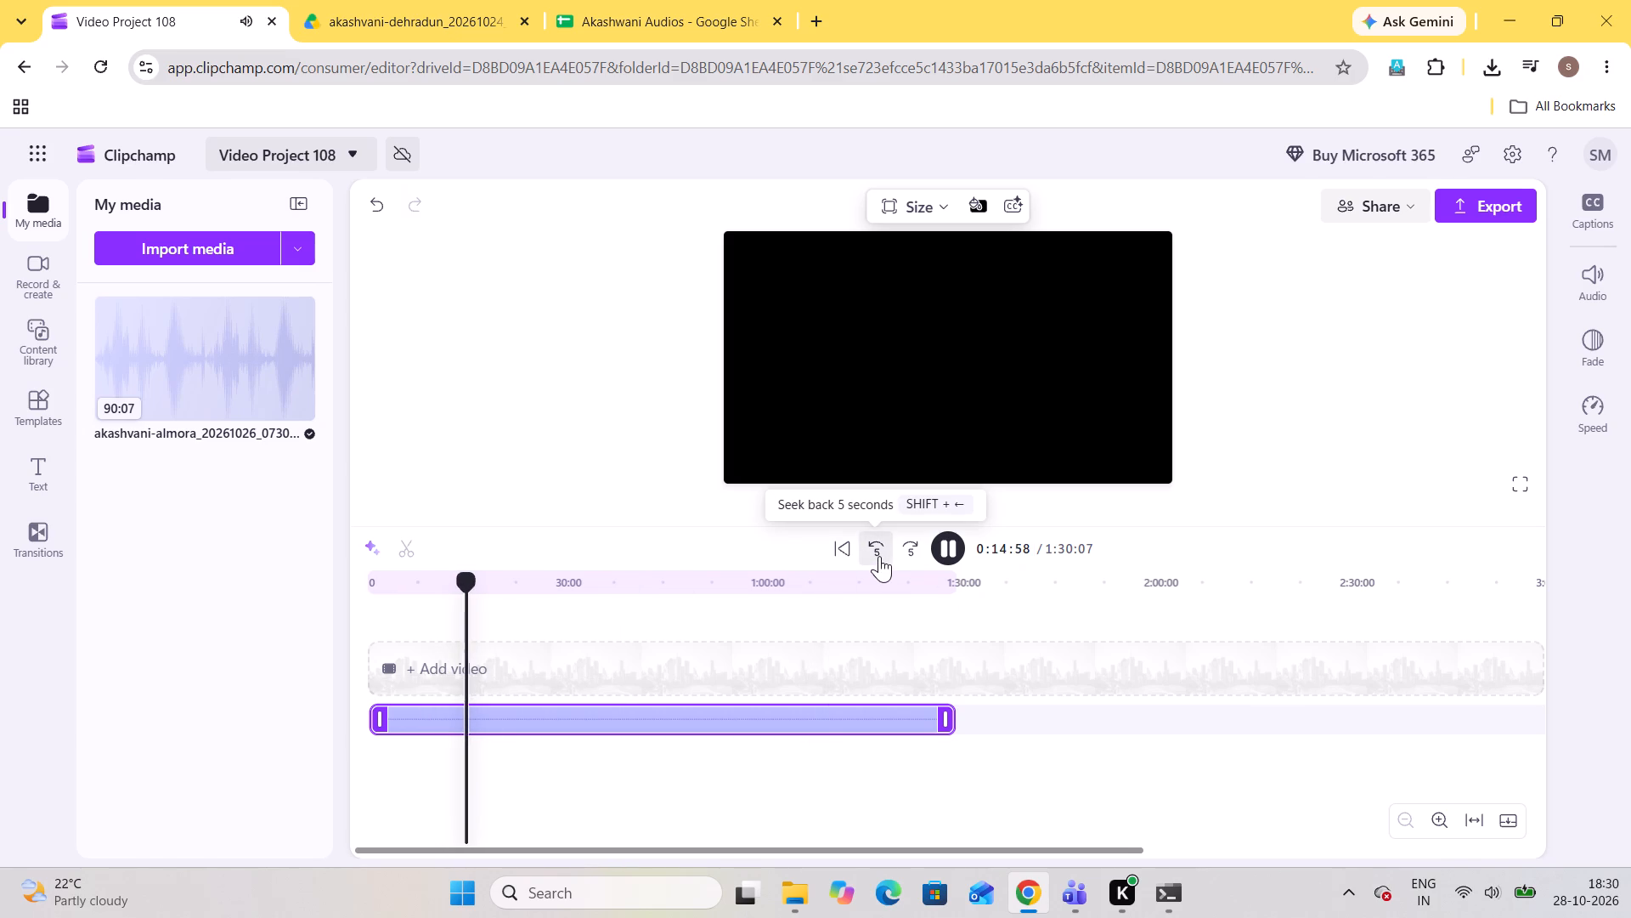
triple_click(879, 556)
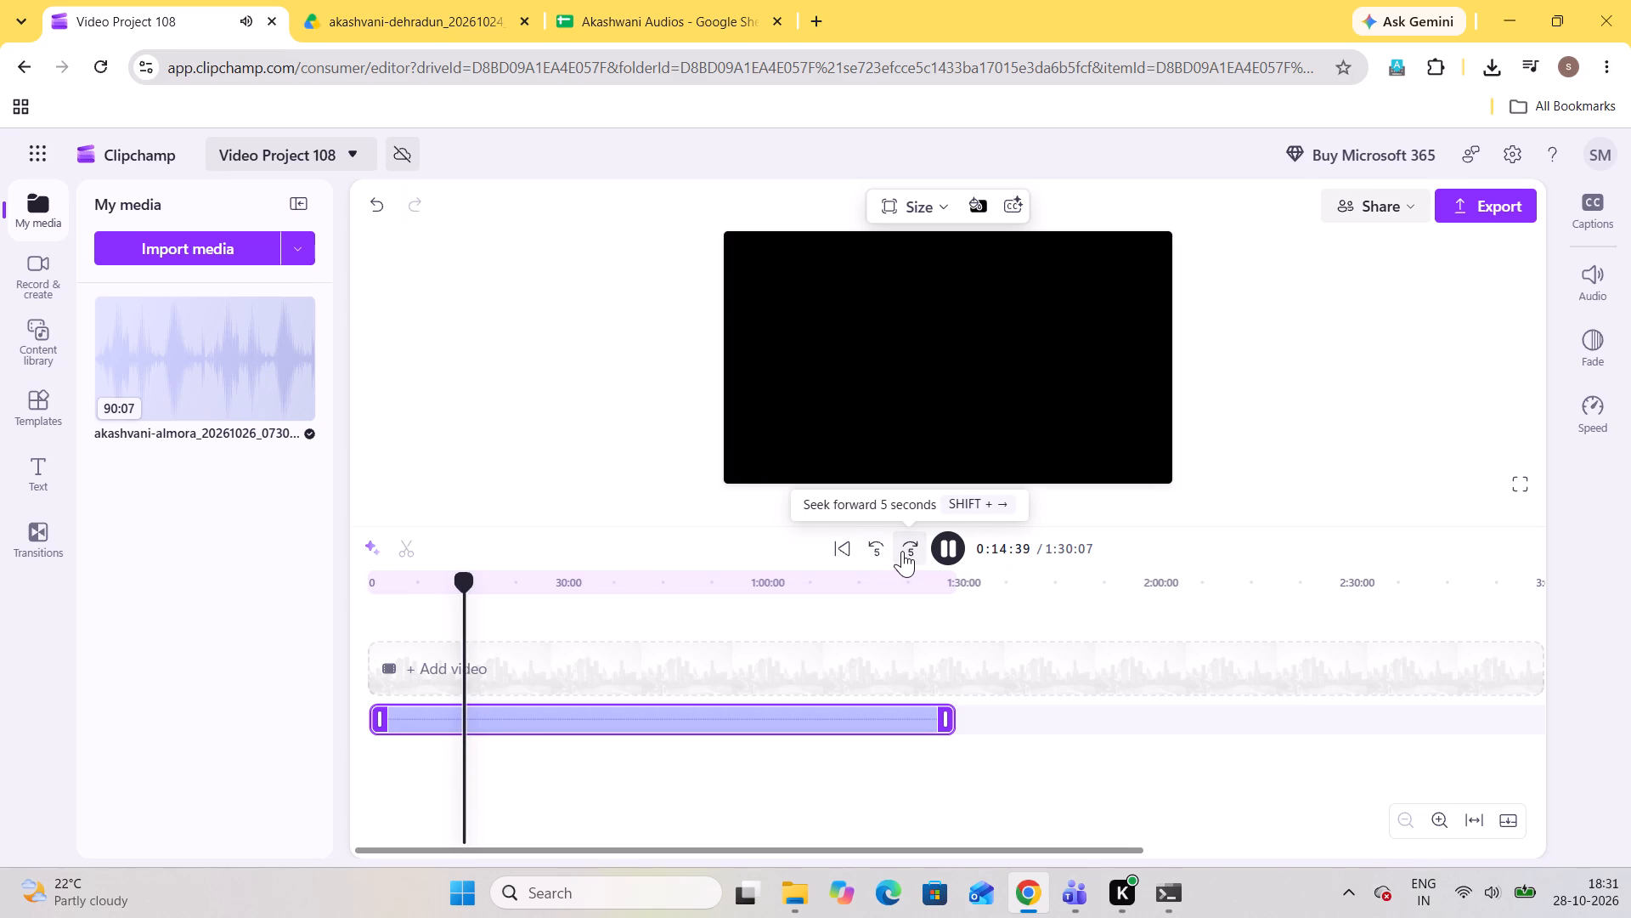
triple_click(902, 551)
triple_click(902, 551)
double_click(902, 551)
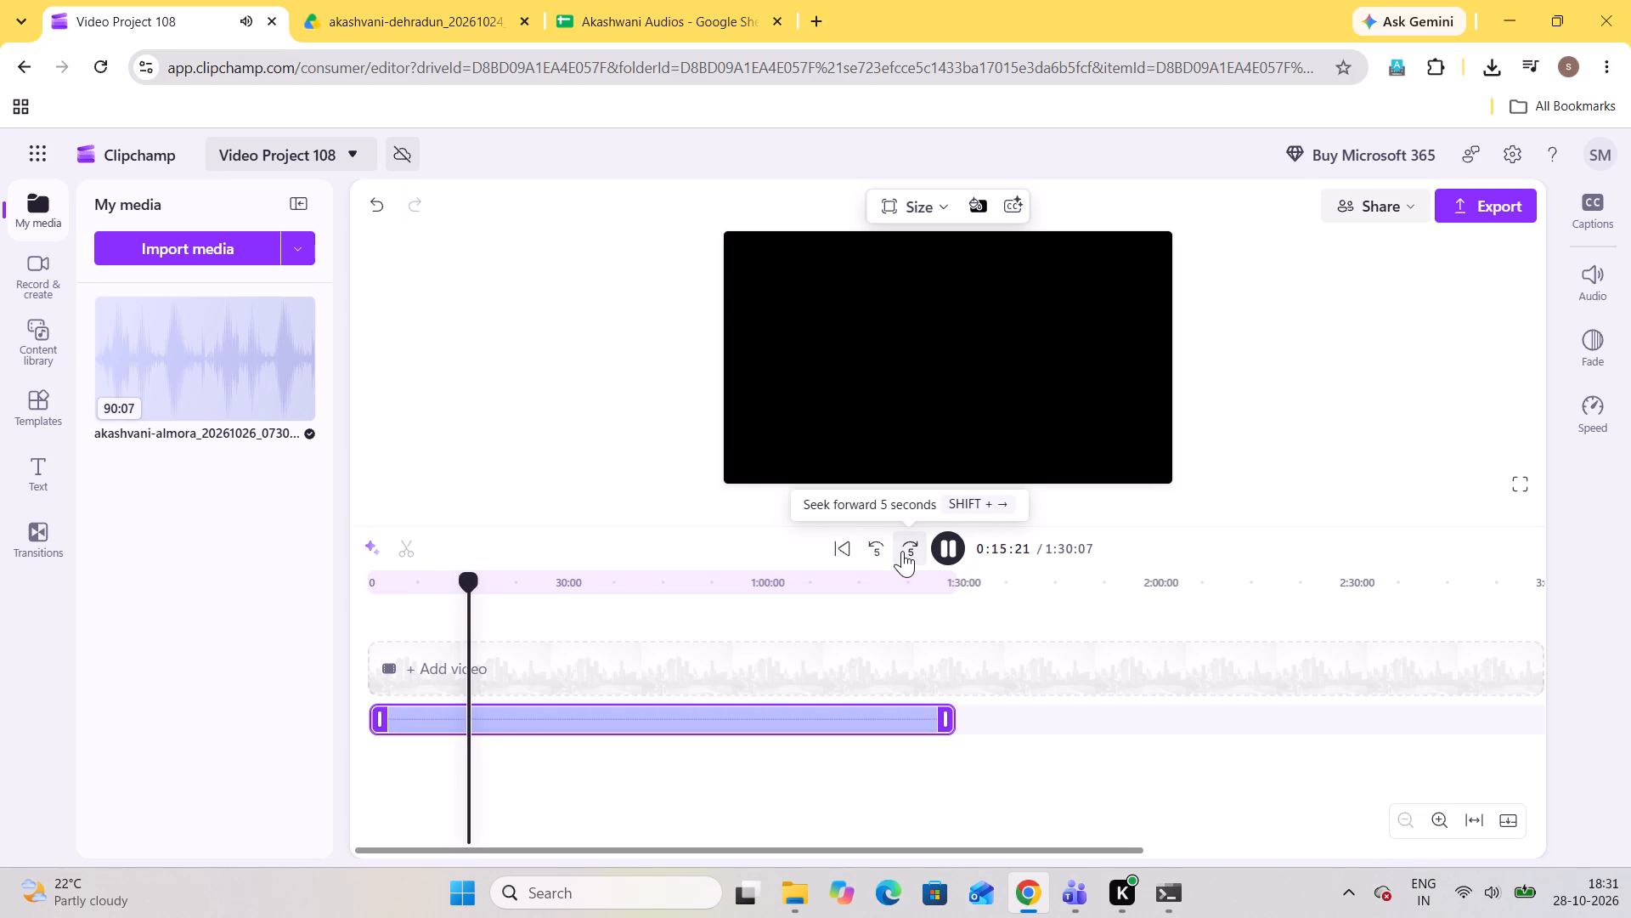
triple_click(902, 551)
left_click(902, 551)
triple_click(902, 551)
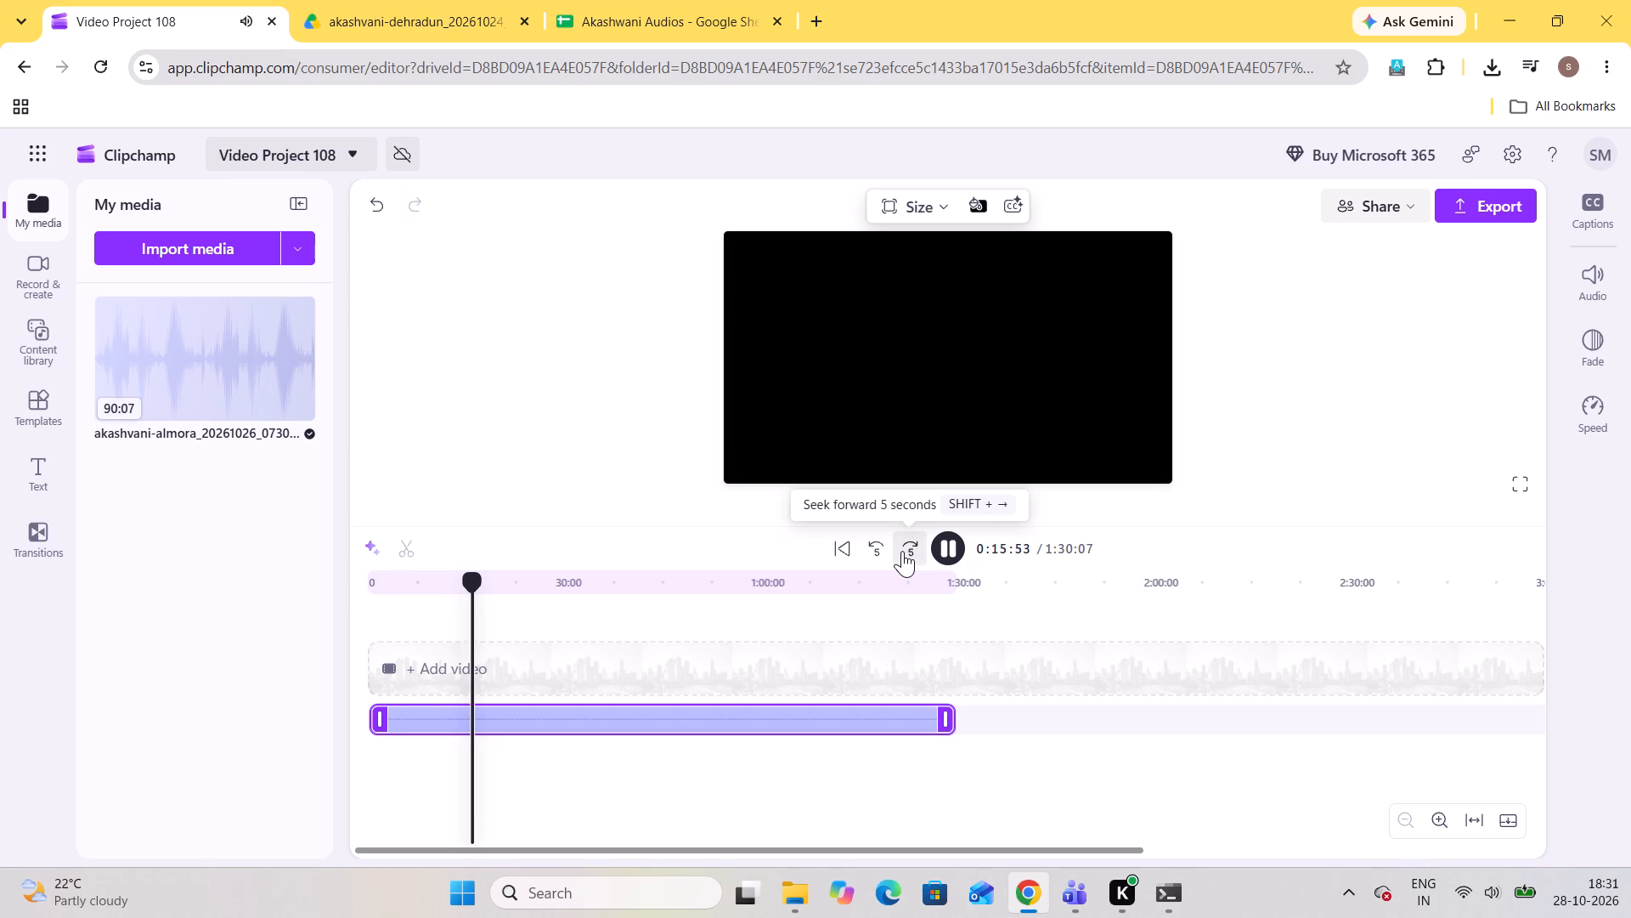
double_click(902, 551)
double_click(902, 551)
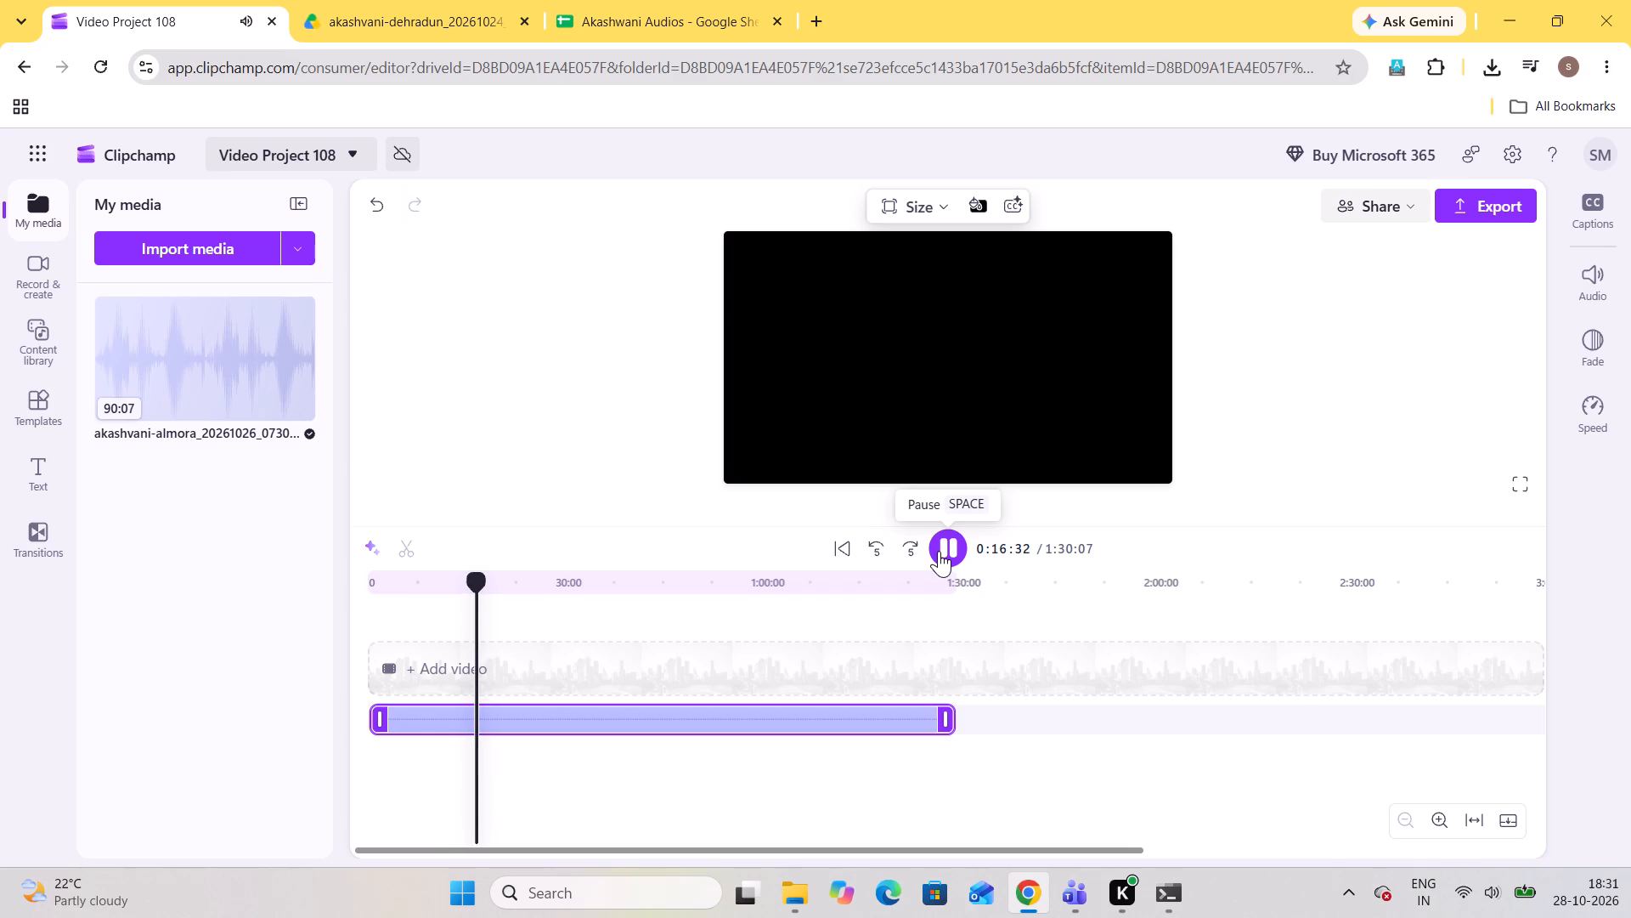
left_click(939, 551)
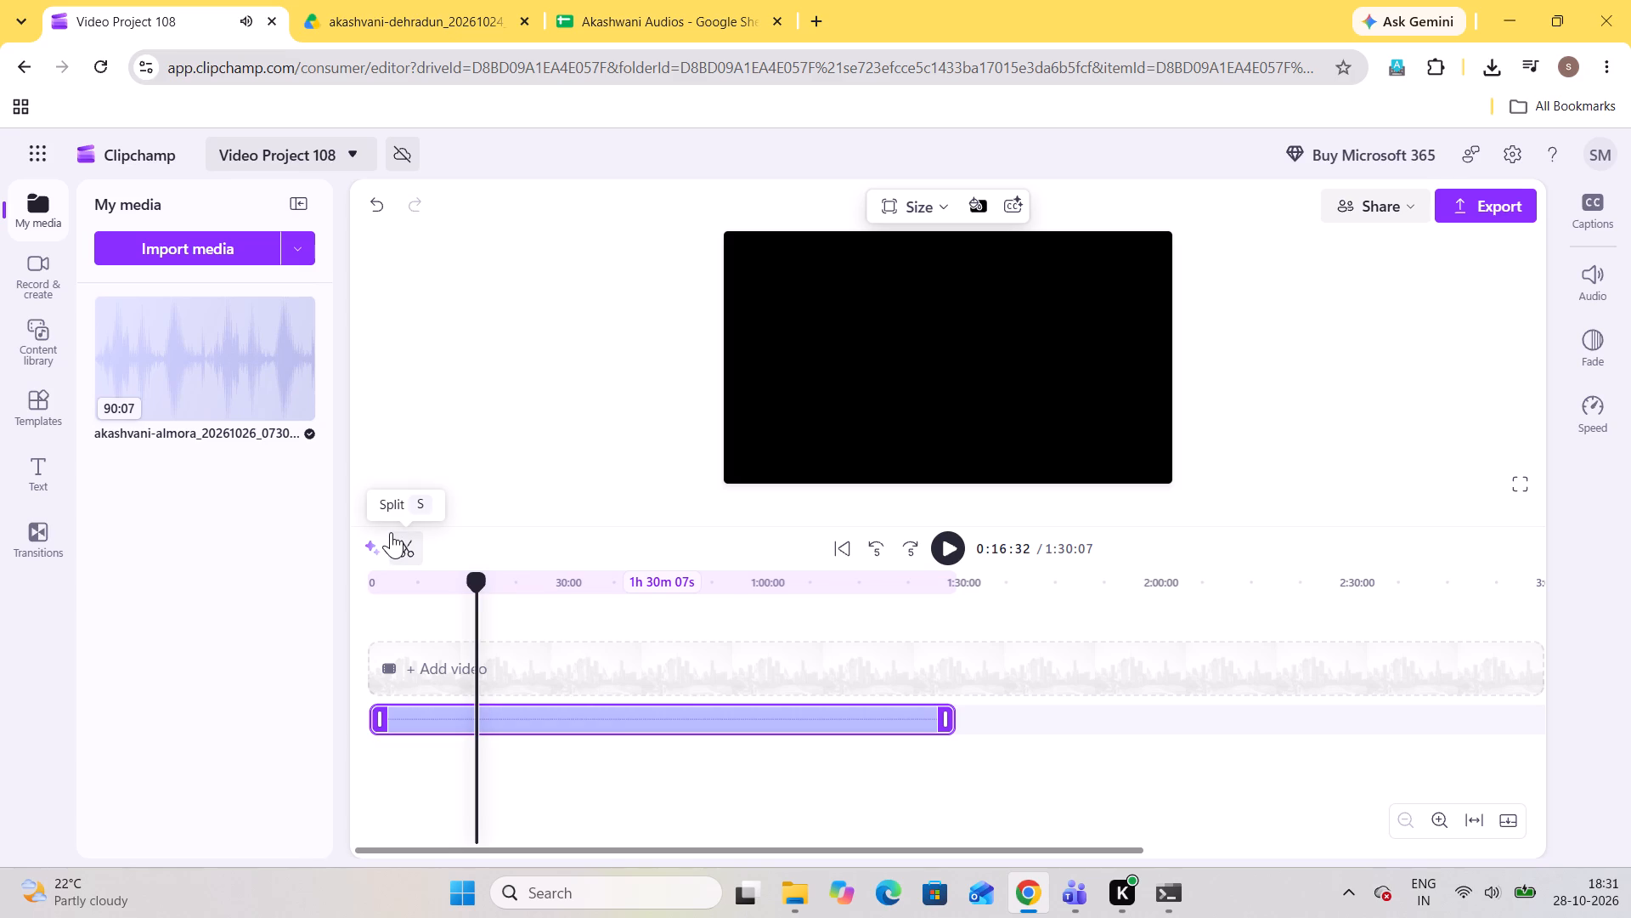
left_click(391, 532)
While the song plays, replace the singer and title after "kumauni-" in the export file name with the new singer and "ram lakan khoj krni", without exporting.
left_click(942, 544)
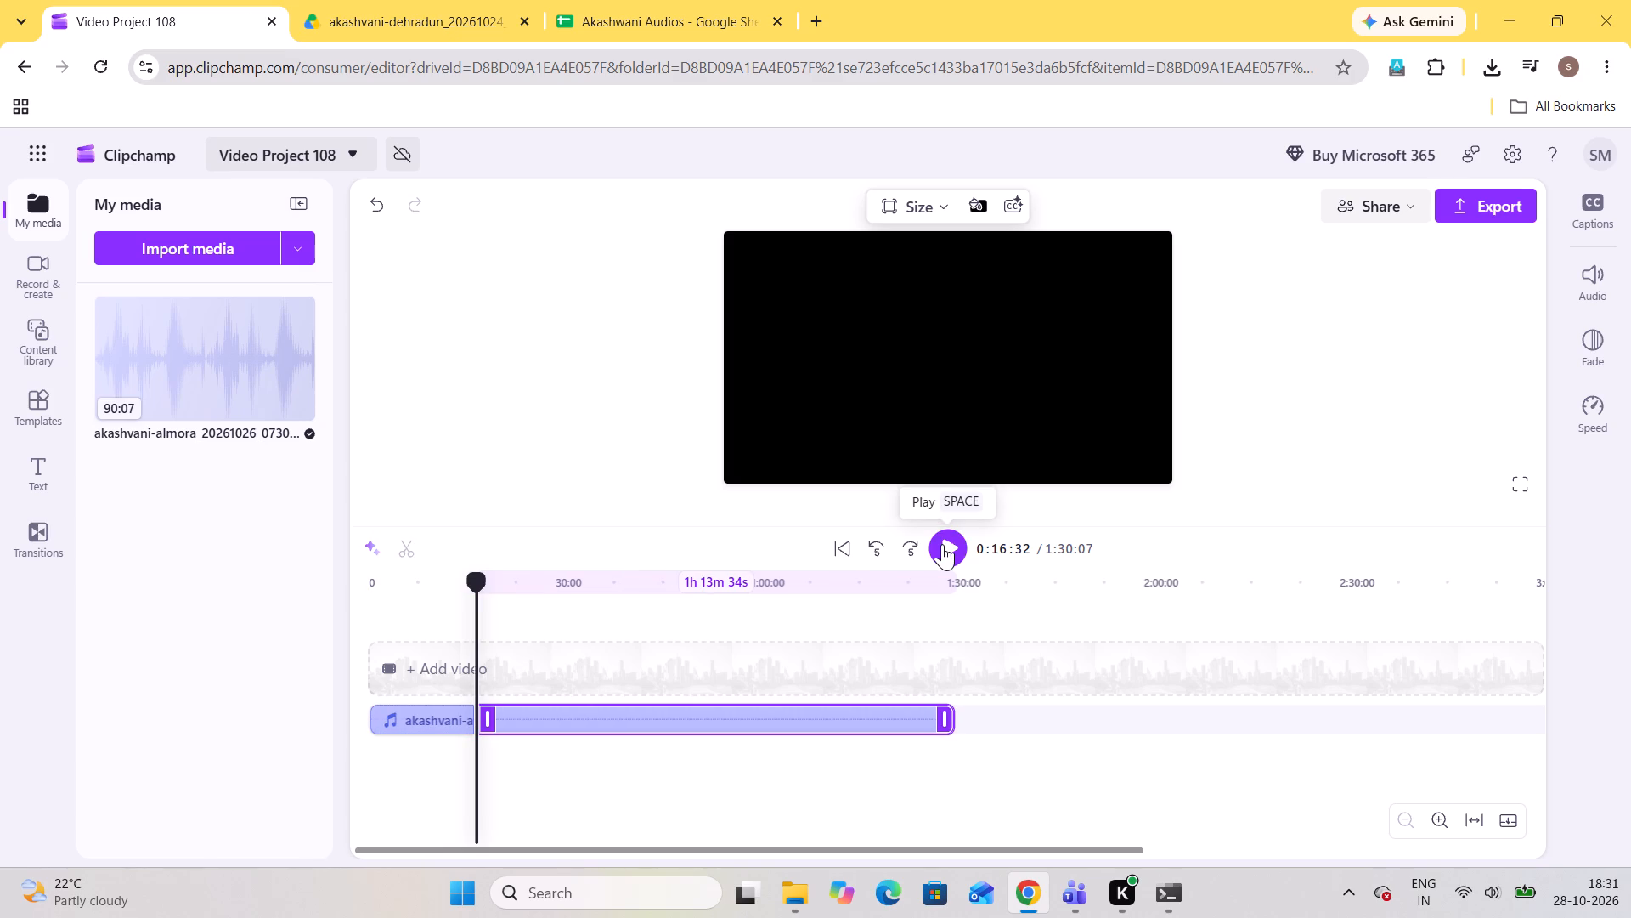
left_click(1488, 208)
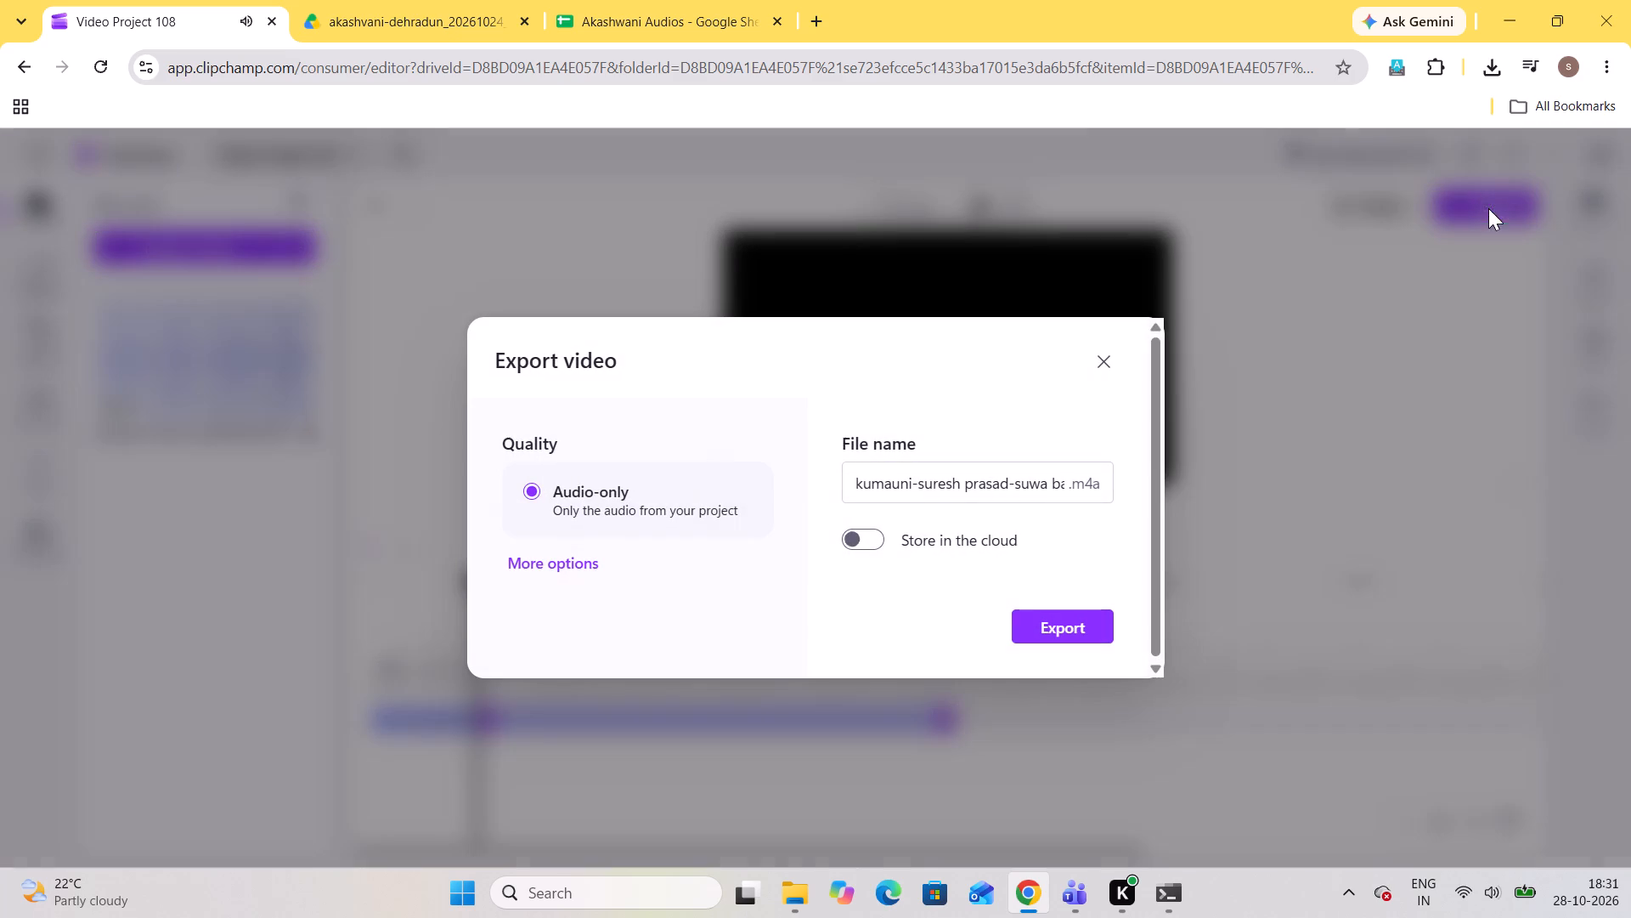
left_click_drag(919, 478, 1329, 464)
key("BackSpace")
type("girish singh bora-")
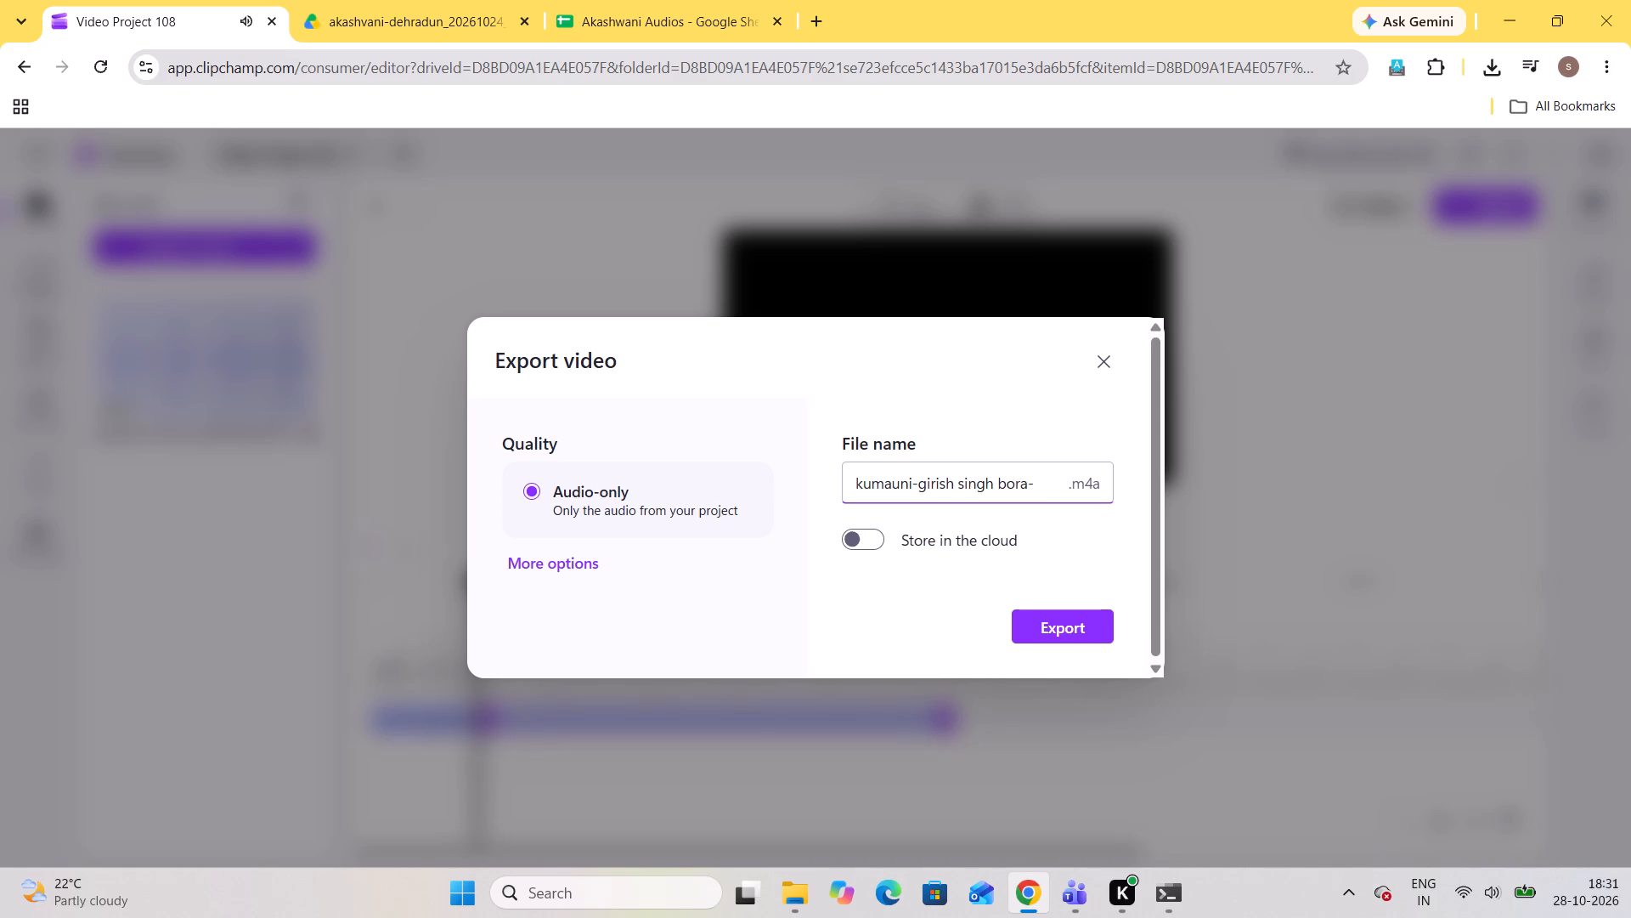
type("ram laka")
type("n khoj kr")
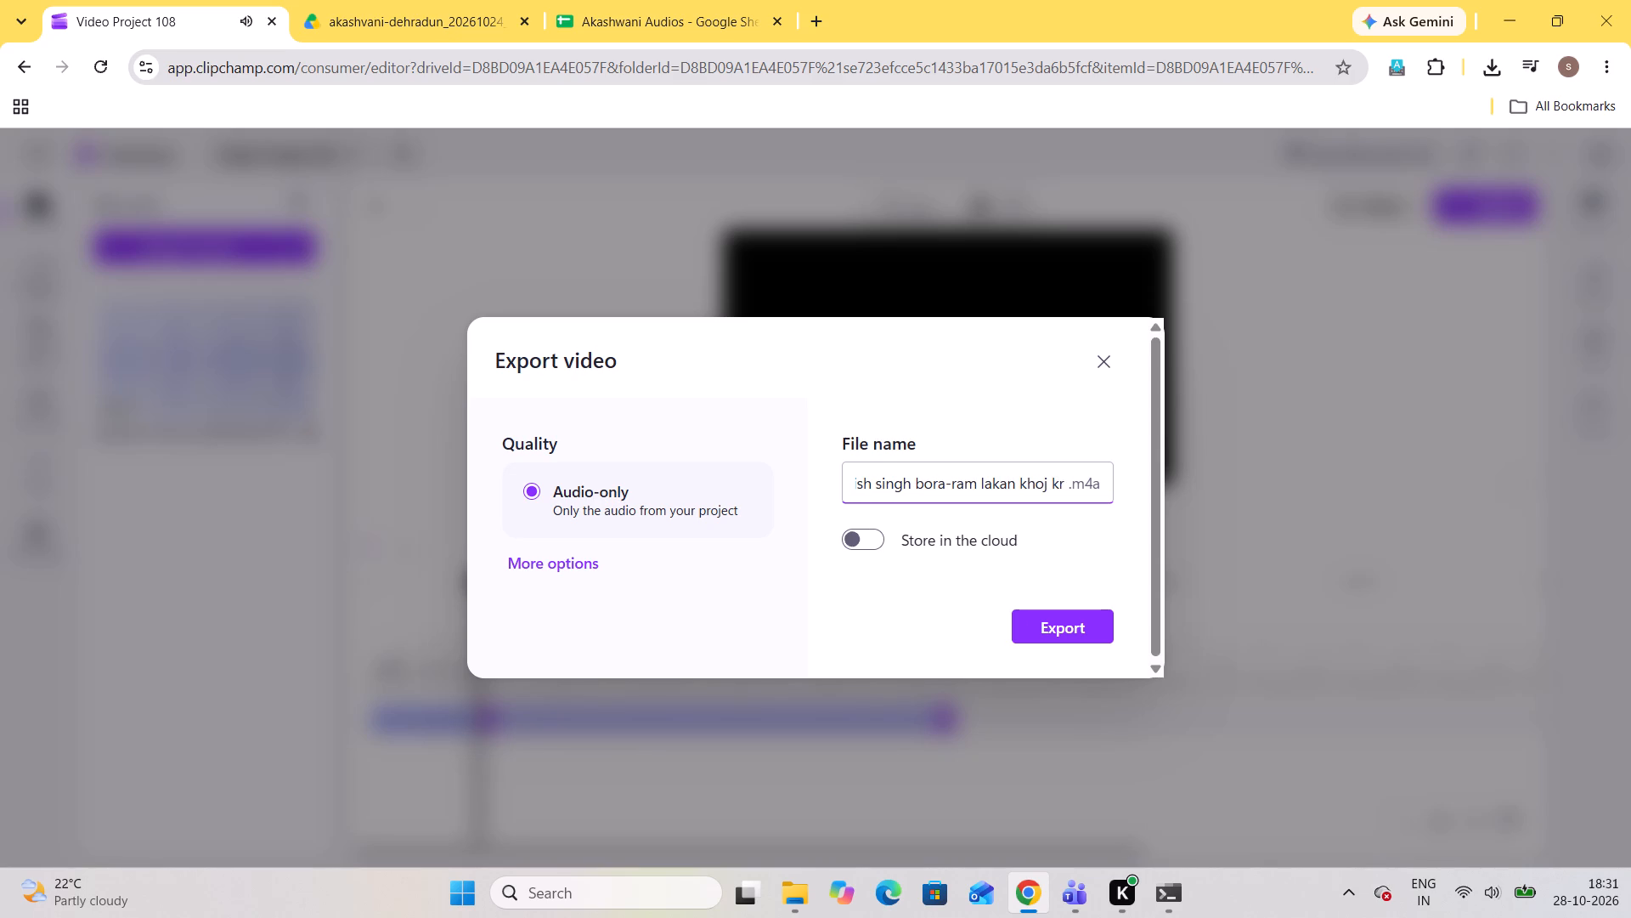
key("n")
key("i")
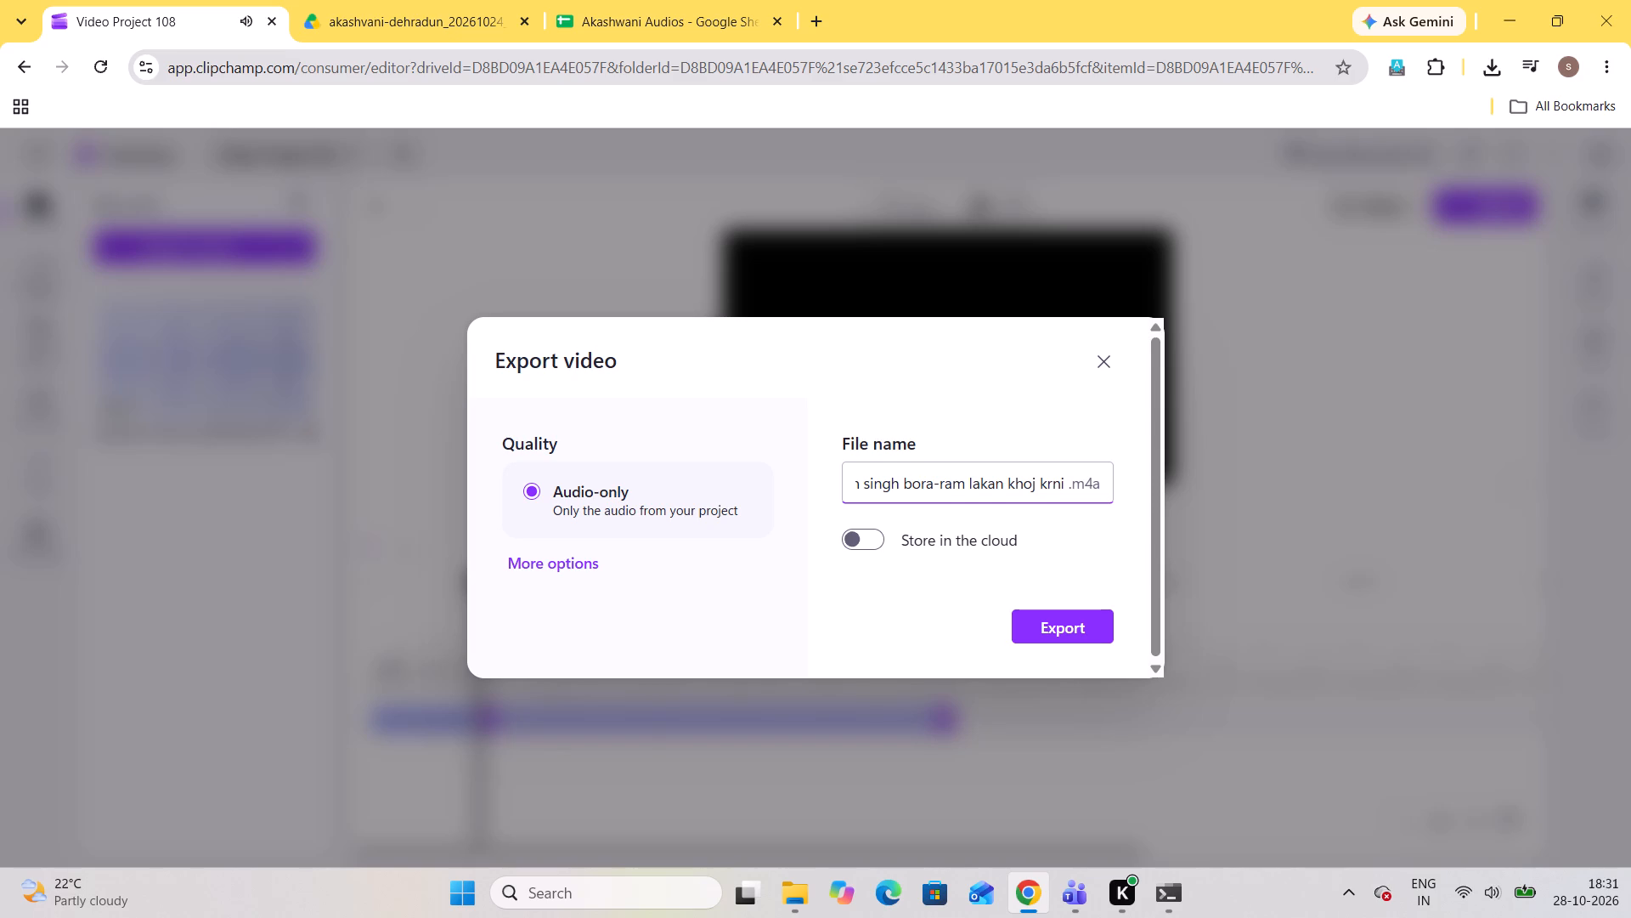
left_click(1217, 271)
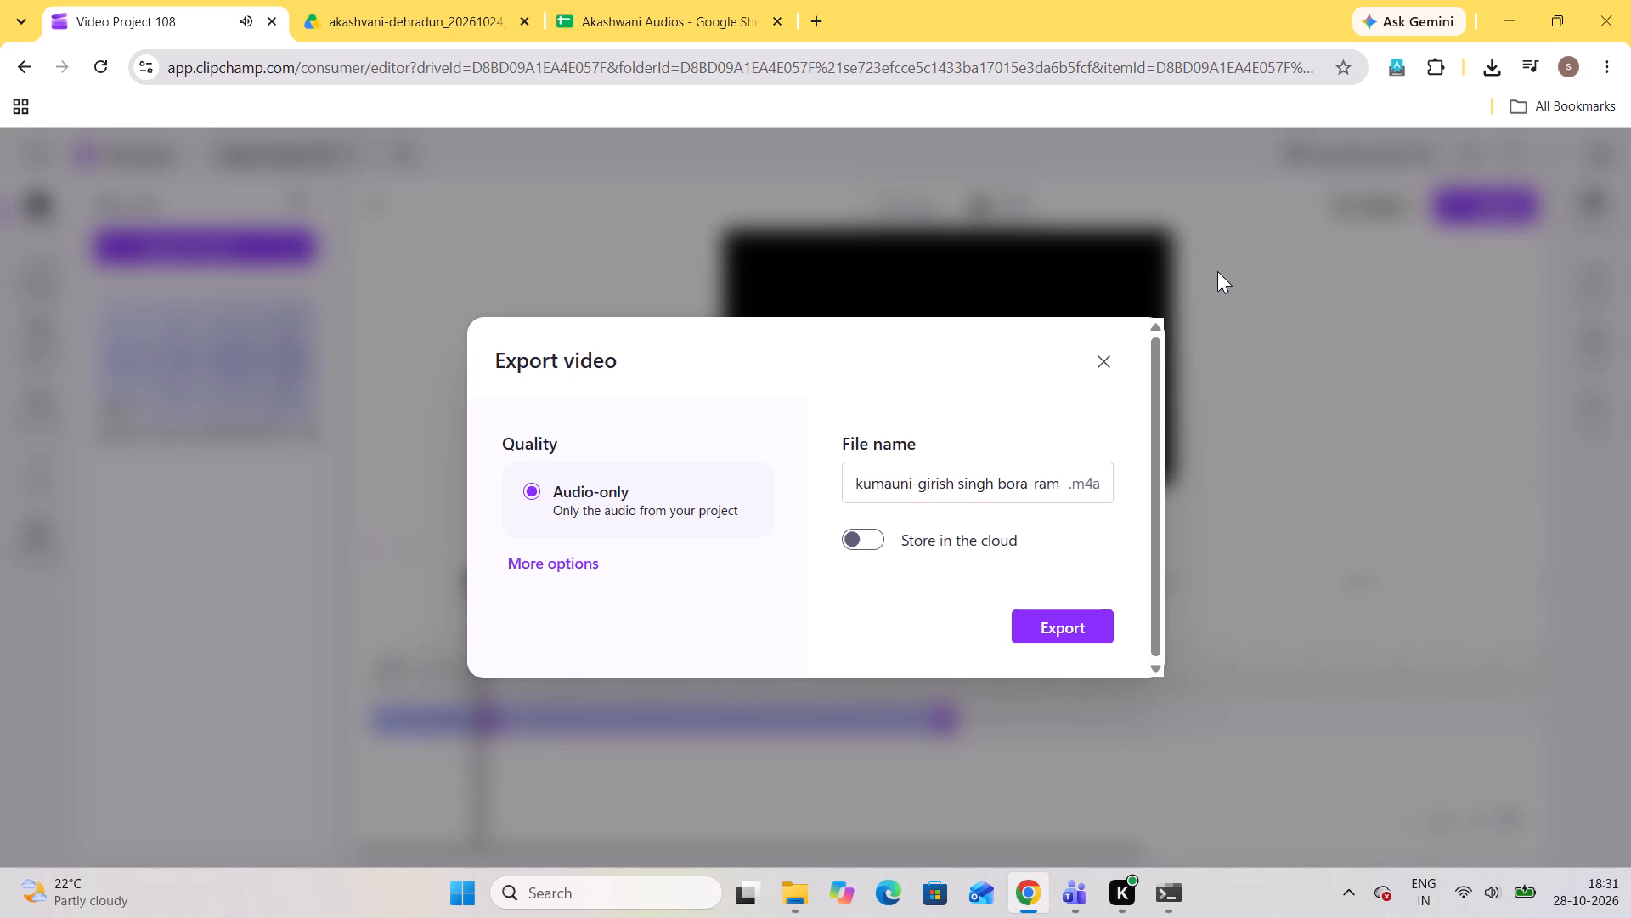
Play and skip forward through the recording from 0:18:28 to find the song's end, and split the audio at 0:20:33.
left_click(945, 546)
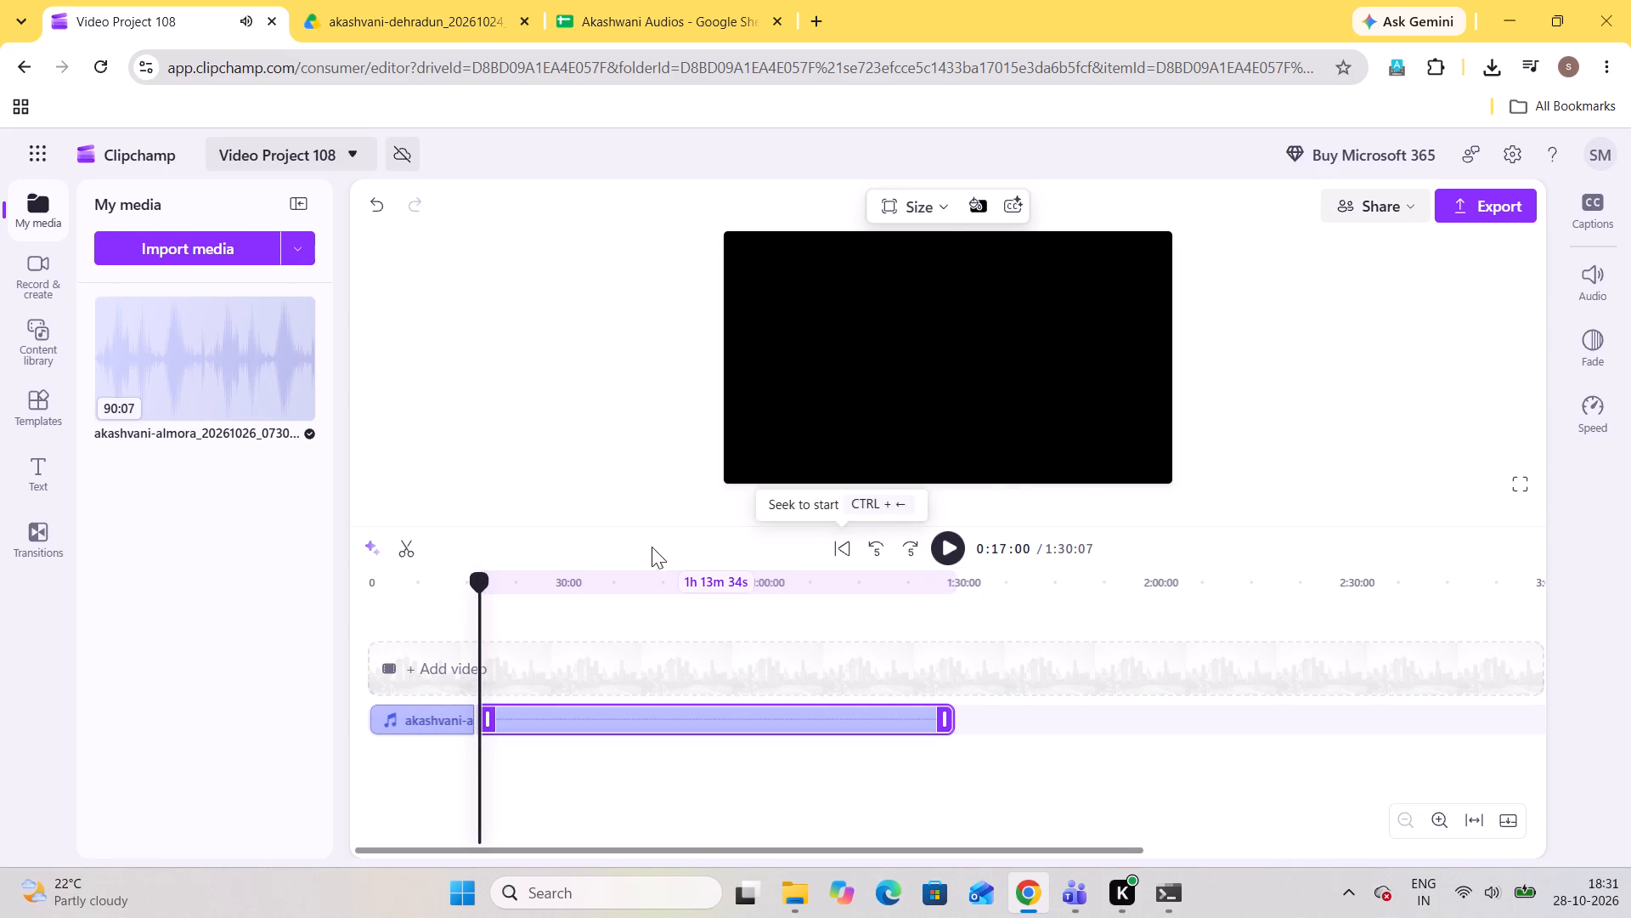
left_click(488, 597)
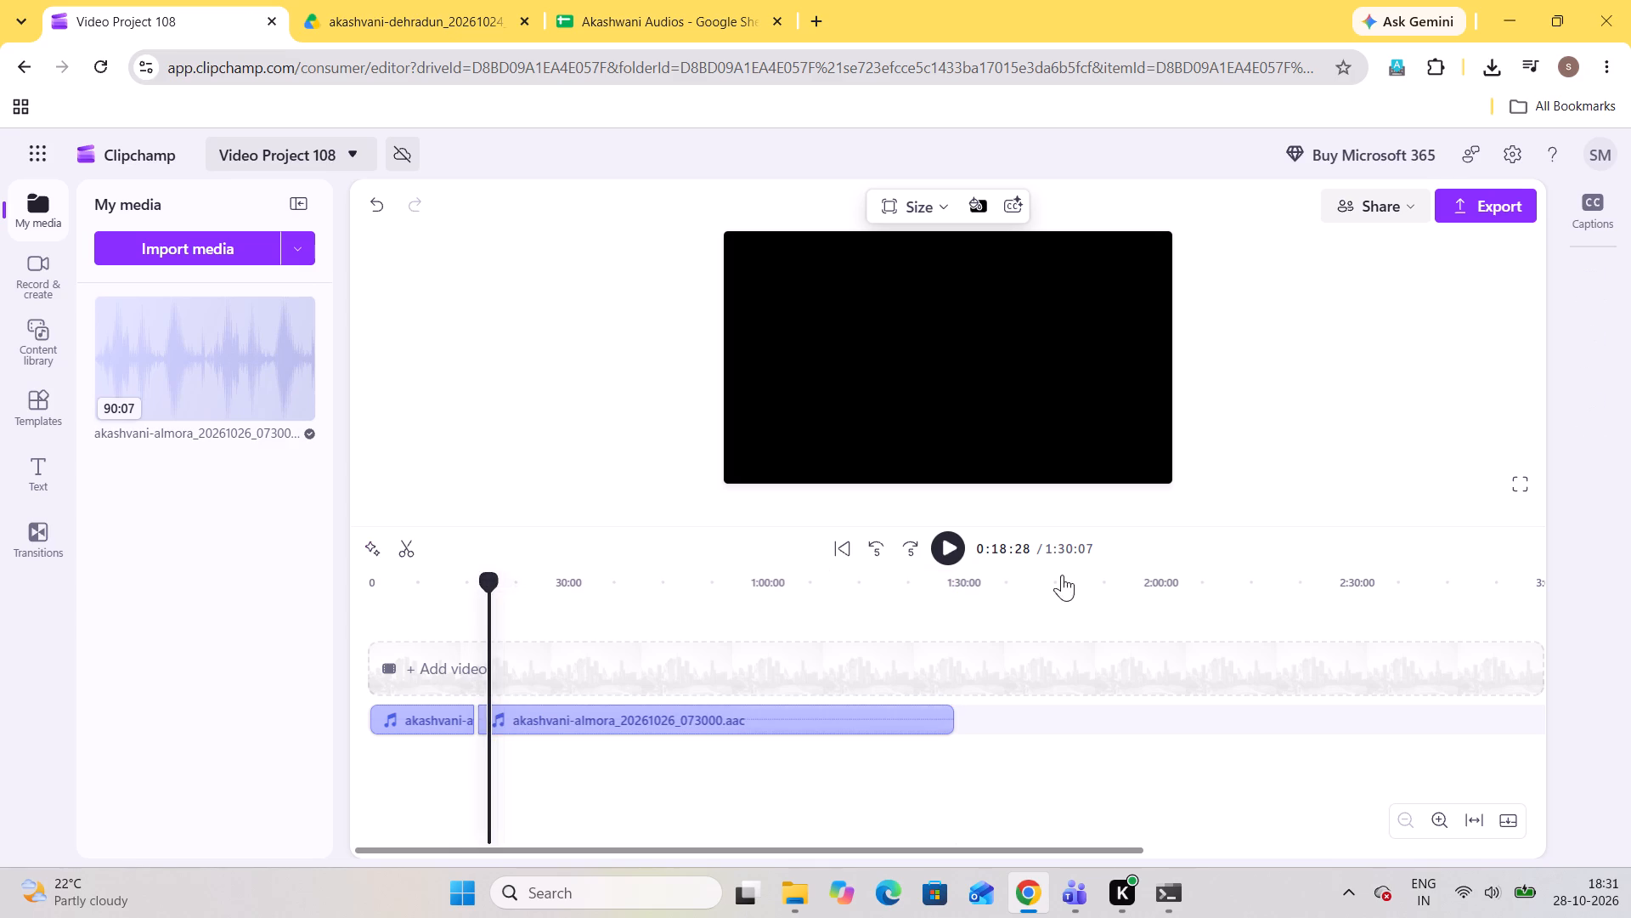
left_click(934, 536)
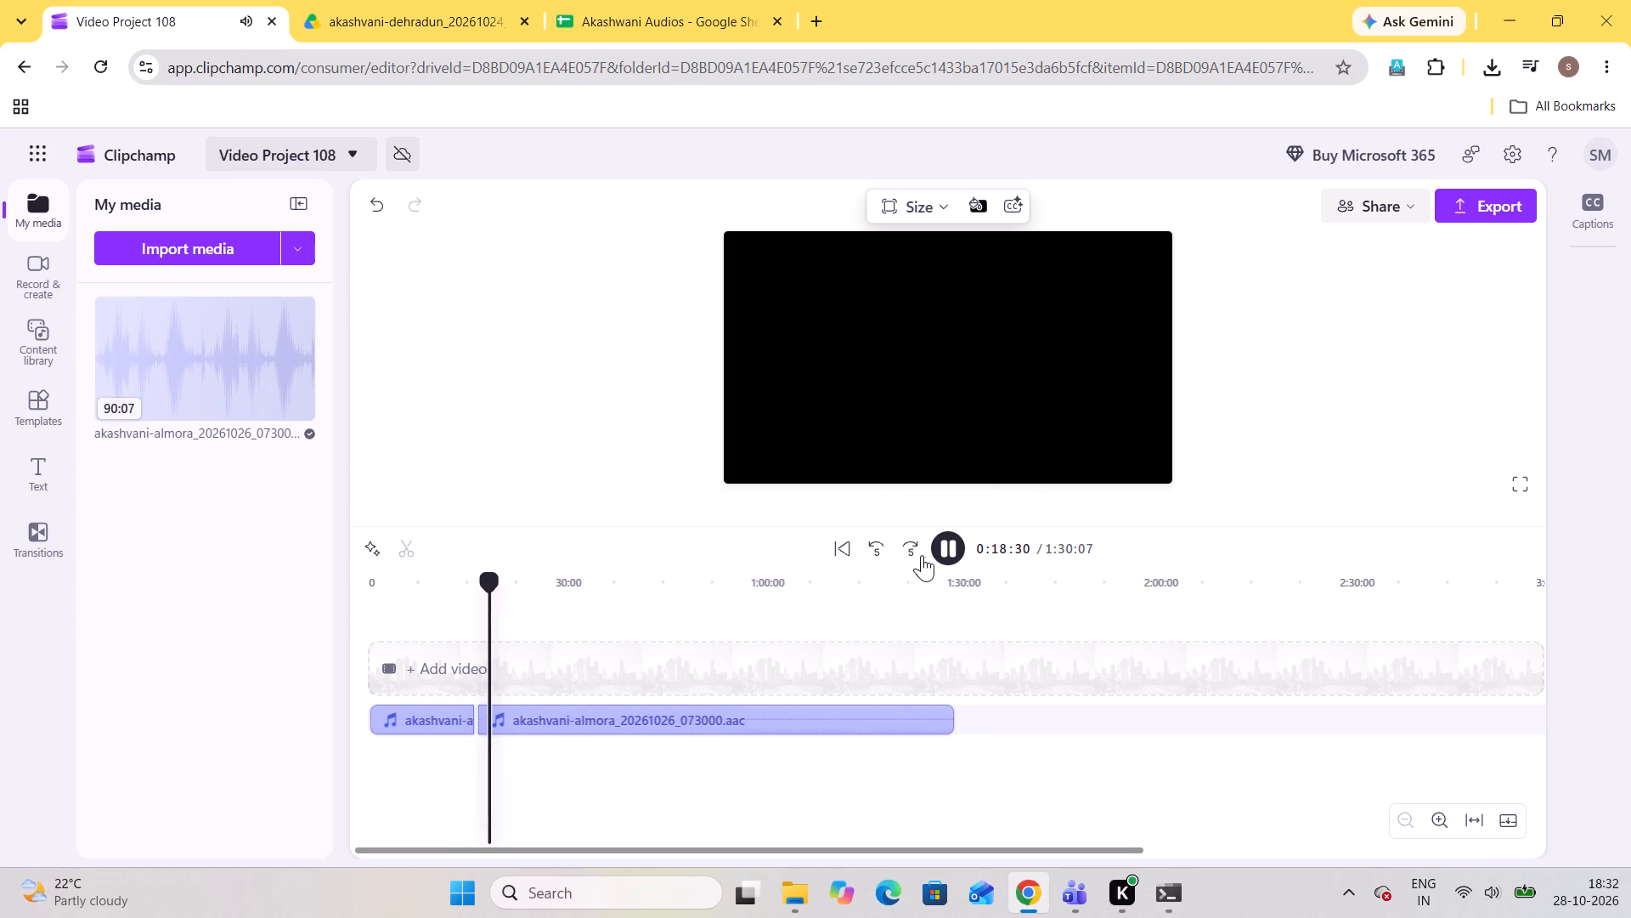
triple_click(916, 545)
double_click(916, 545)
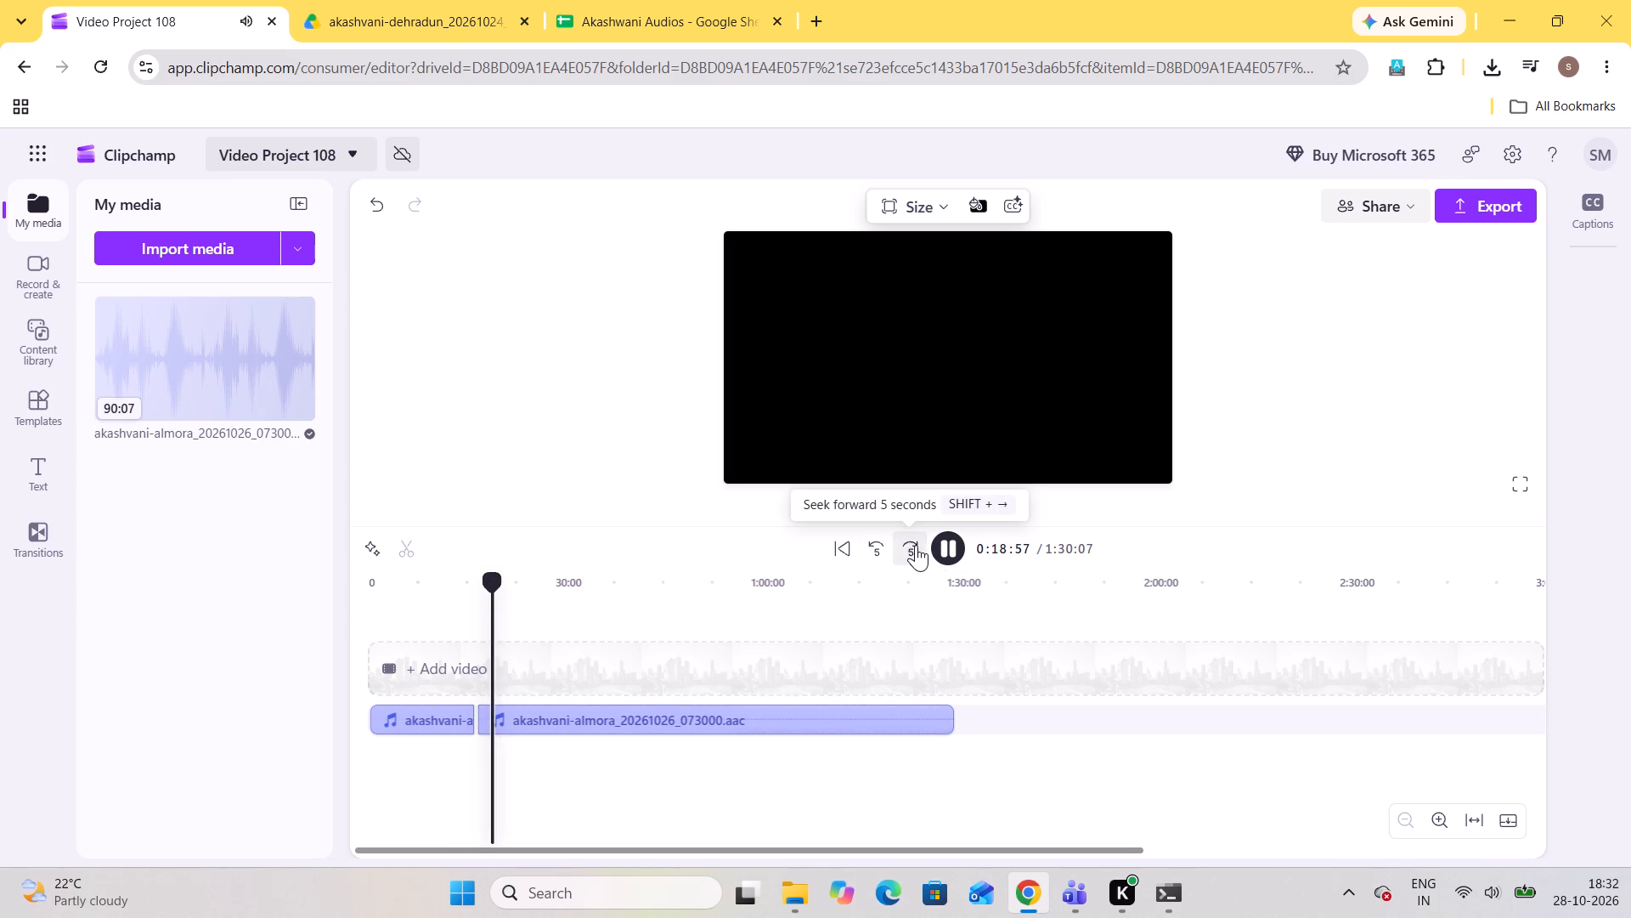
double_click(916, 545)
triple_click(916, 545)
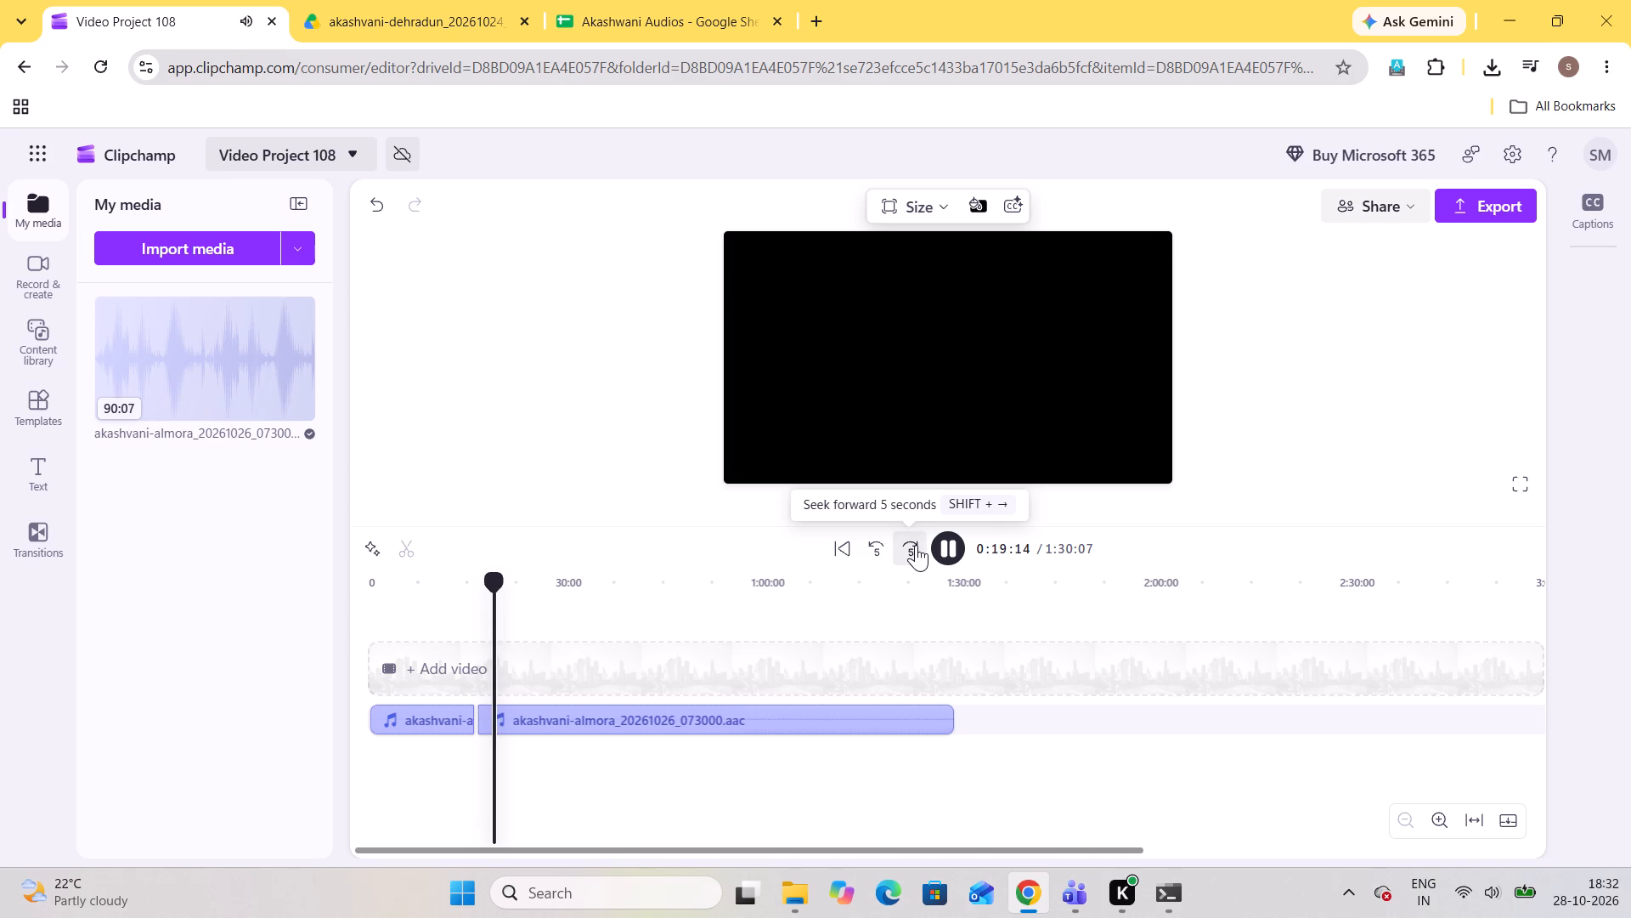
triple_click(916, 545)
triple_click(916, 545)
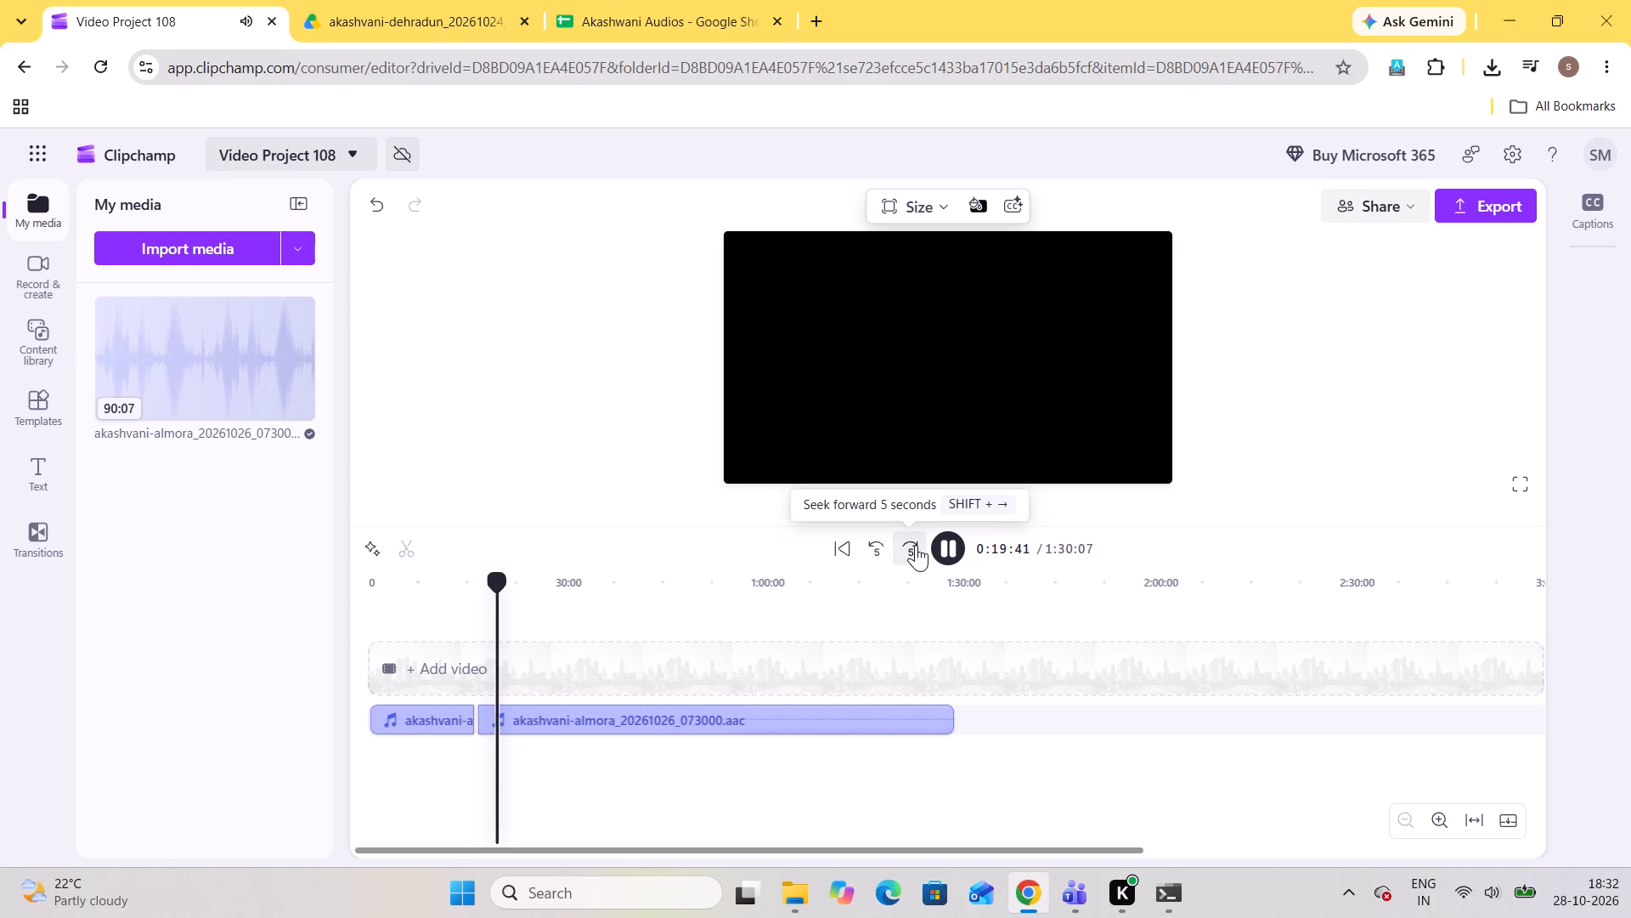
left_click(916, 545)
triple_click(916, 545)
left_click(916, 545)
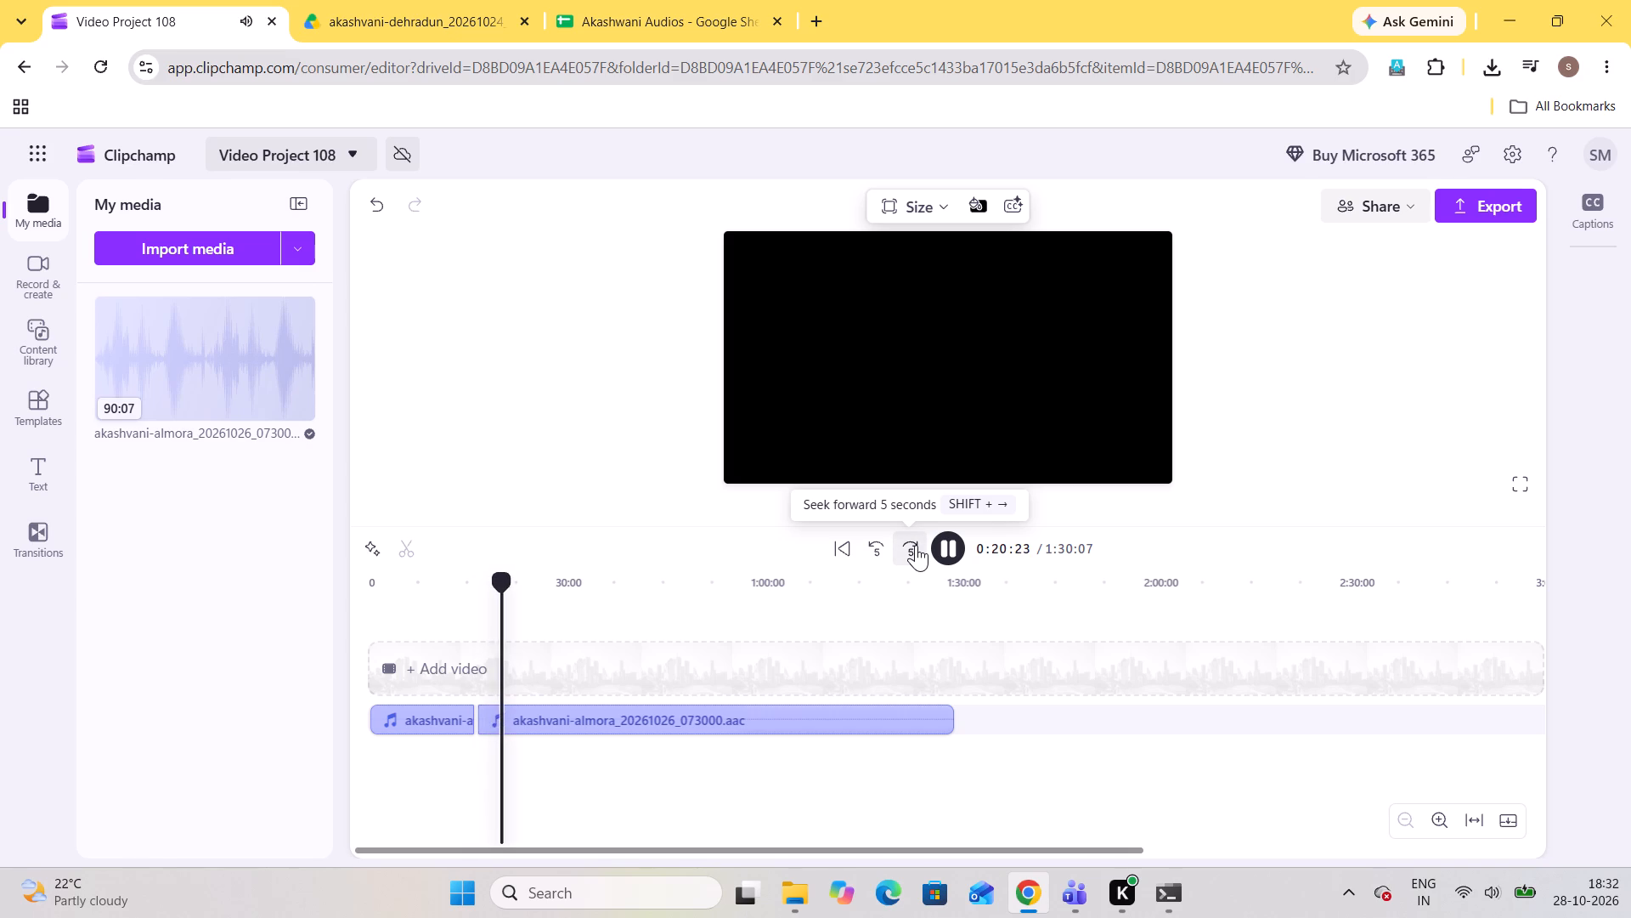
triple_click(916, 545)
left_click(916, 545)
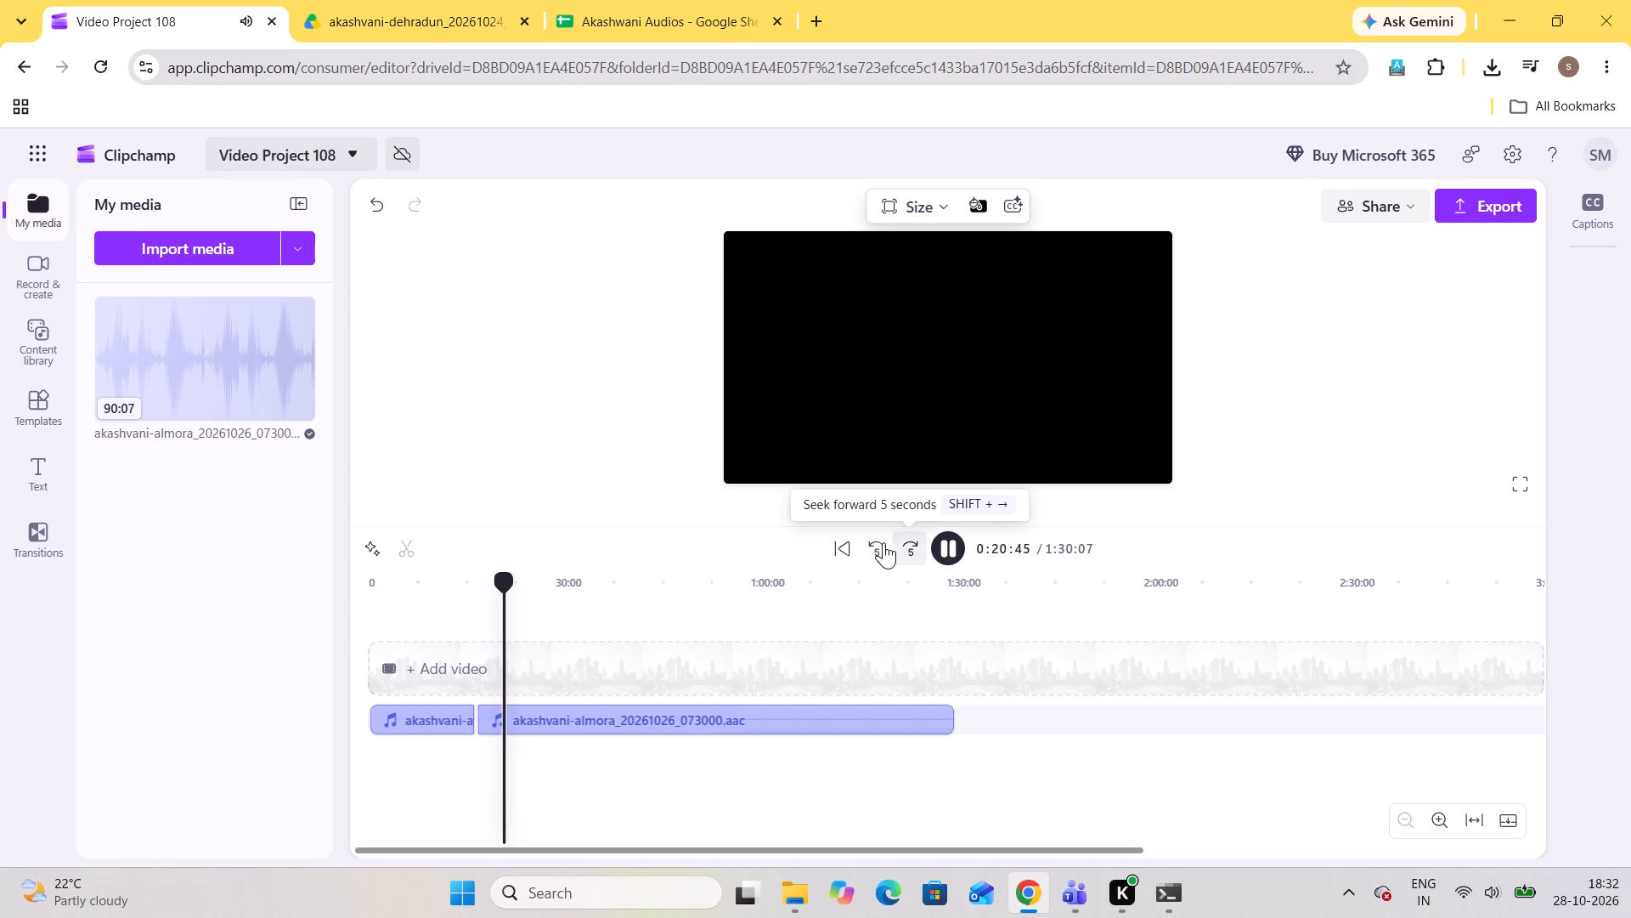
triple_click(880, 542)
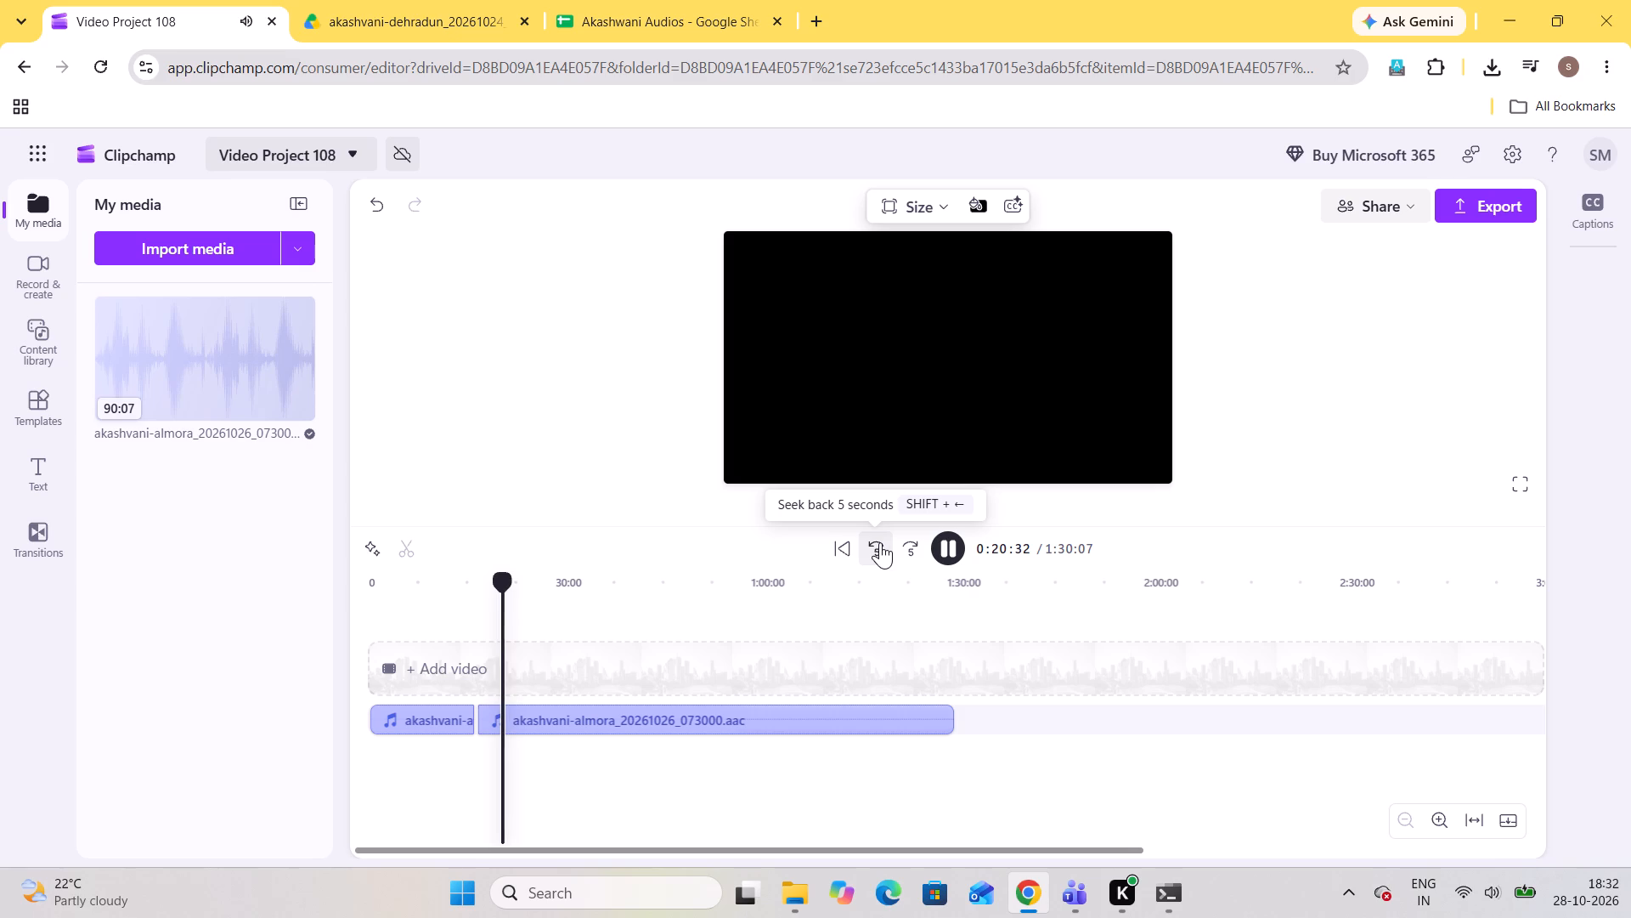
left_click(956, 545)
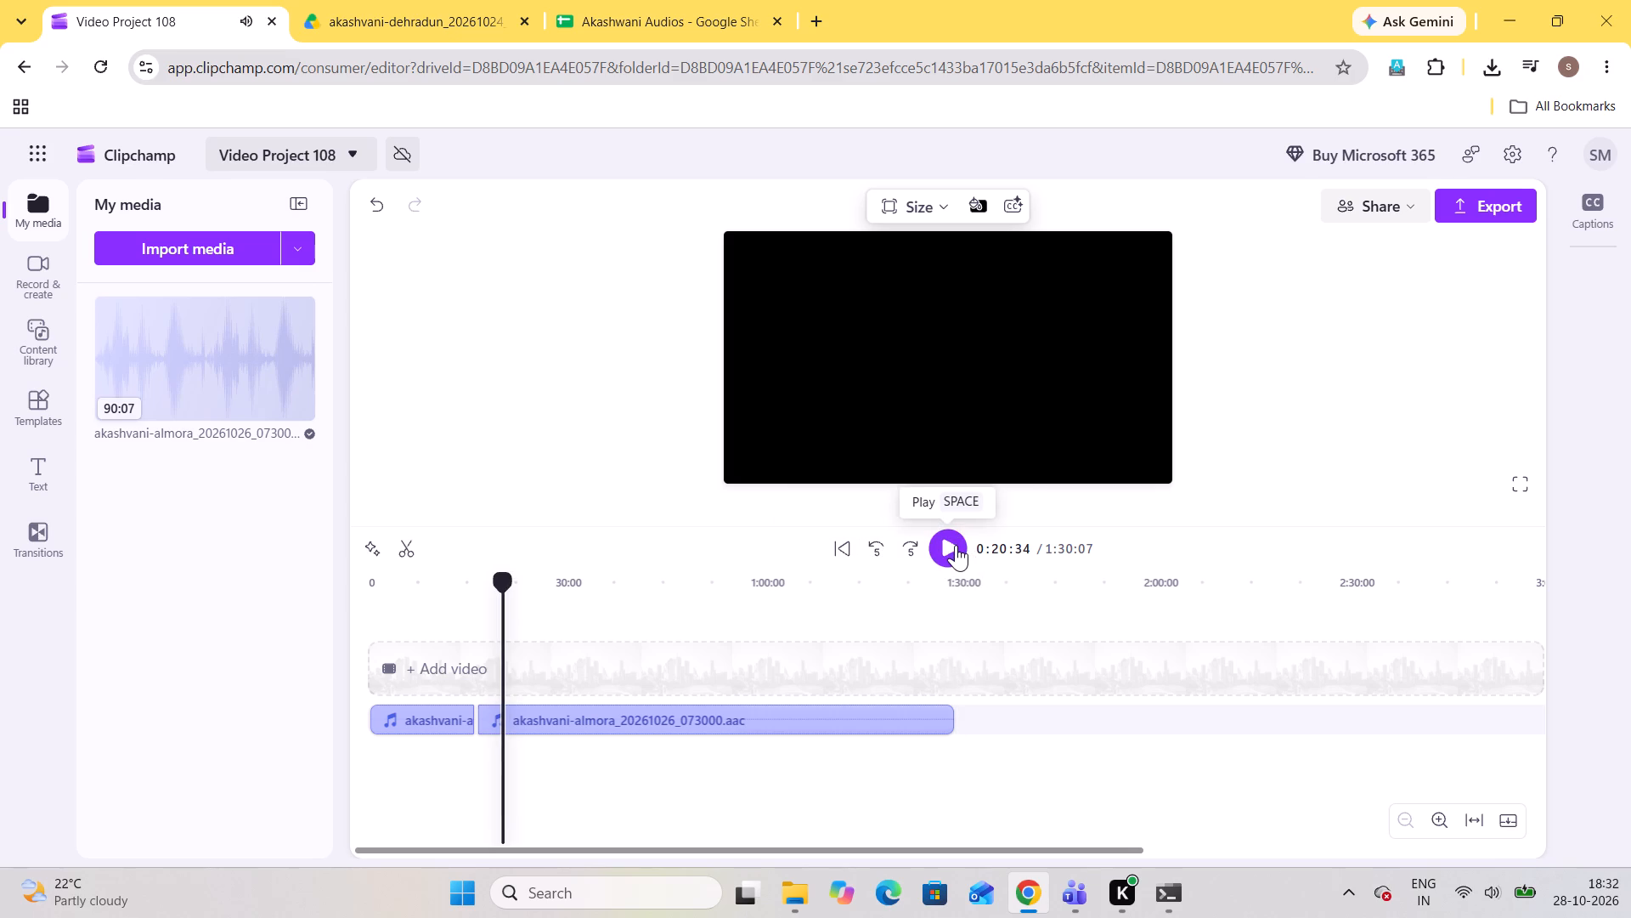
left_click(862, 537)
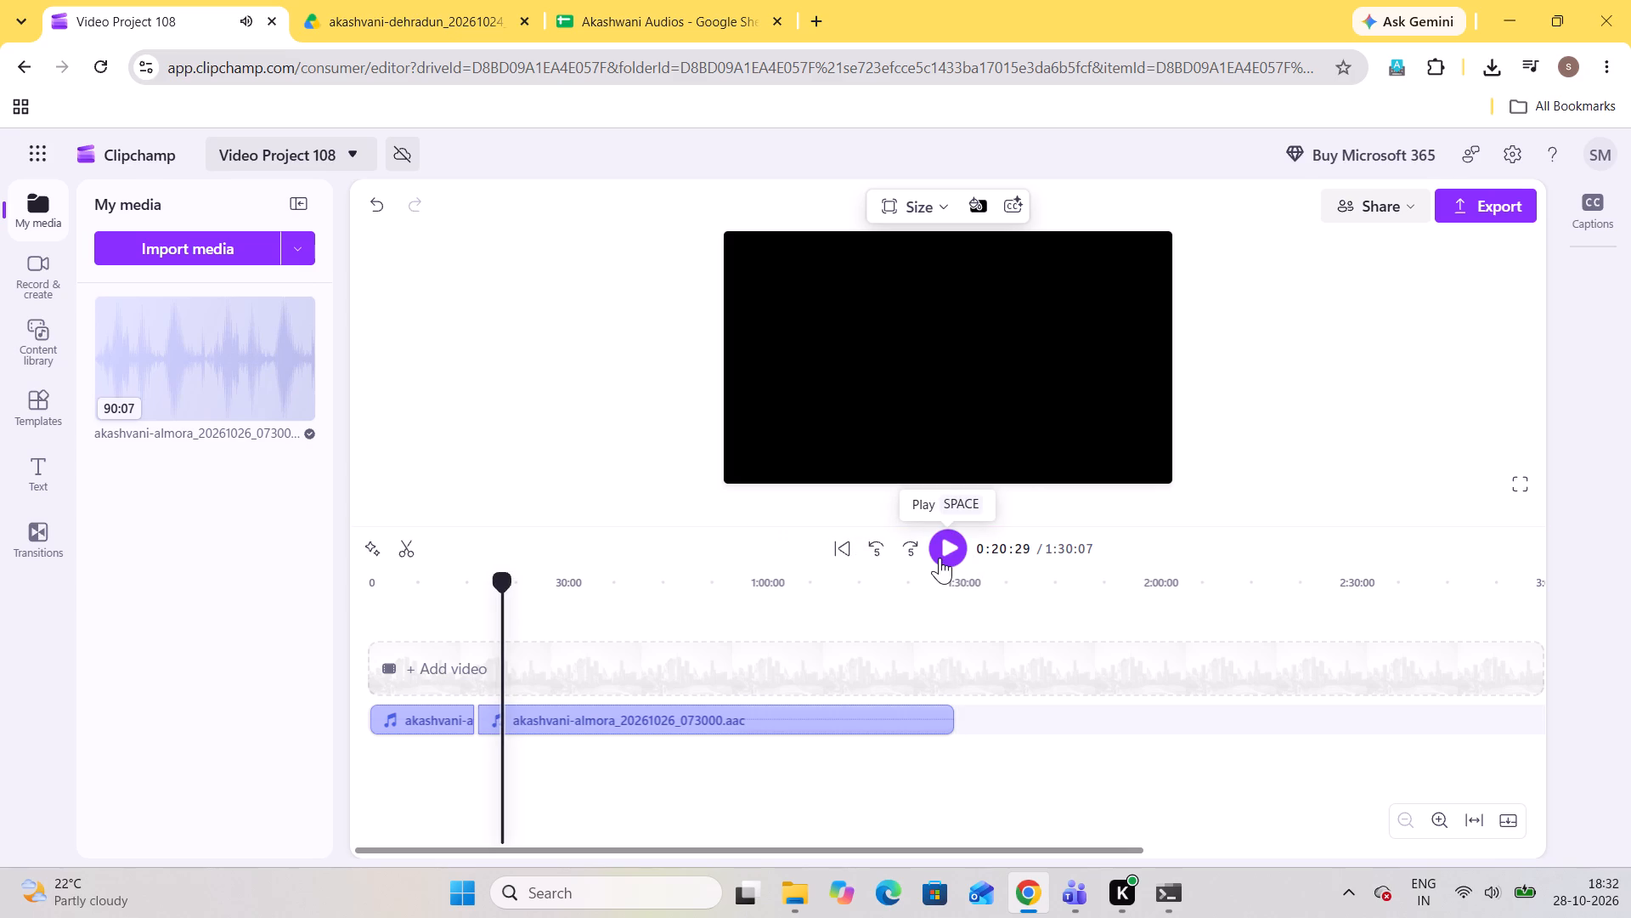
left_click(940, 557)
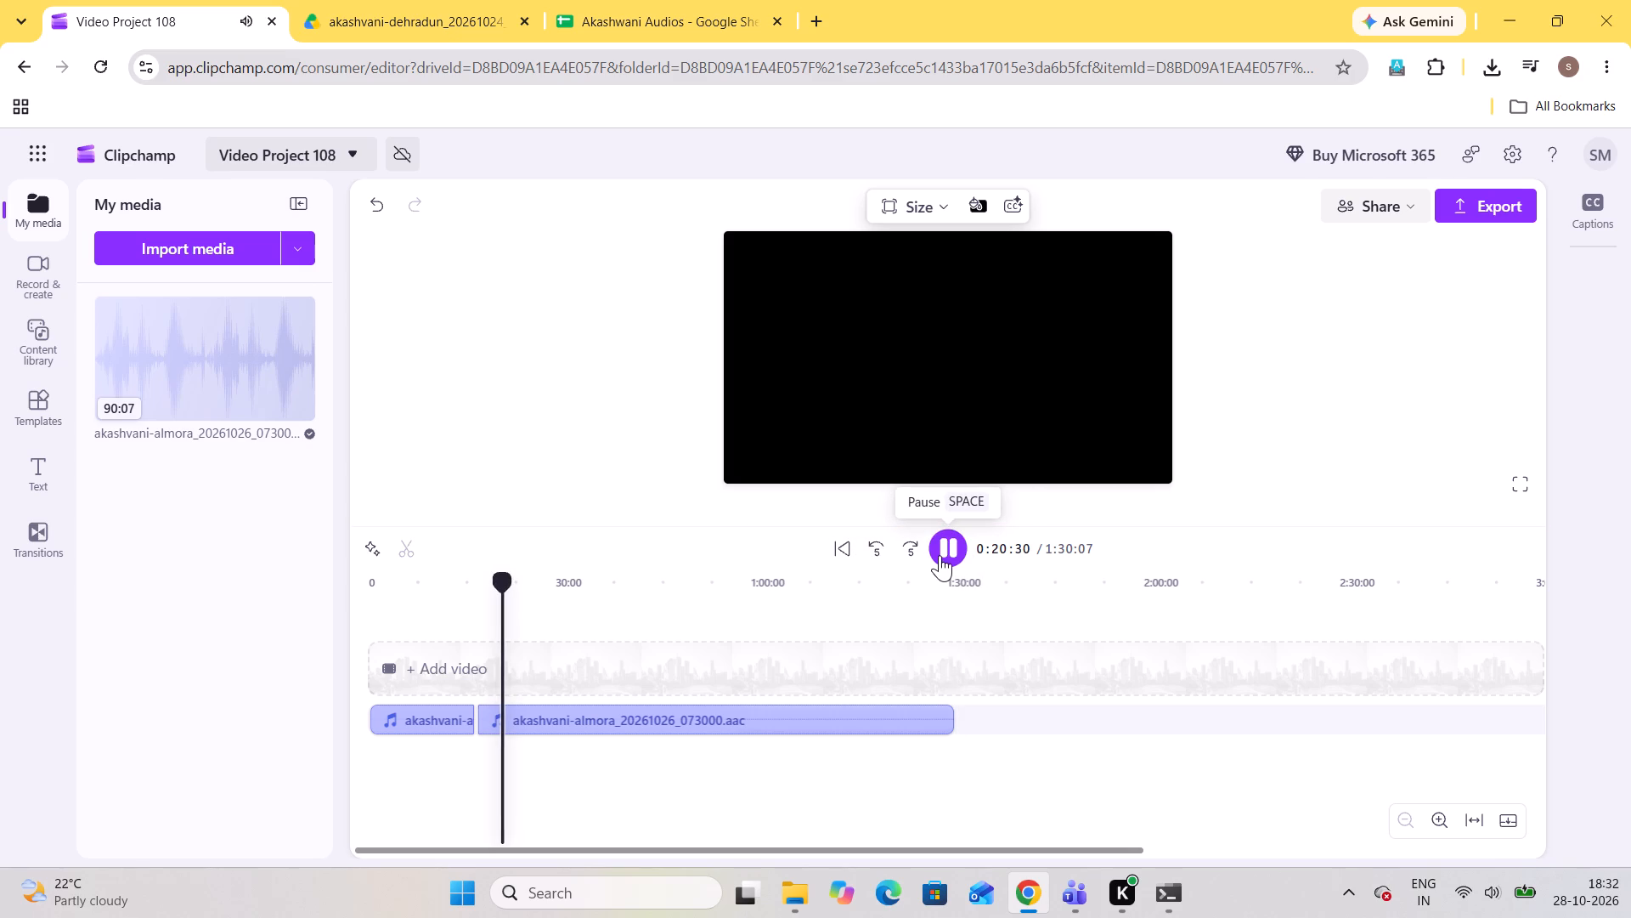
left_click(940, 555)
left_click(940, 555)
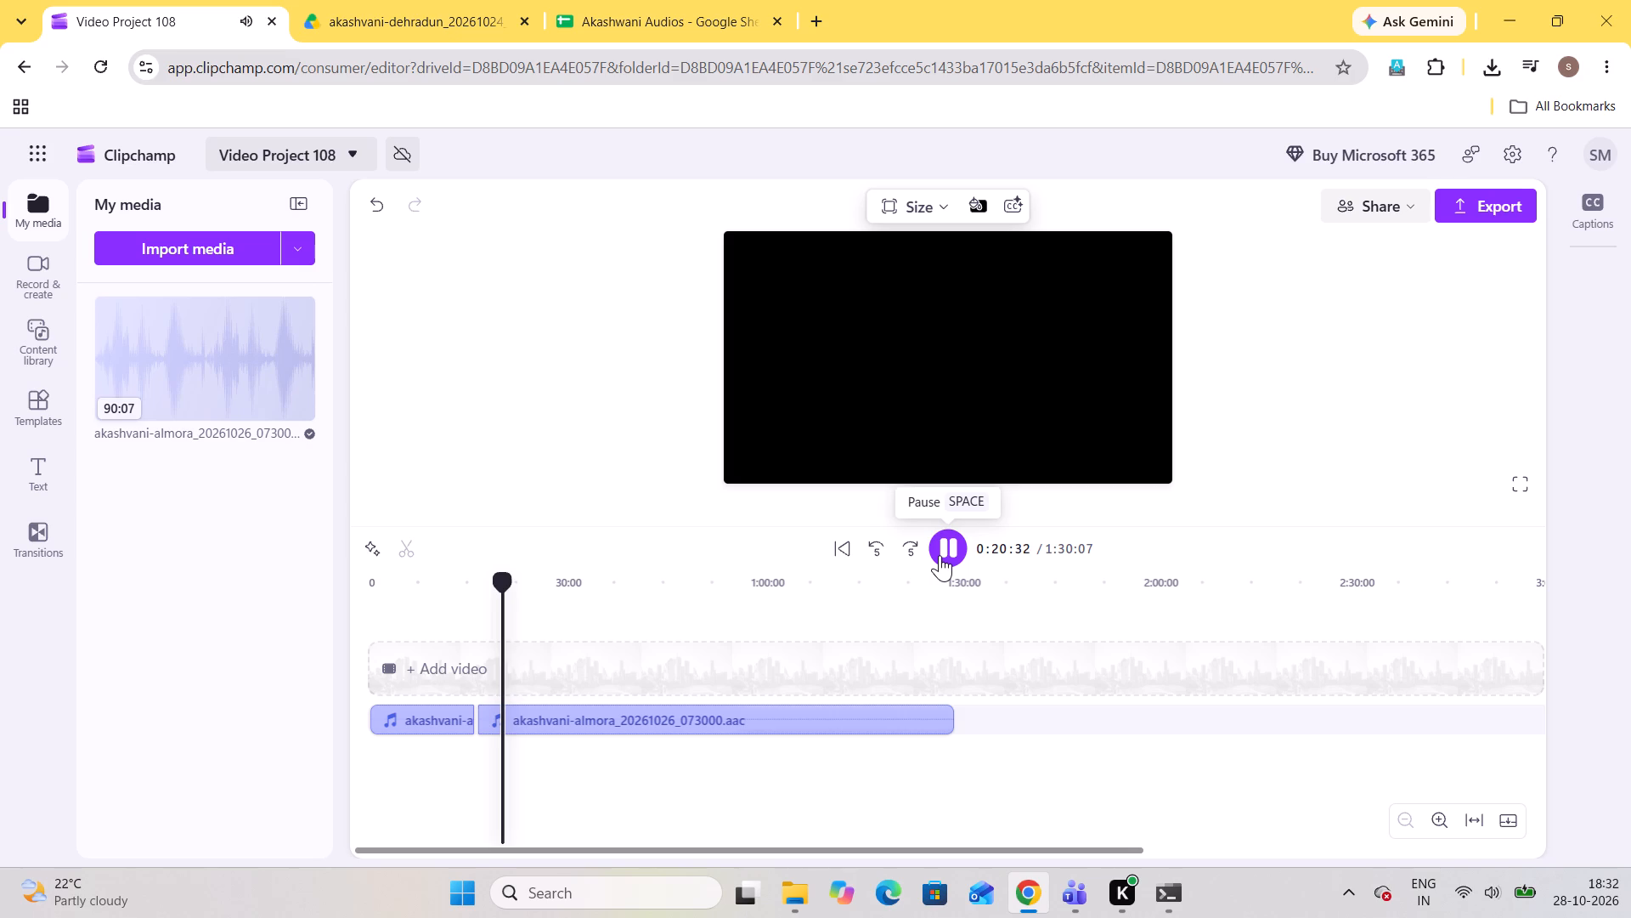
left_click(940, 555)
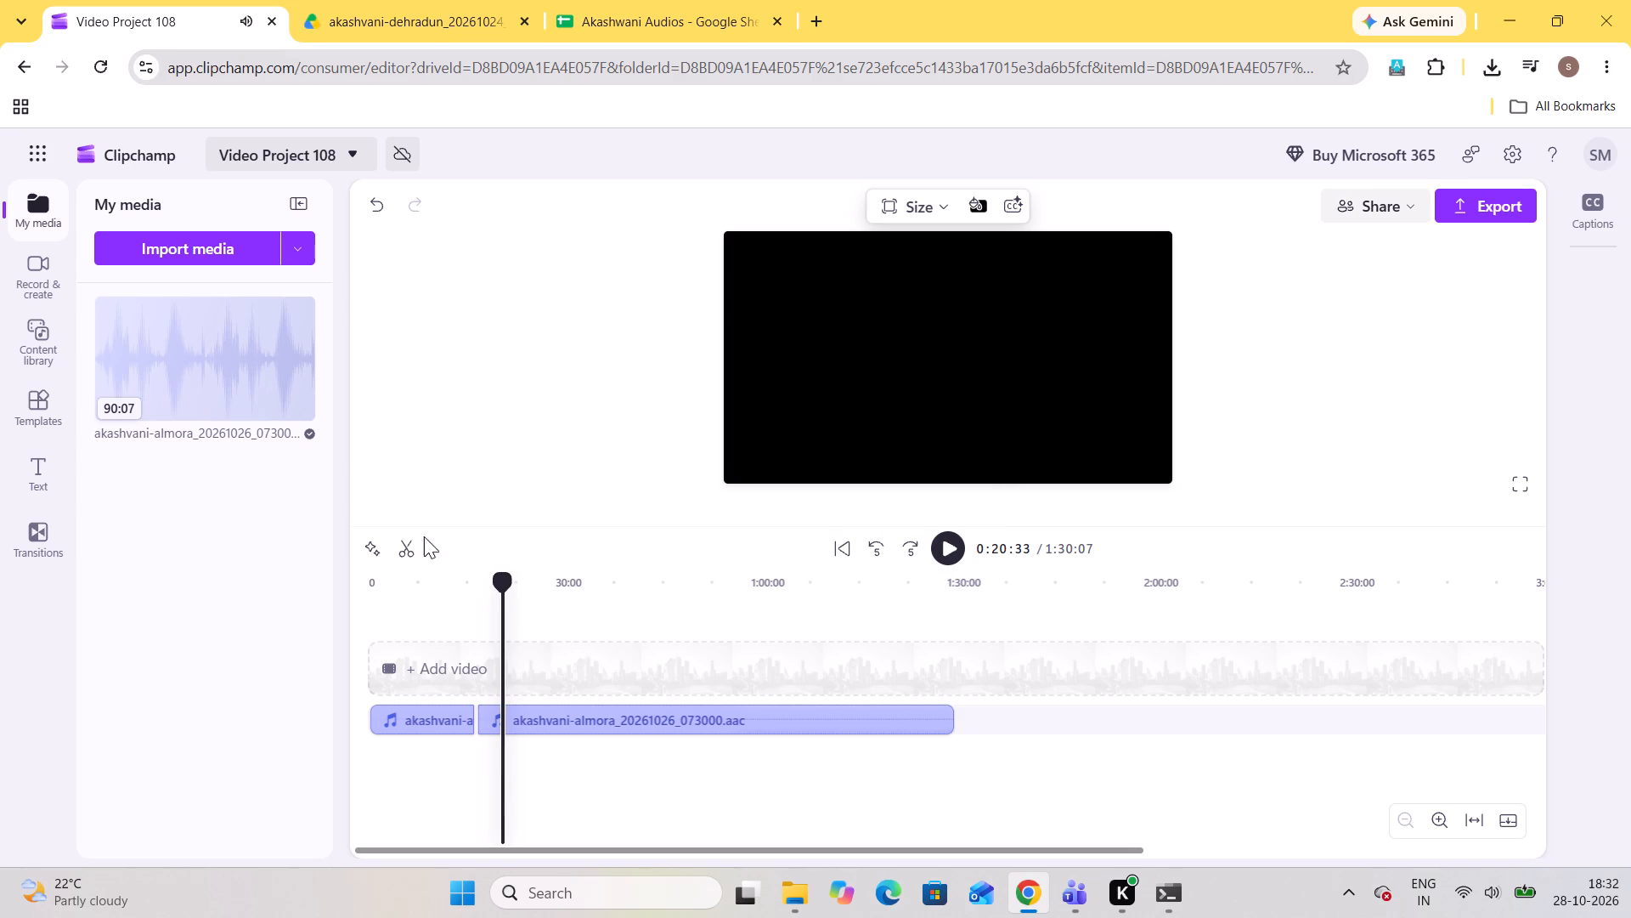
left_click(420, 536)
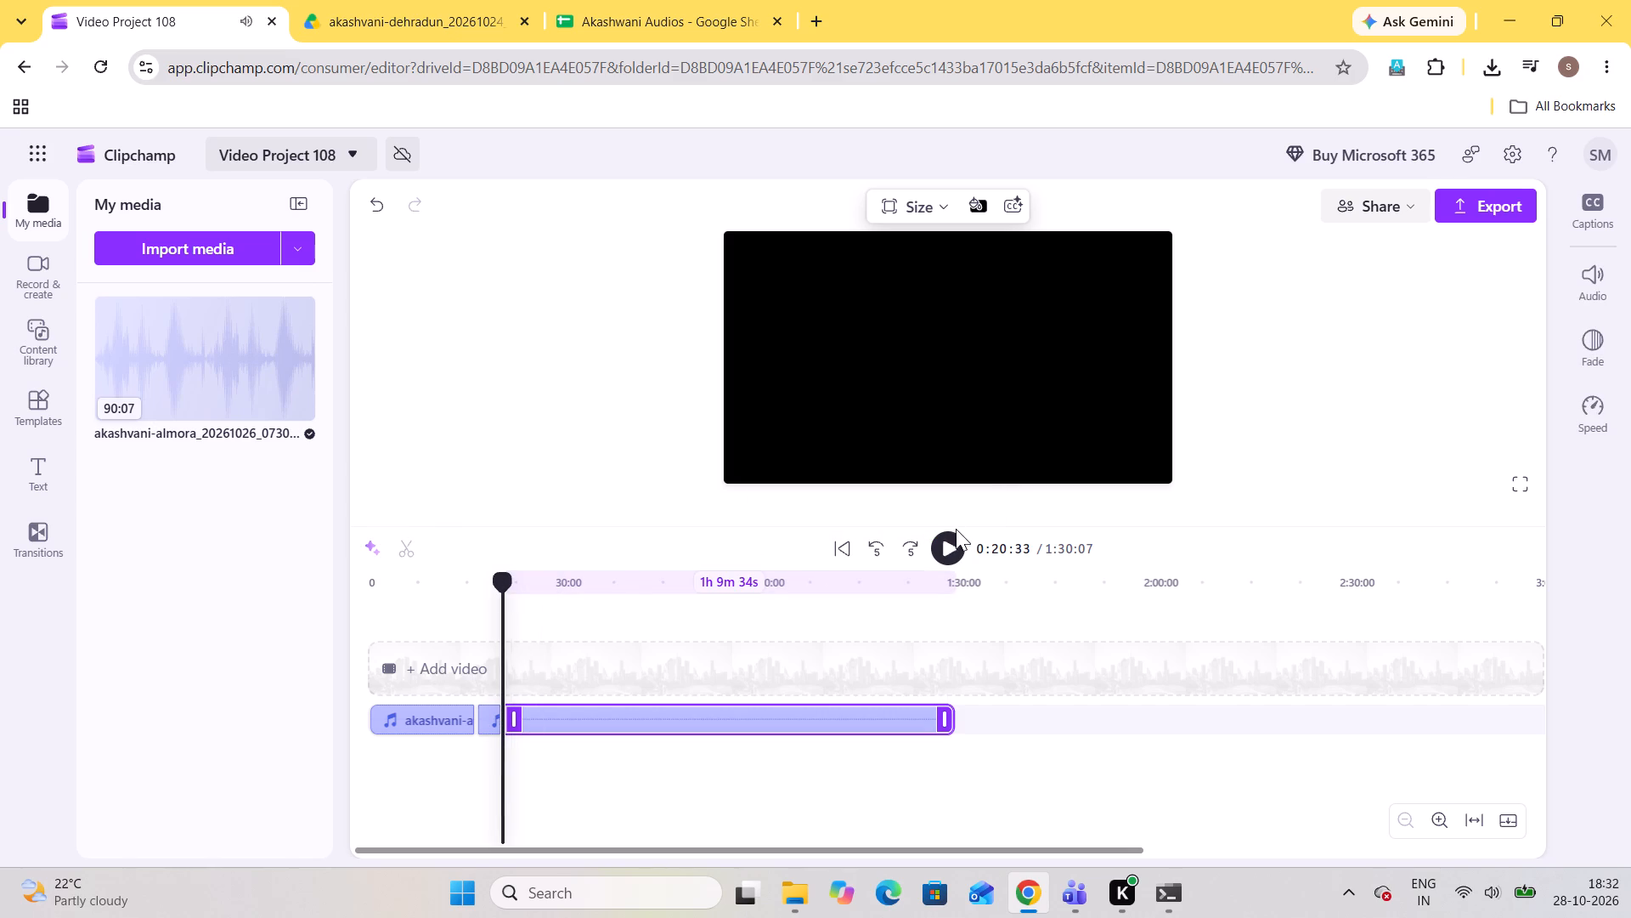
Delete the audio segments before and after the song and close the leading gap, leaving only the song on the timeline.
left_click(950, 538)
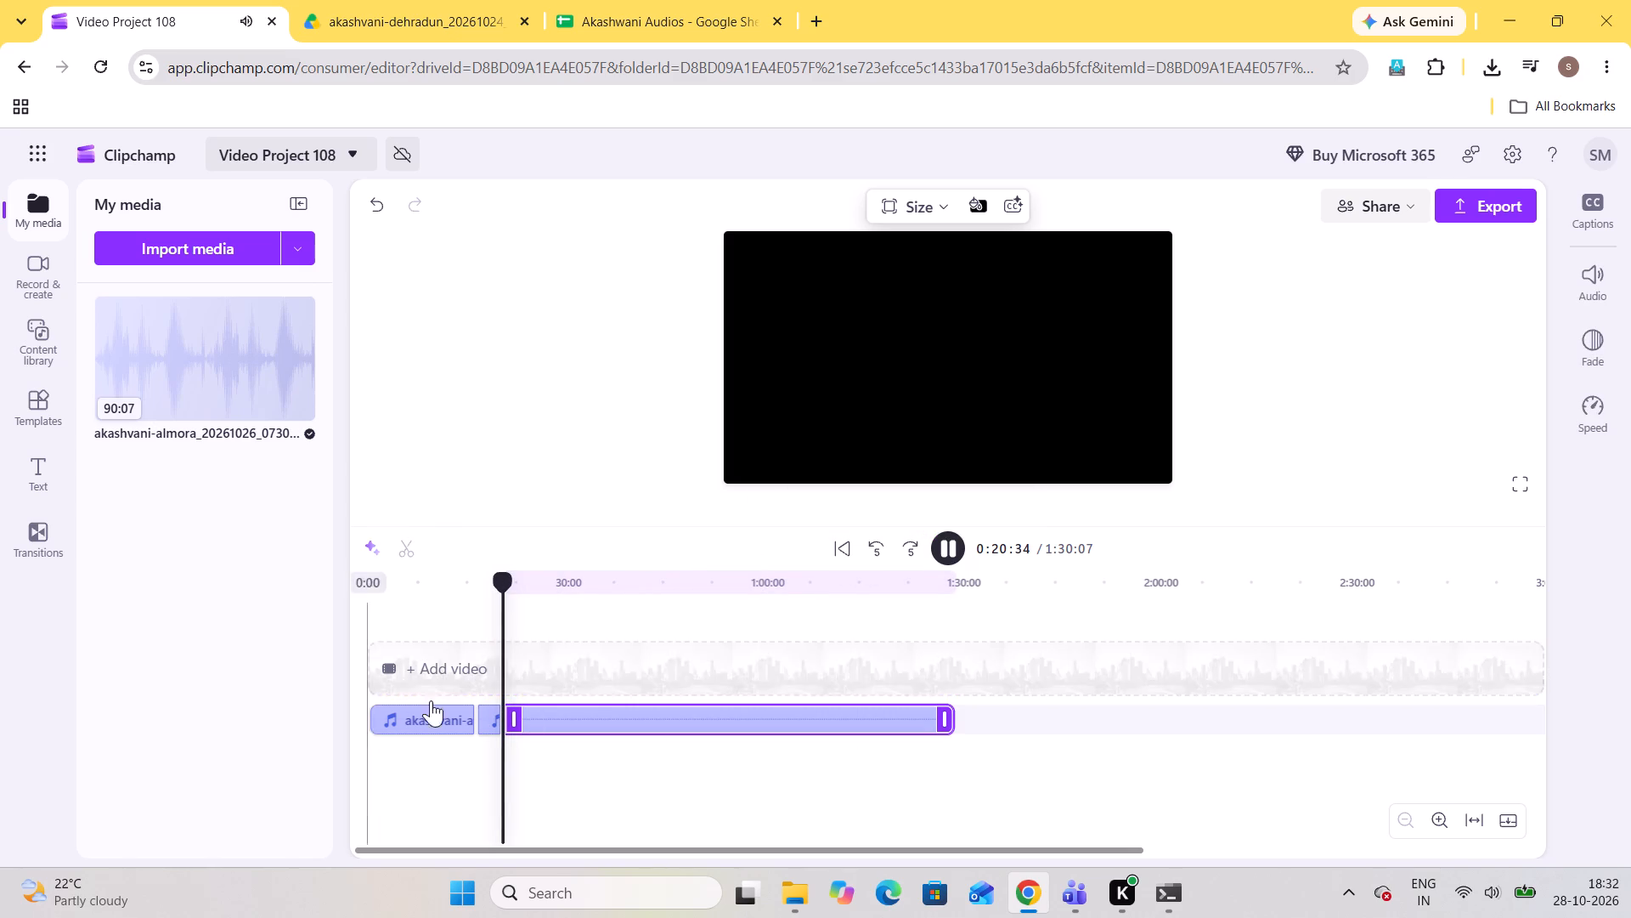
left_click(437, 707)
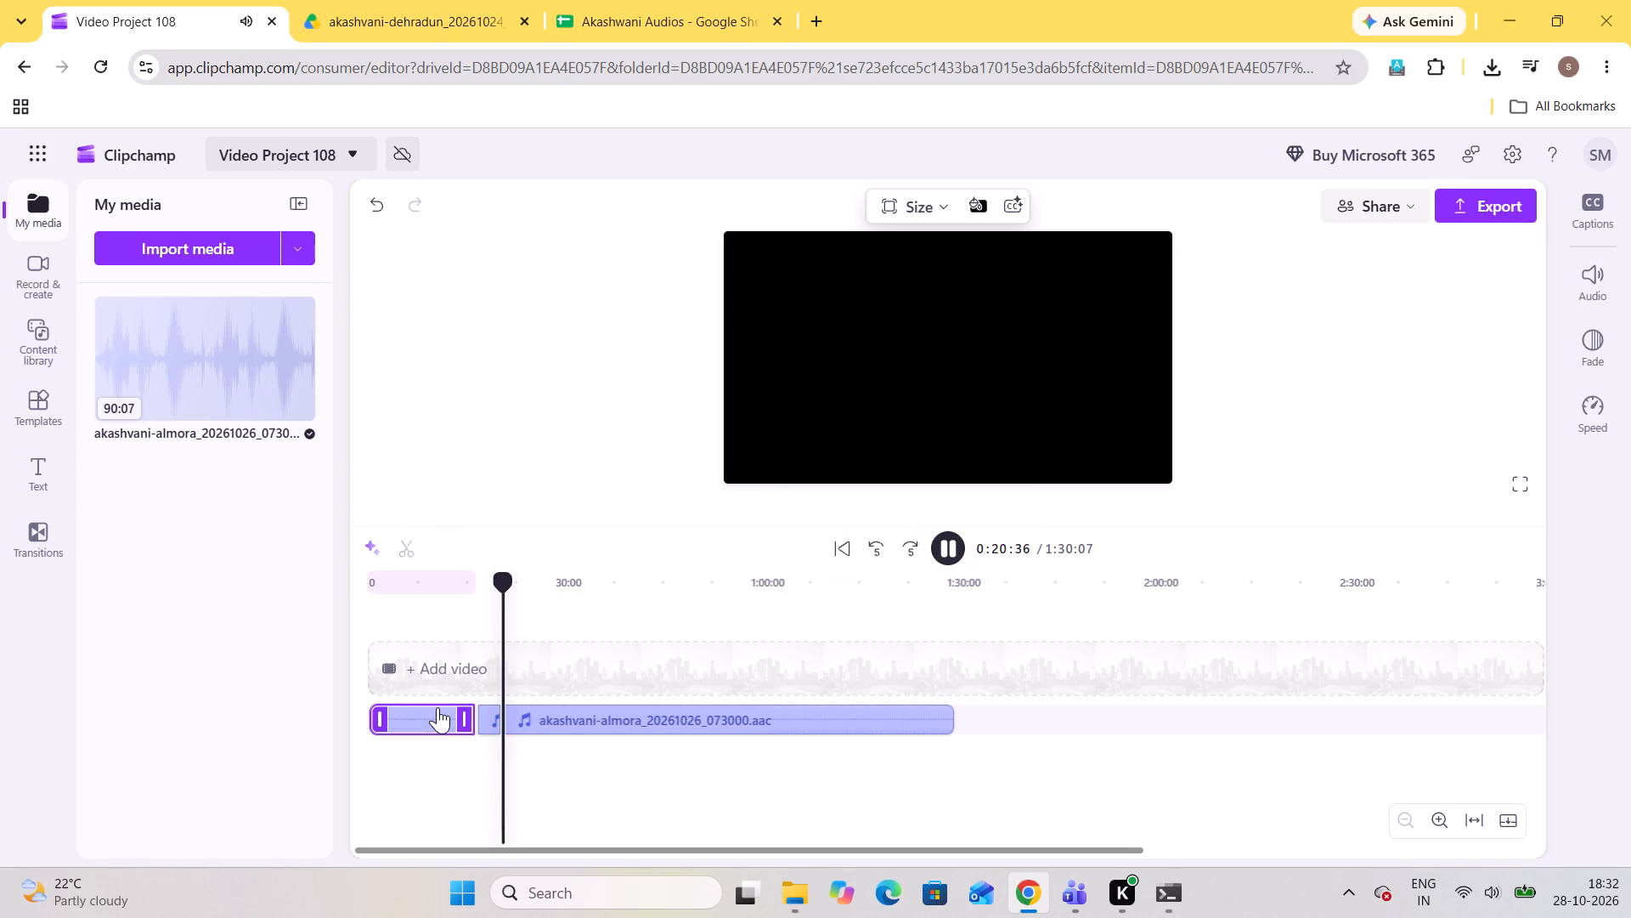
key("Delete")
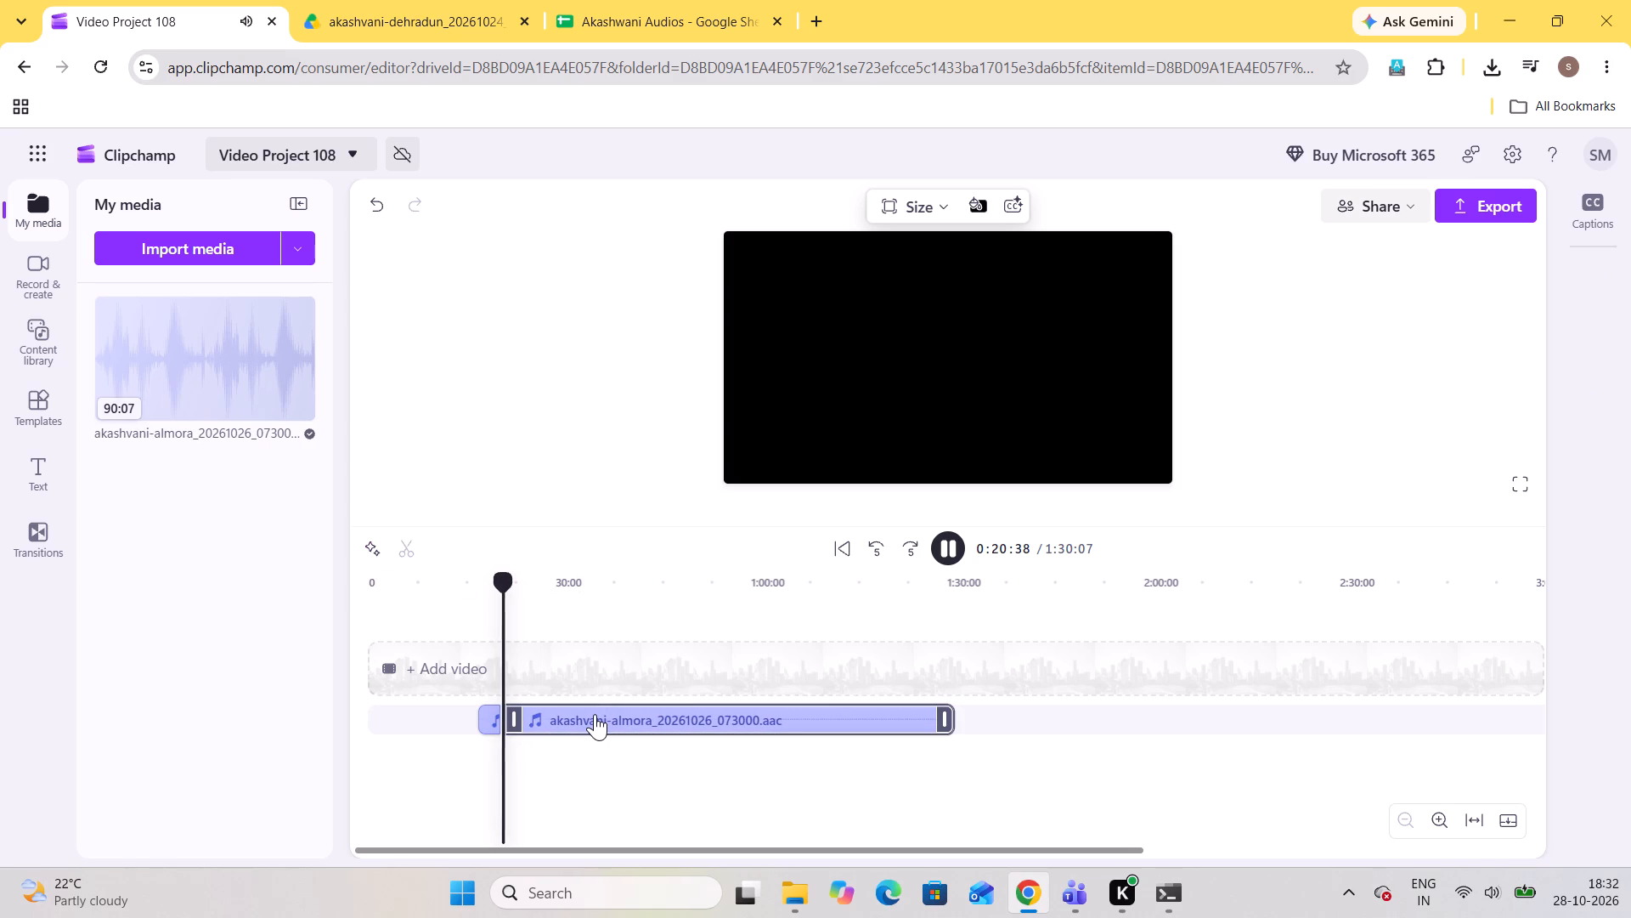
left_click(595, 714)
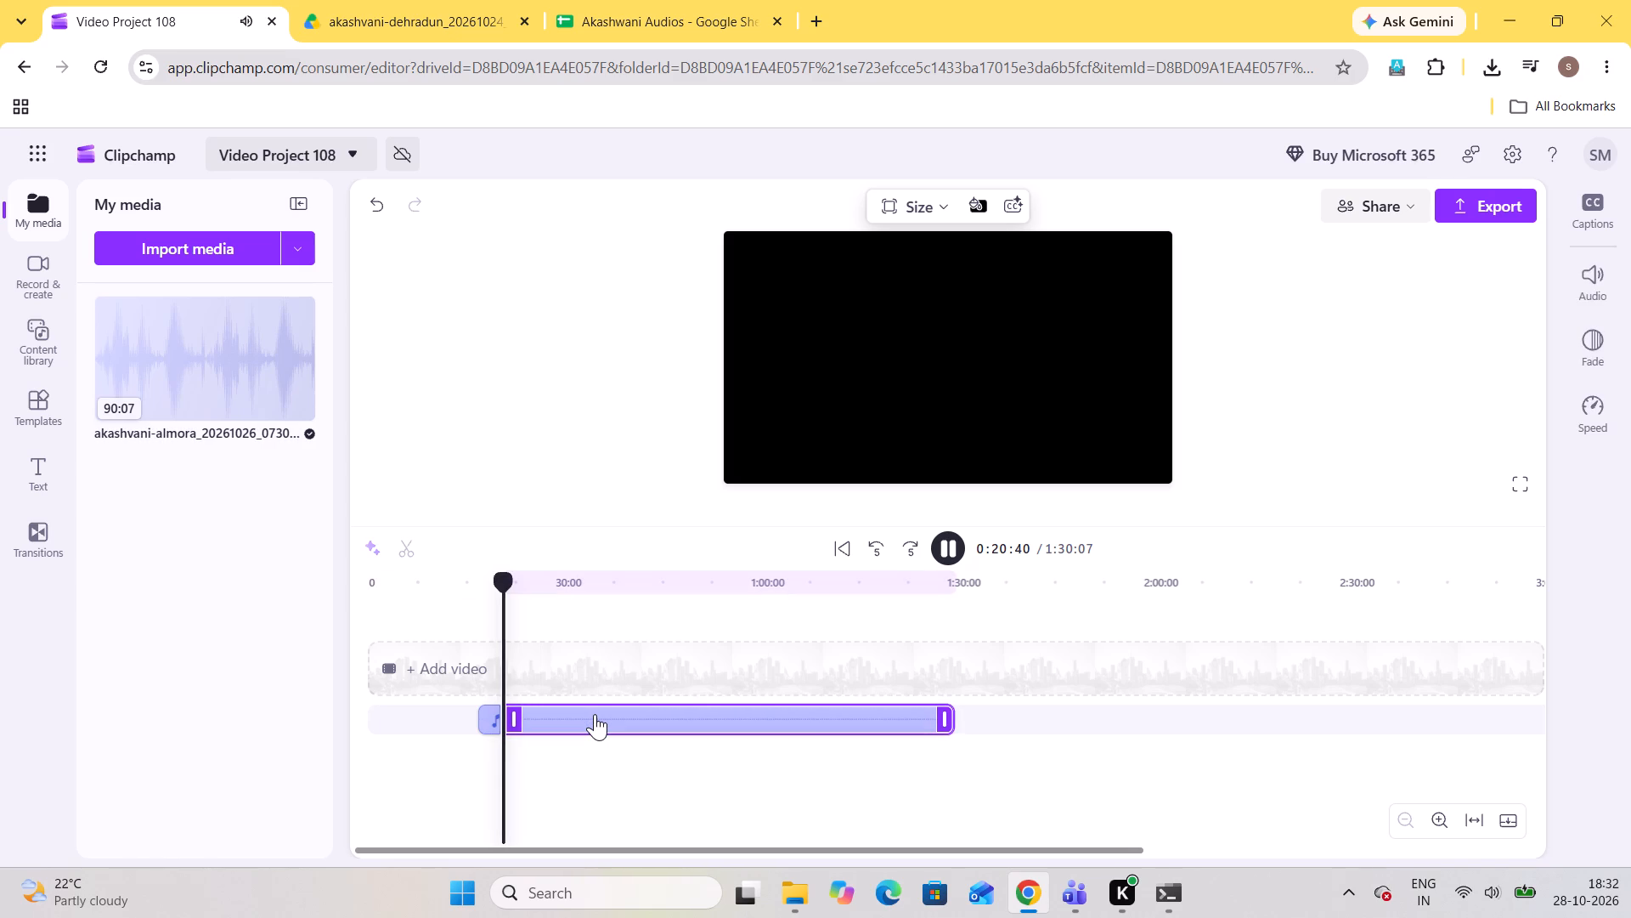
key("Delete")
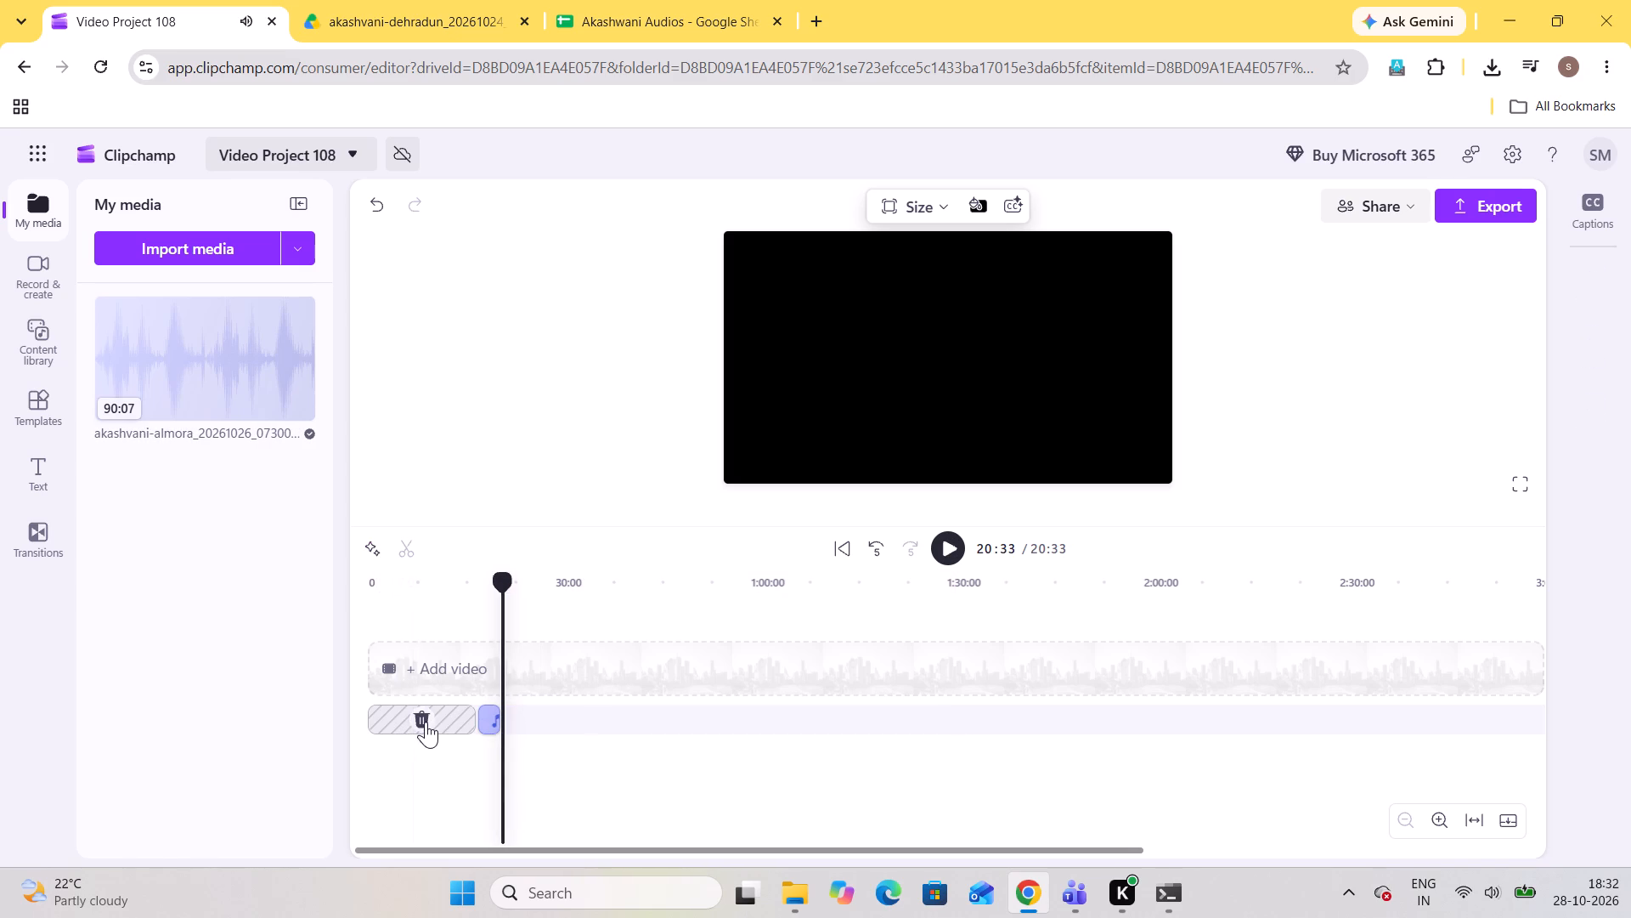
left_click(428, 719)
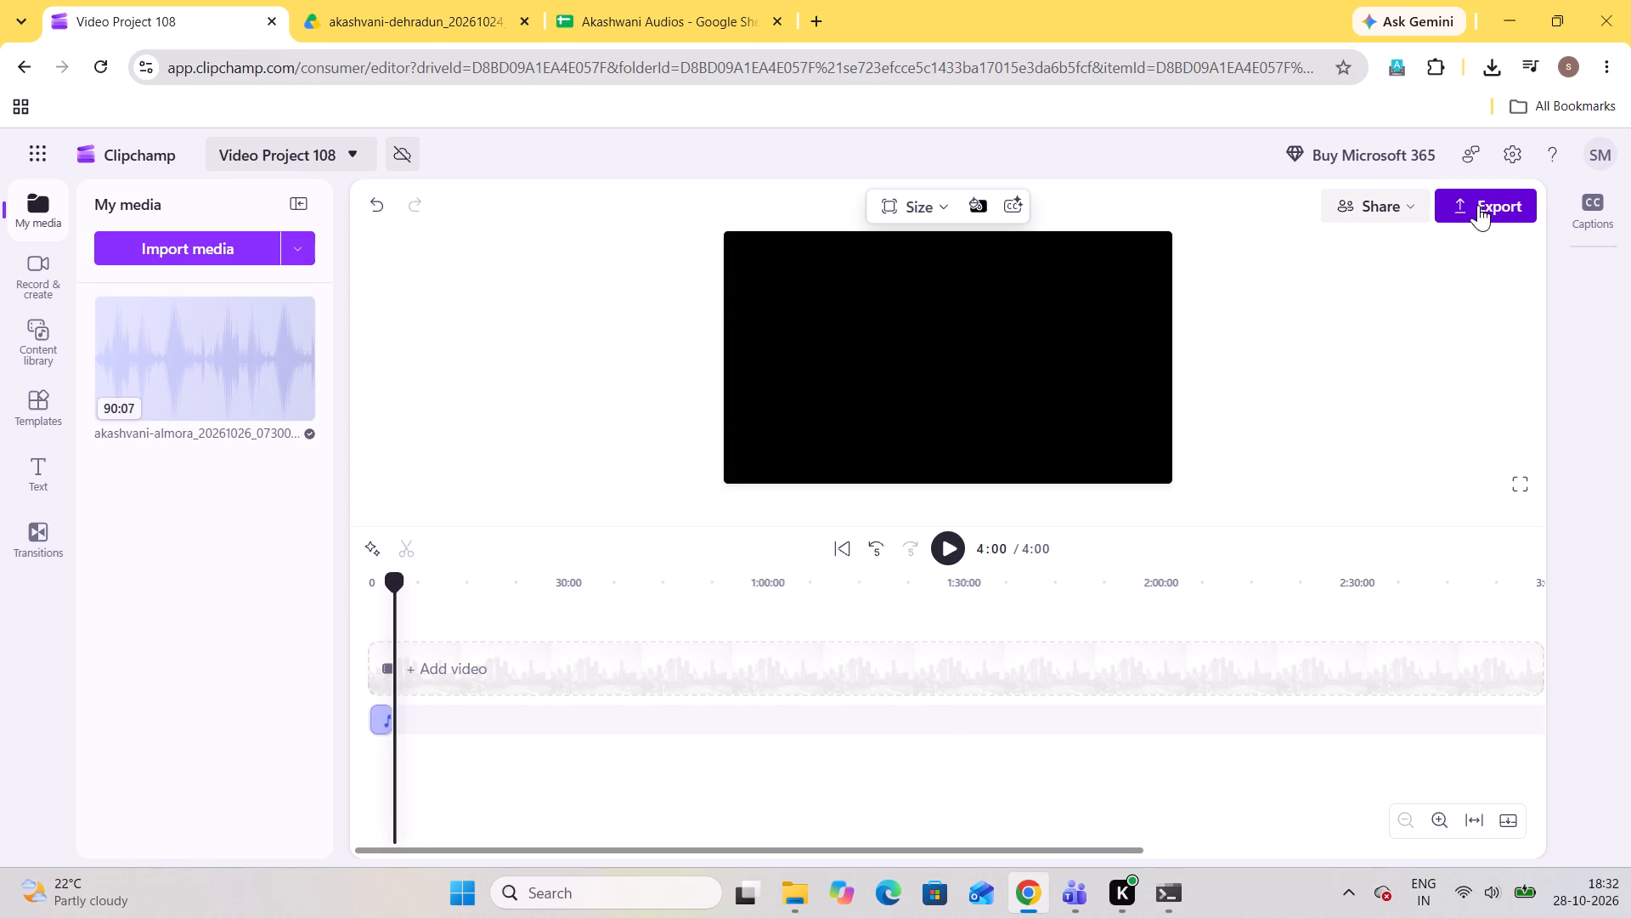
Export the song as audio only under the prepared "ram lakan khoj krni" file name and save it in the akashvani-almora_20261026_073000 folder.
left_click(1478, 205)
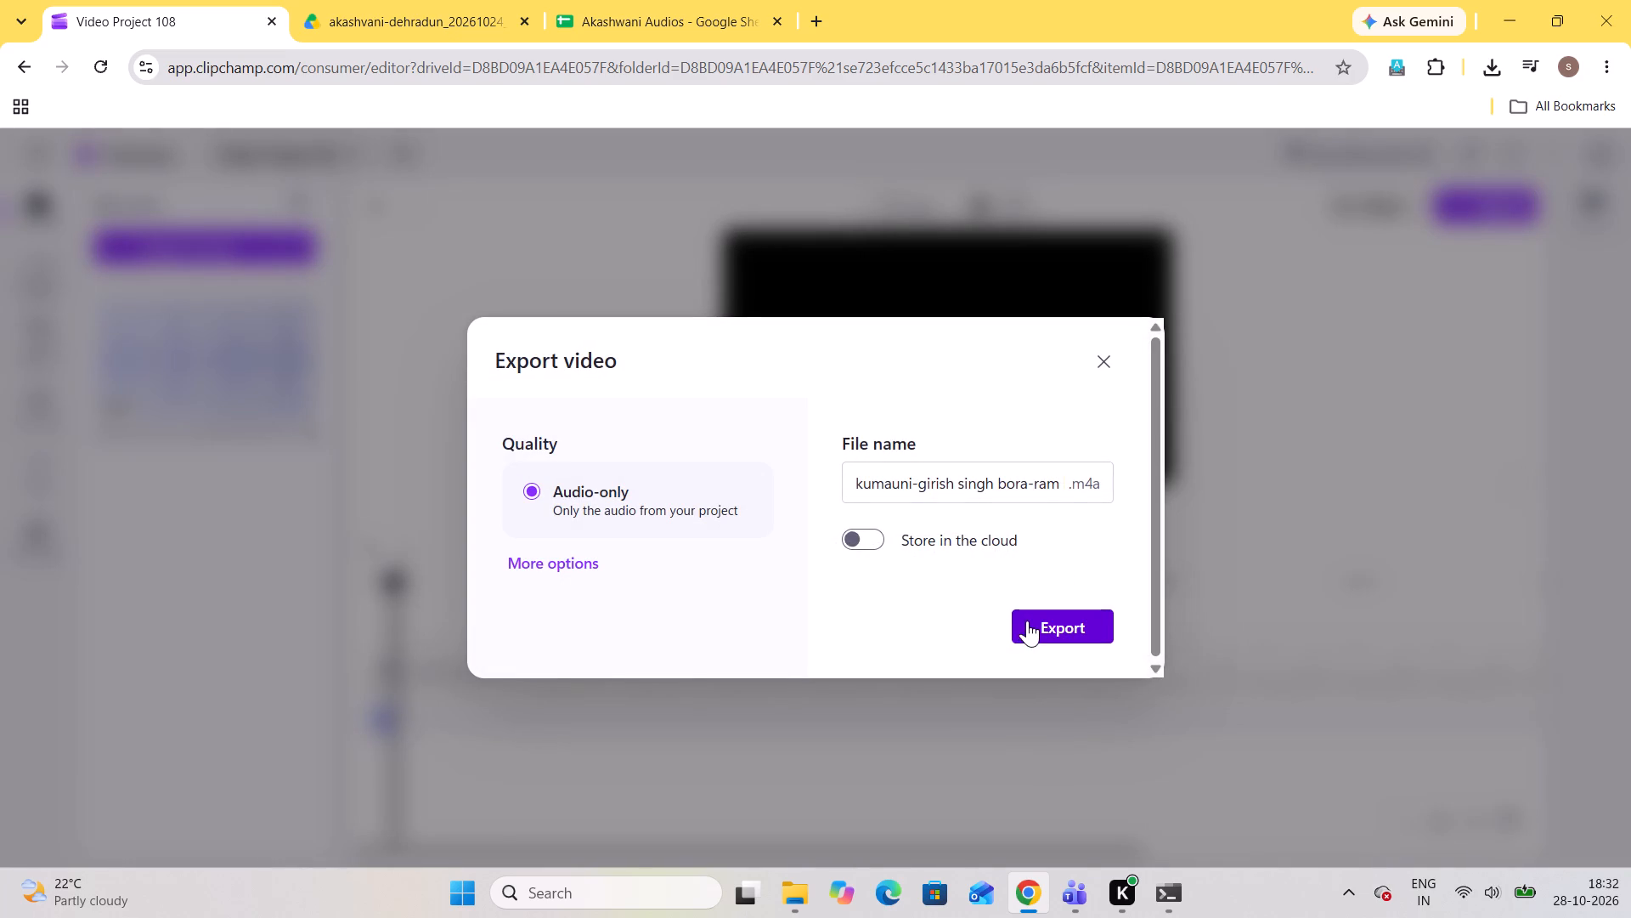
left_click(1027, 620)
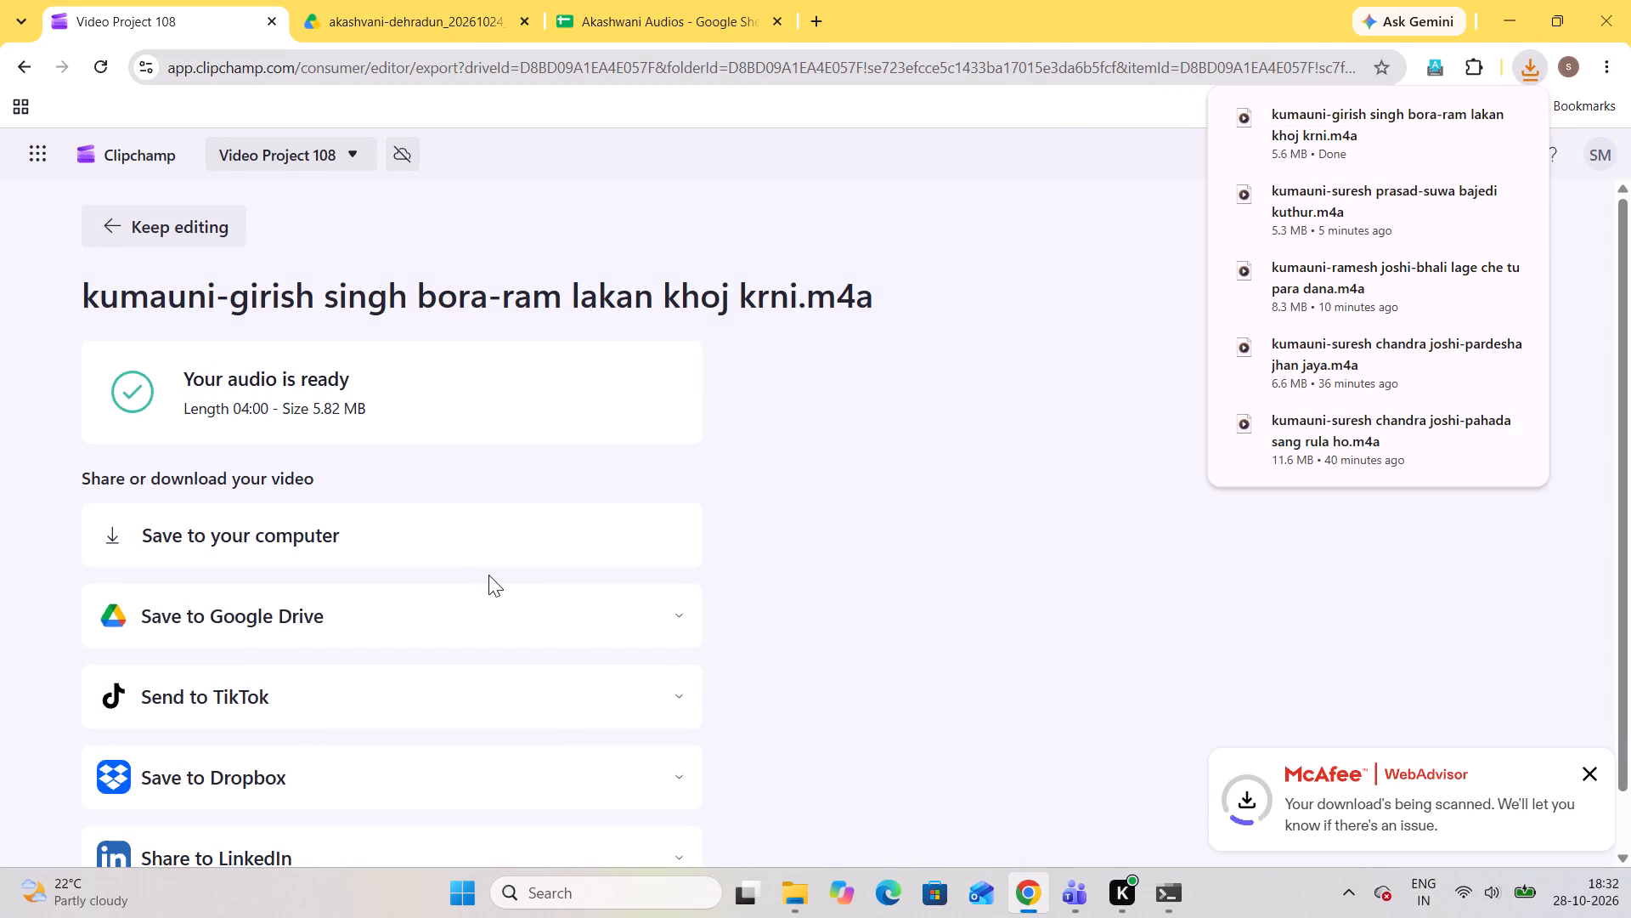
left_click(481, 552)
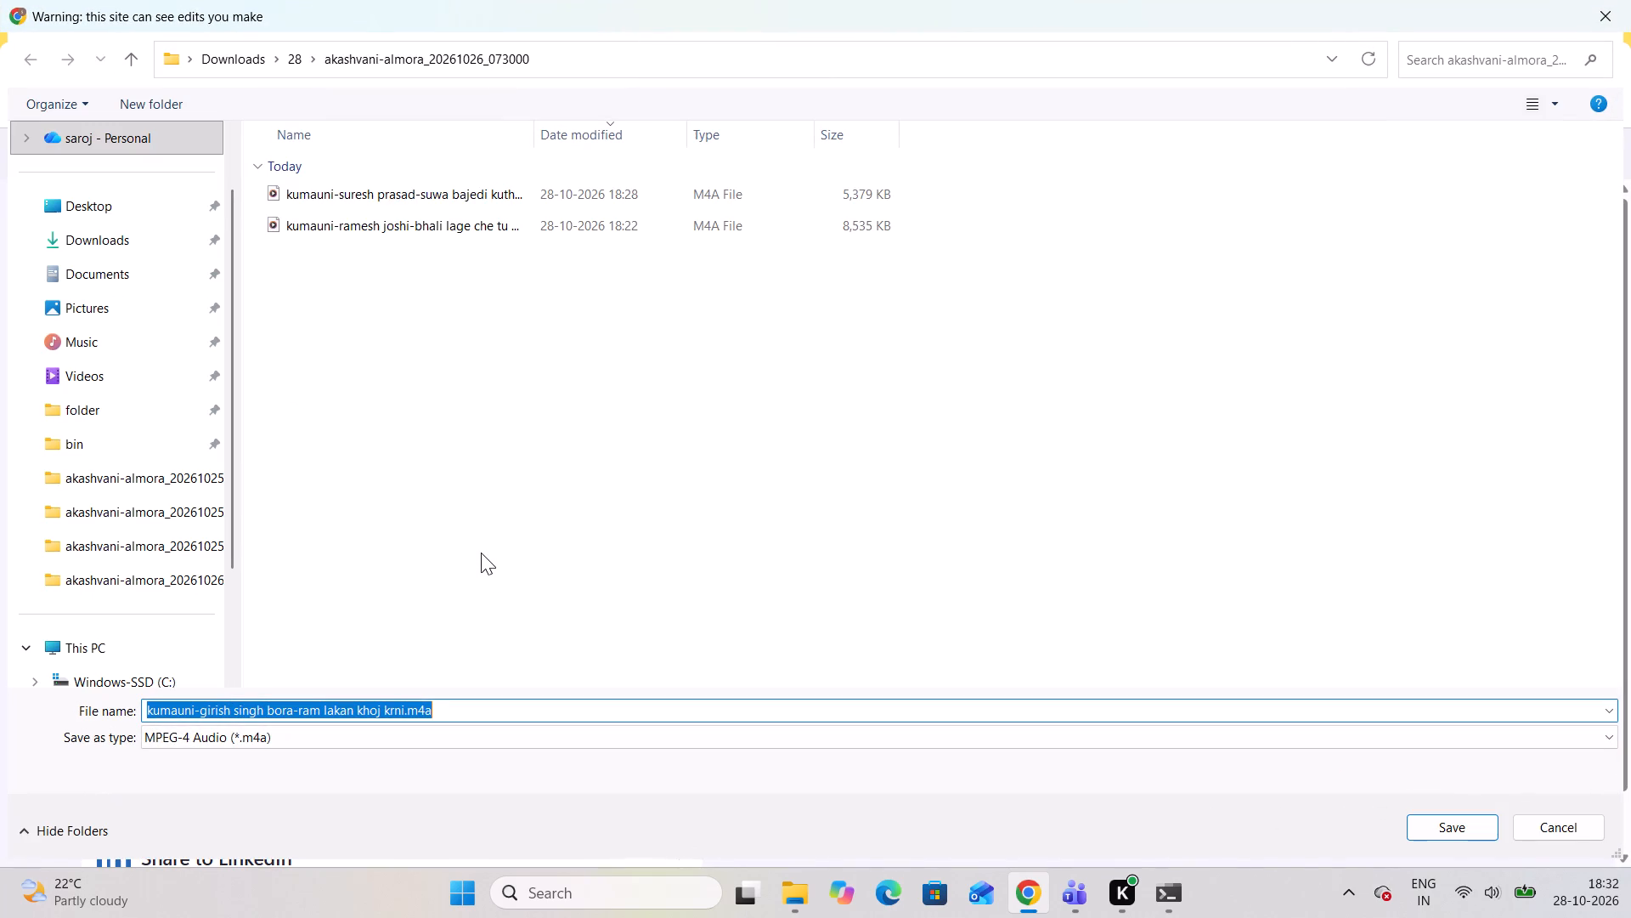
left_click(1448, 829)
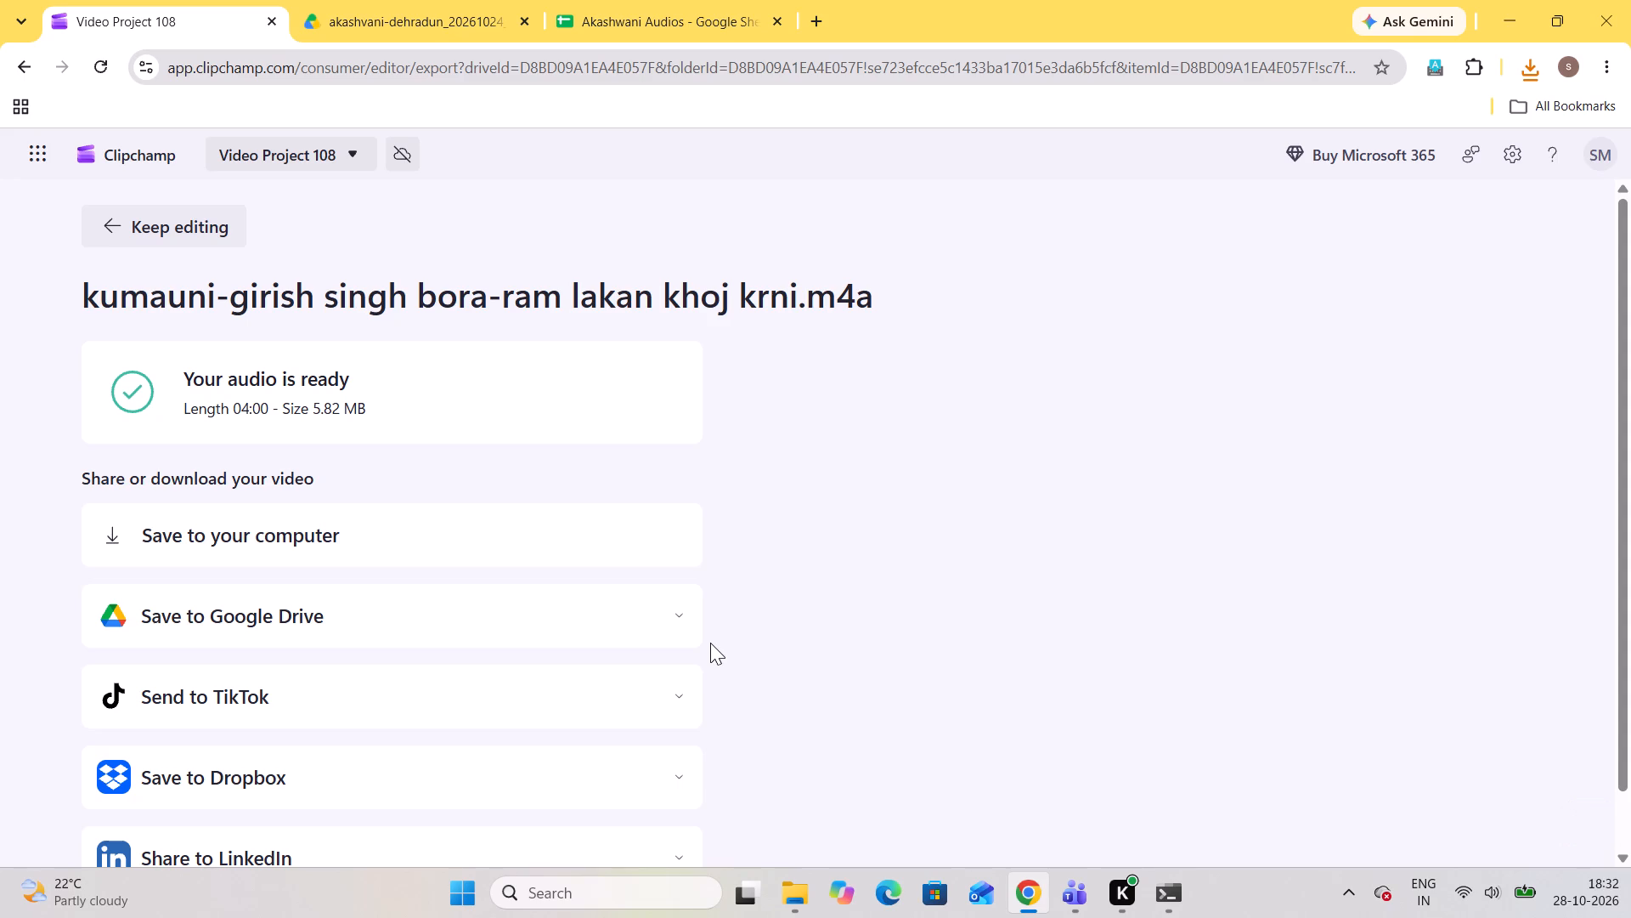
Check the exported files in the akashvani-almora_20261026_073000 folder without saving again, and return to editing the video project.
left_click(420, 542)
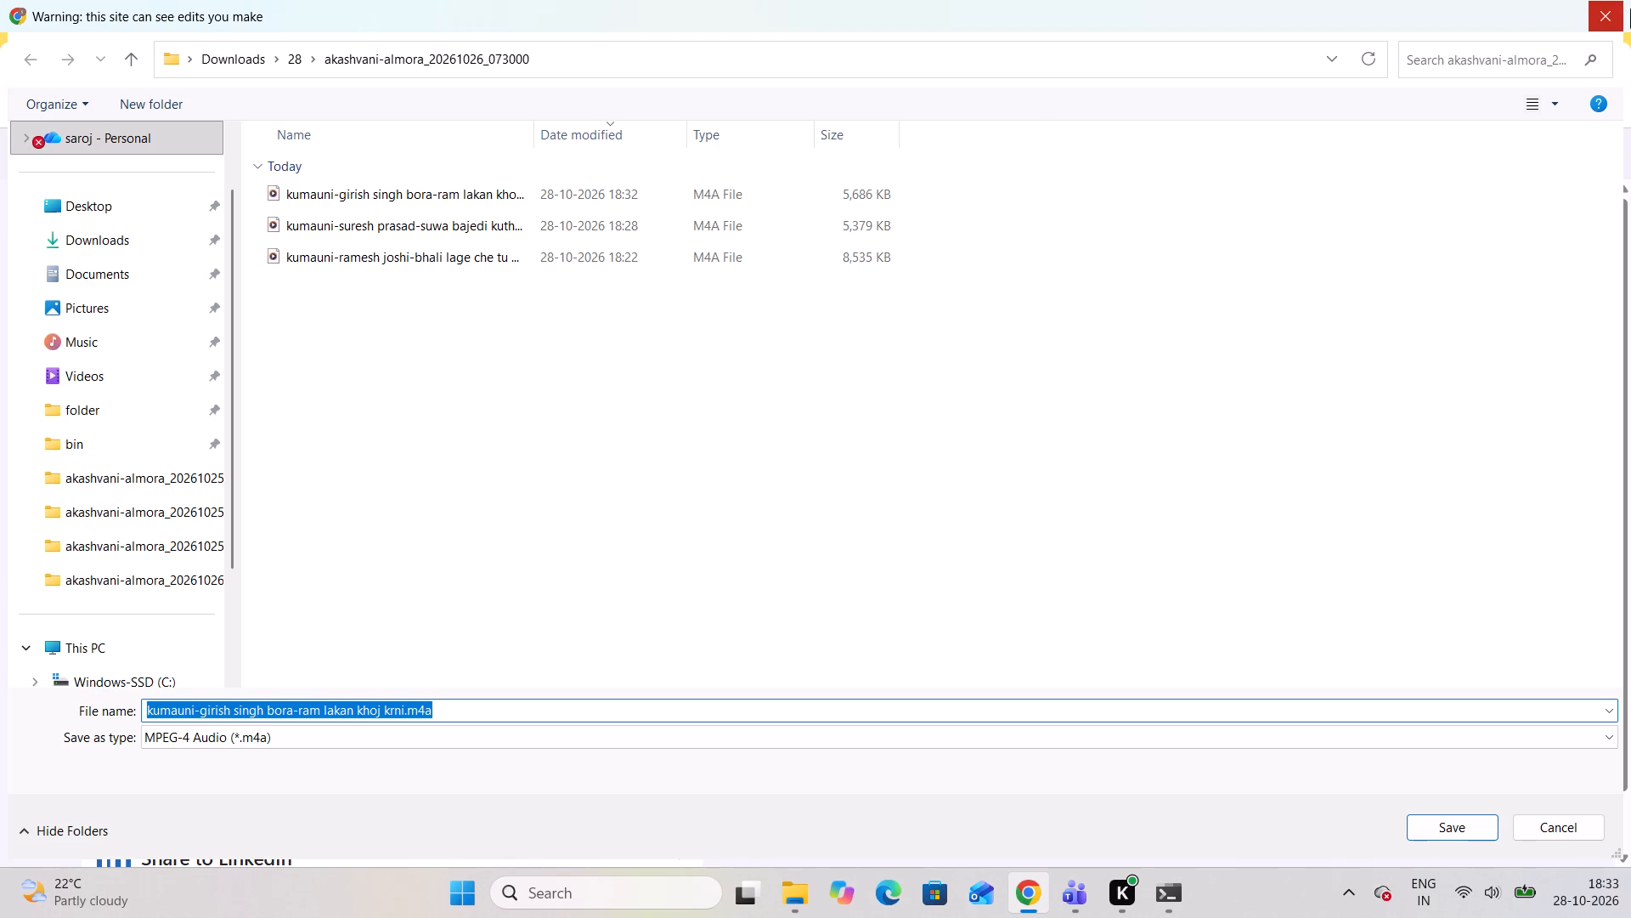
left_click(1600, 4)
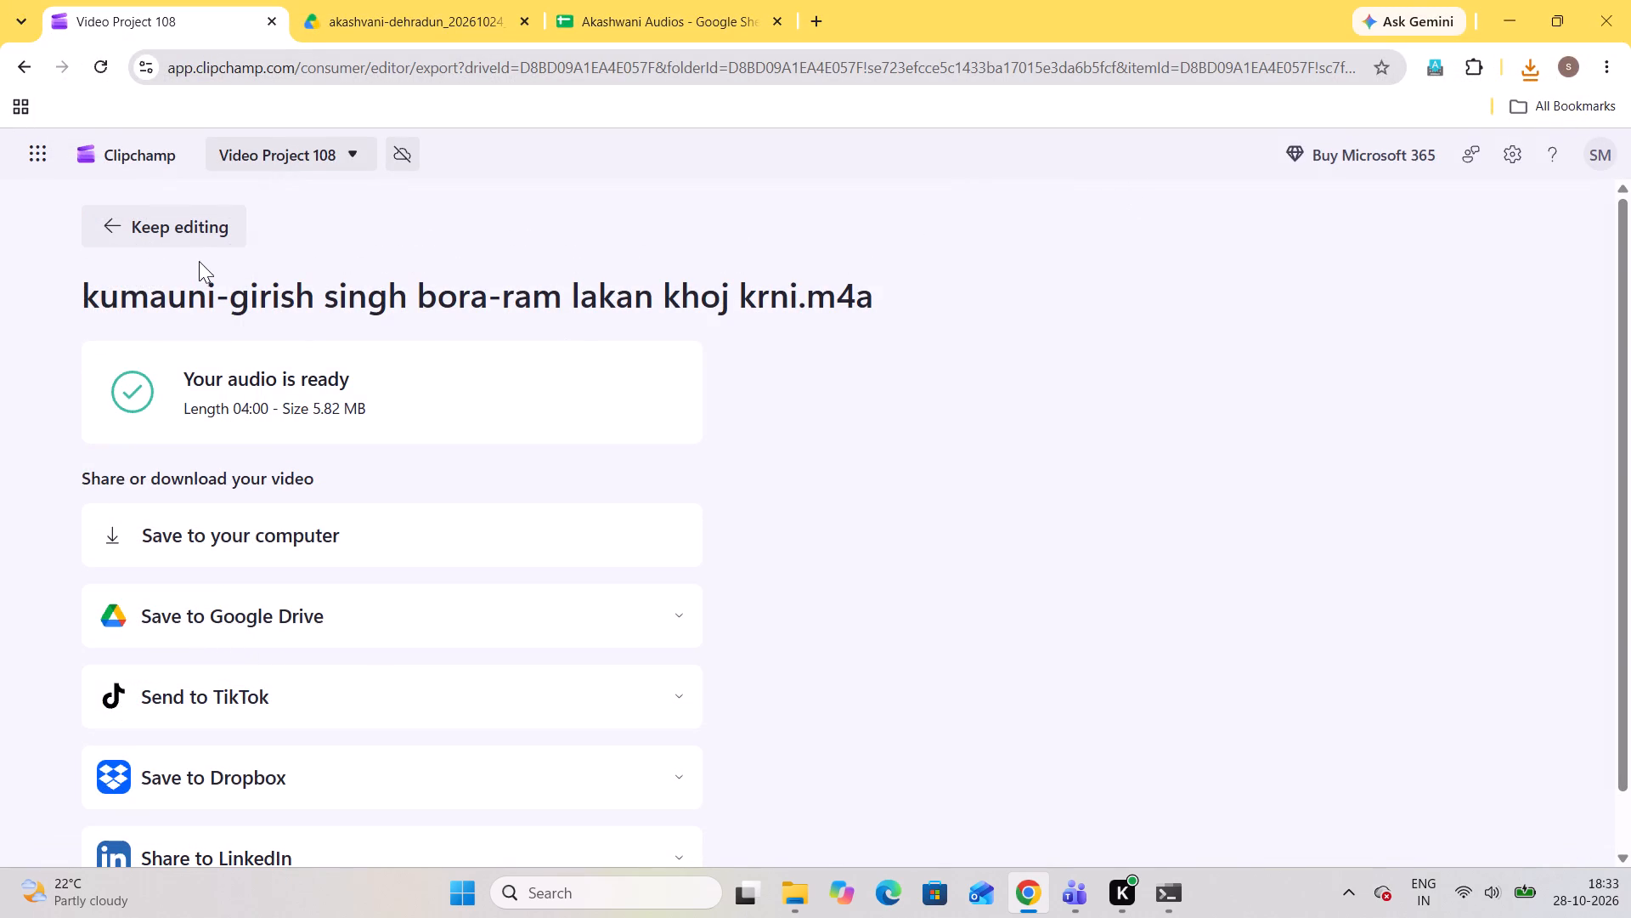
left_click(180, 240)
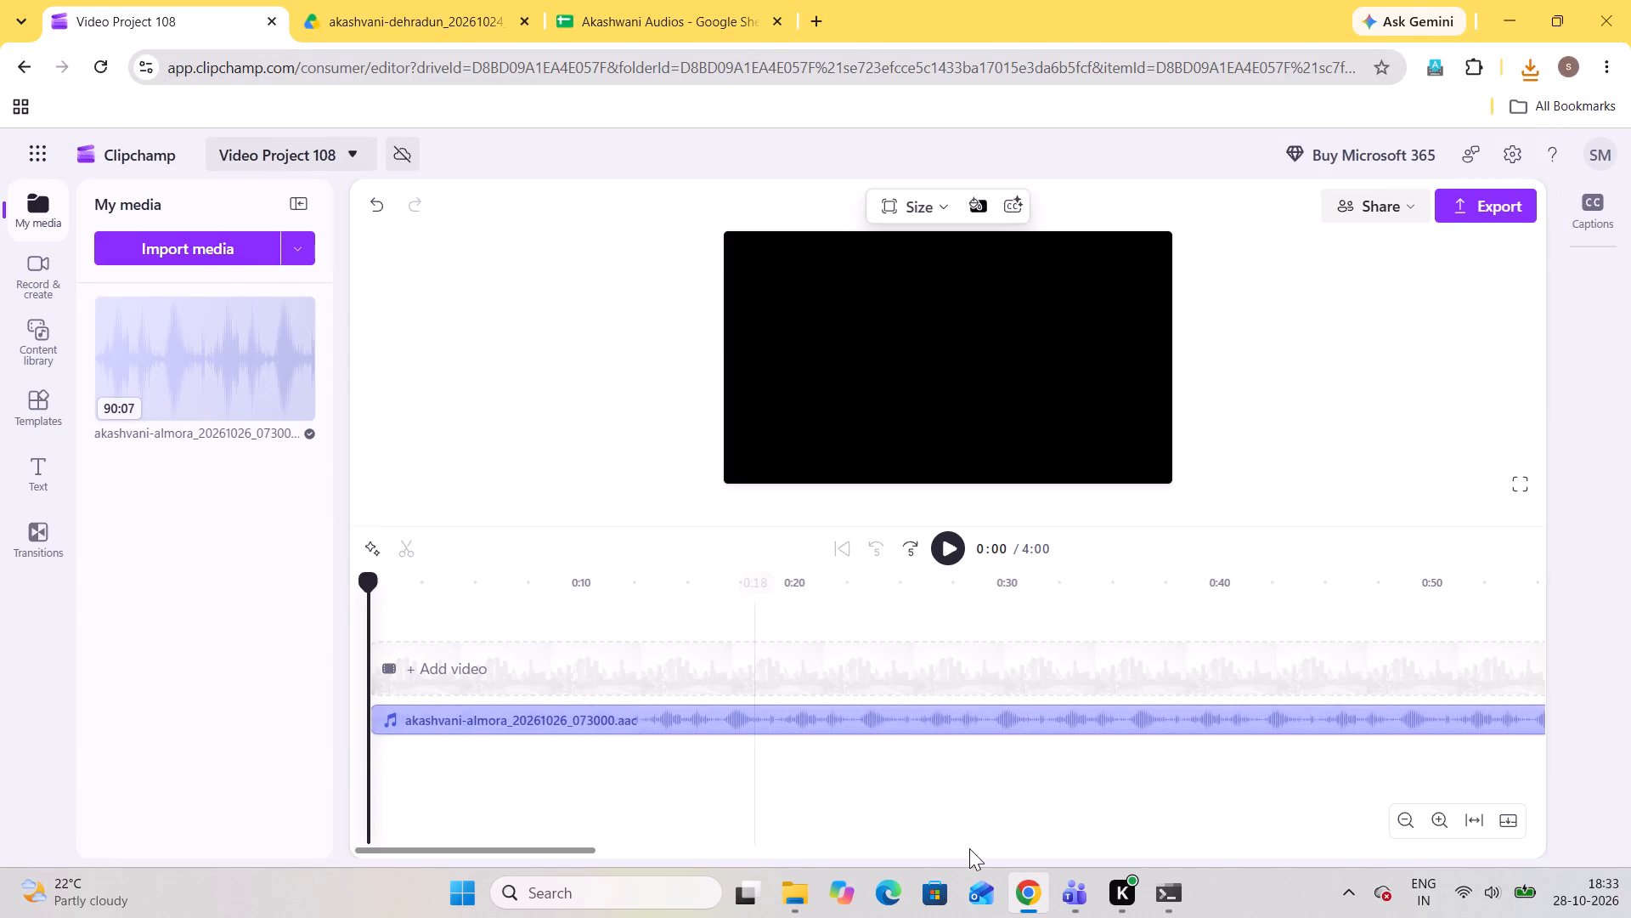
Delete the exported song clip from the timeline and add the full akashvani-almora_20261026_073000 recording in its place.
left_click(895, 715)
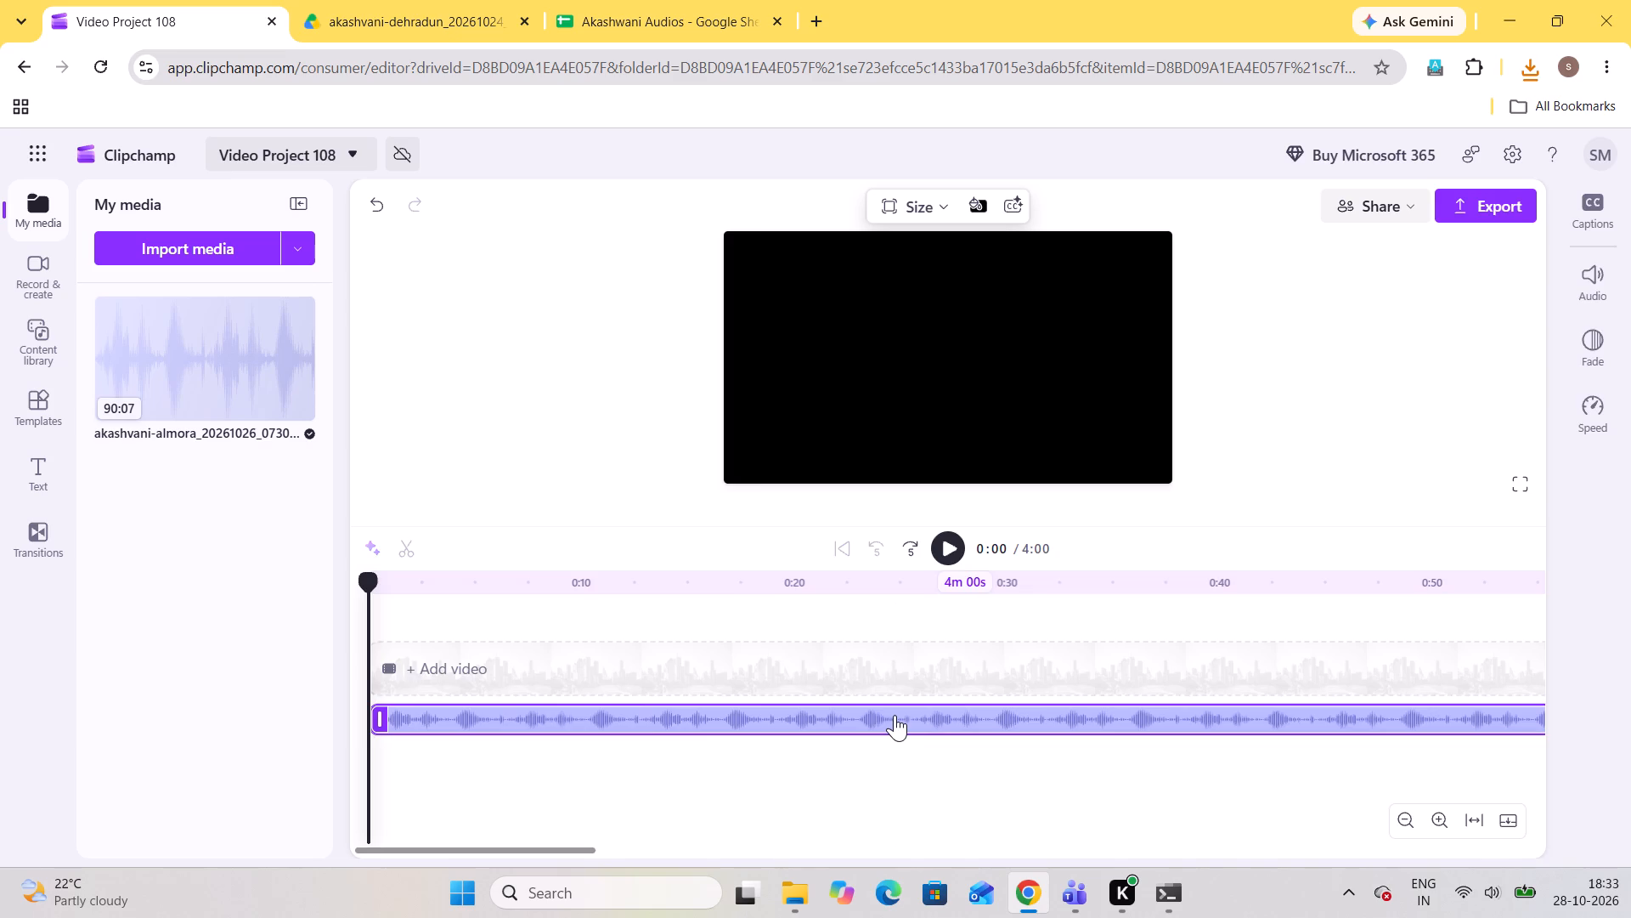
key("Delete")
left_click_drag(257, 425, 333, 481)
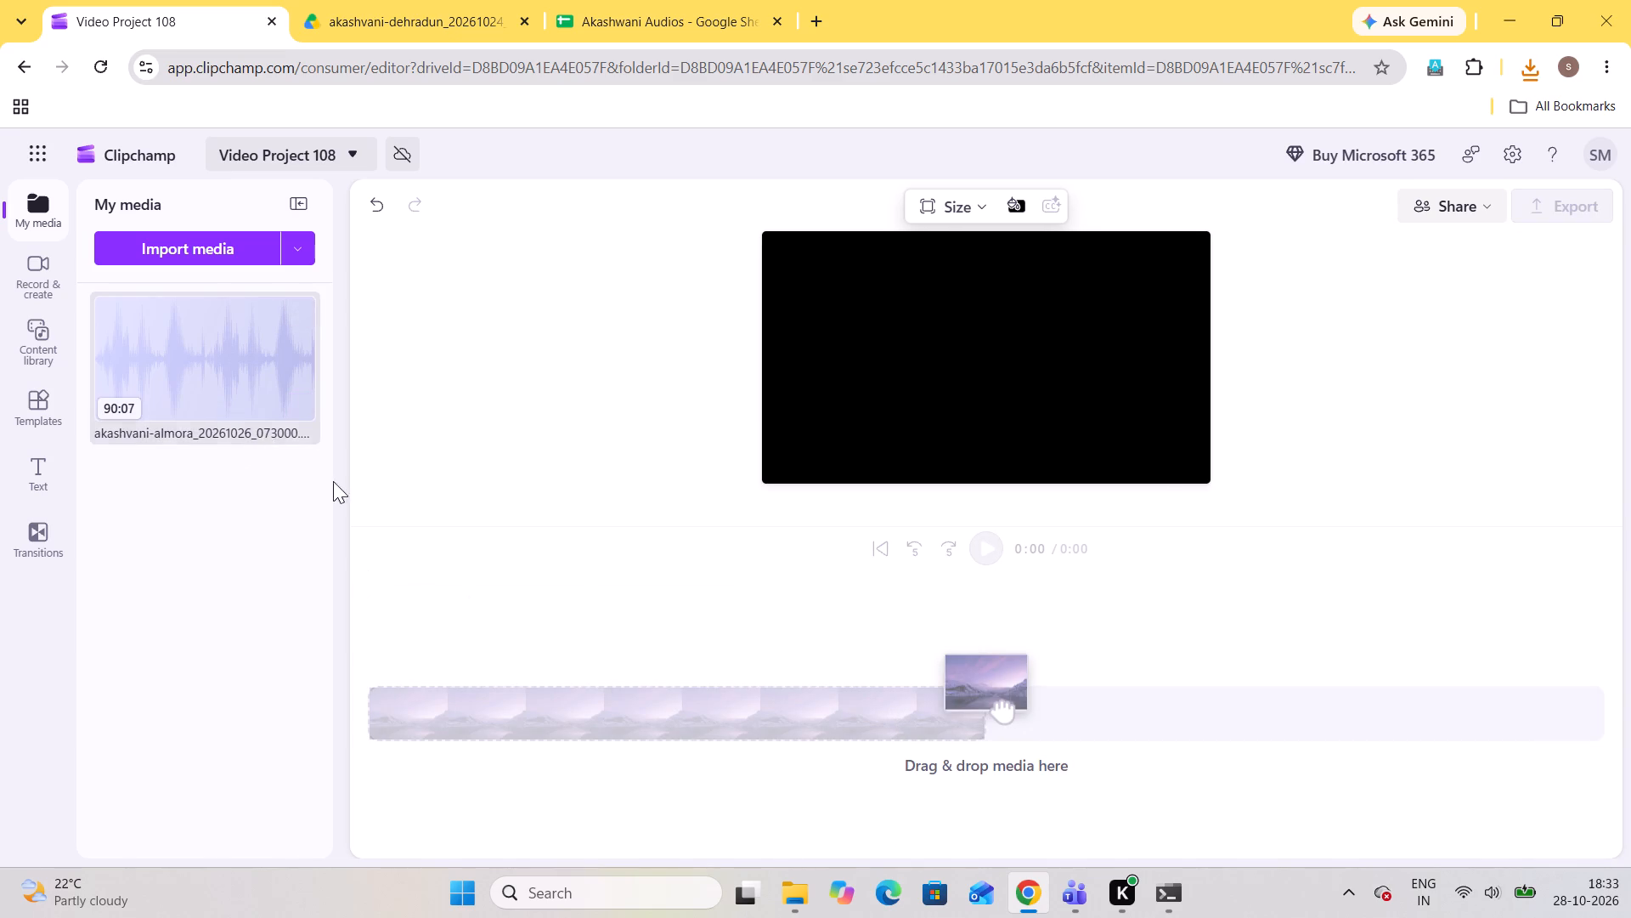
left_click_drag(333, 481, 525, 697)
left_click_drag(156, 377, 486, 666)
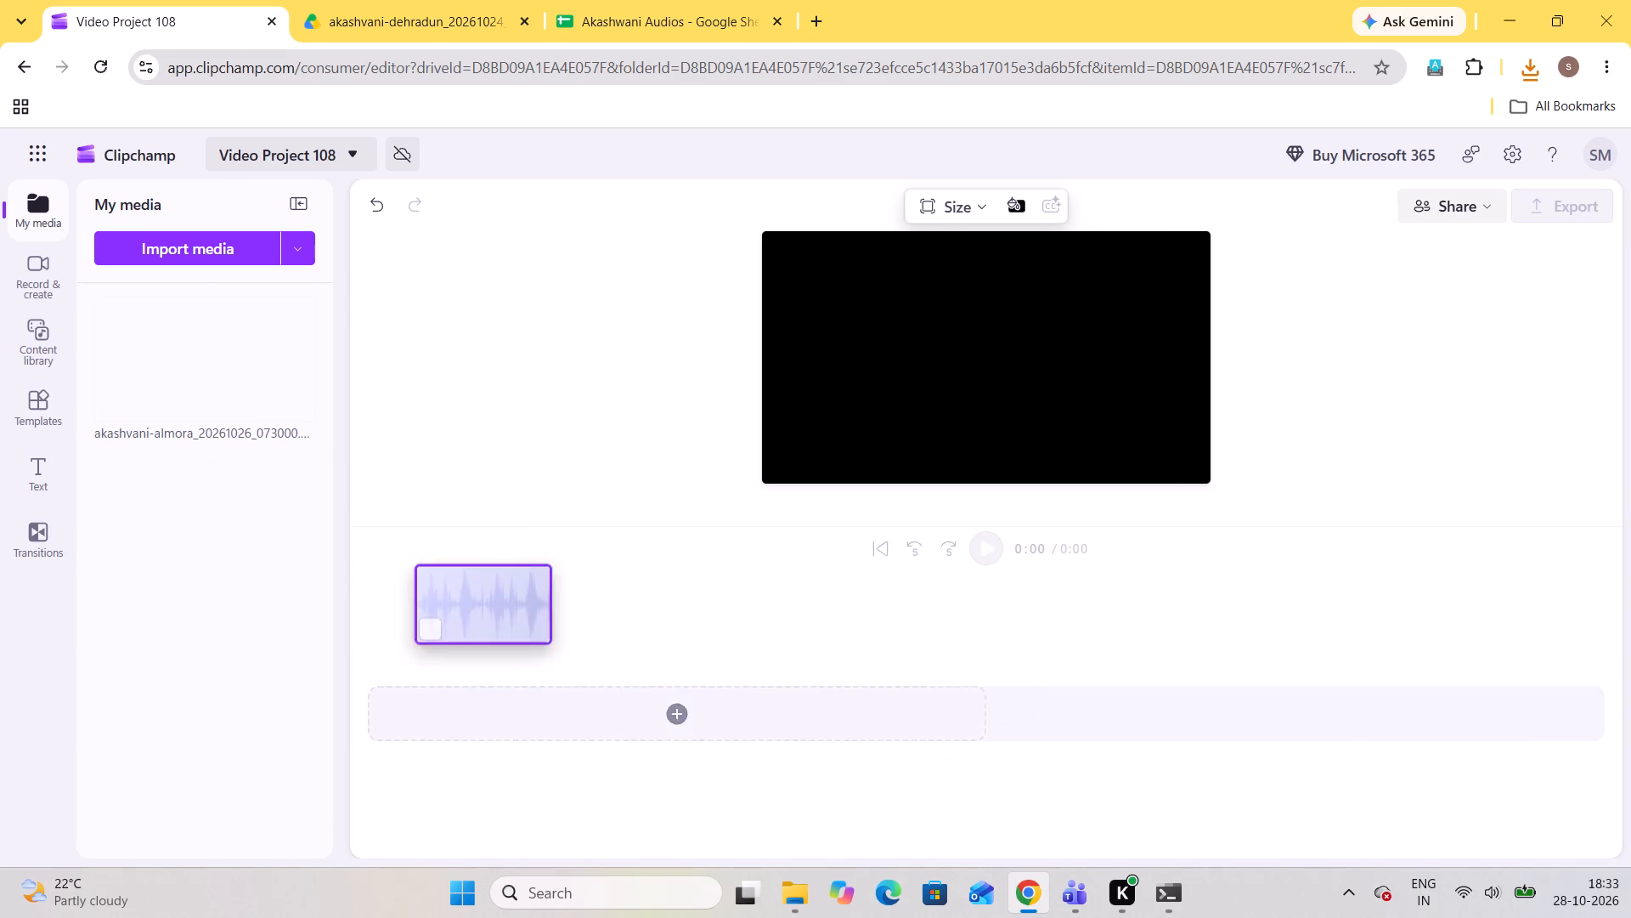
left_click_drag(486, 666, 492, 683)
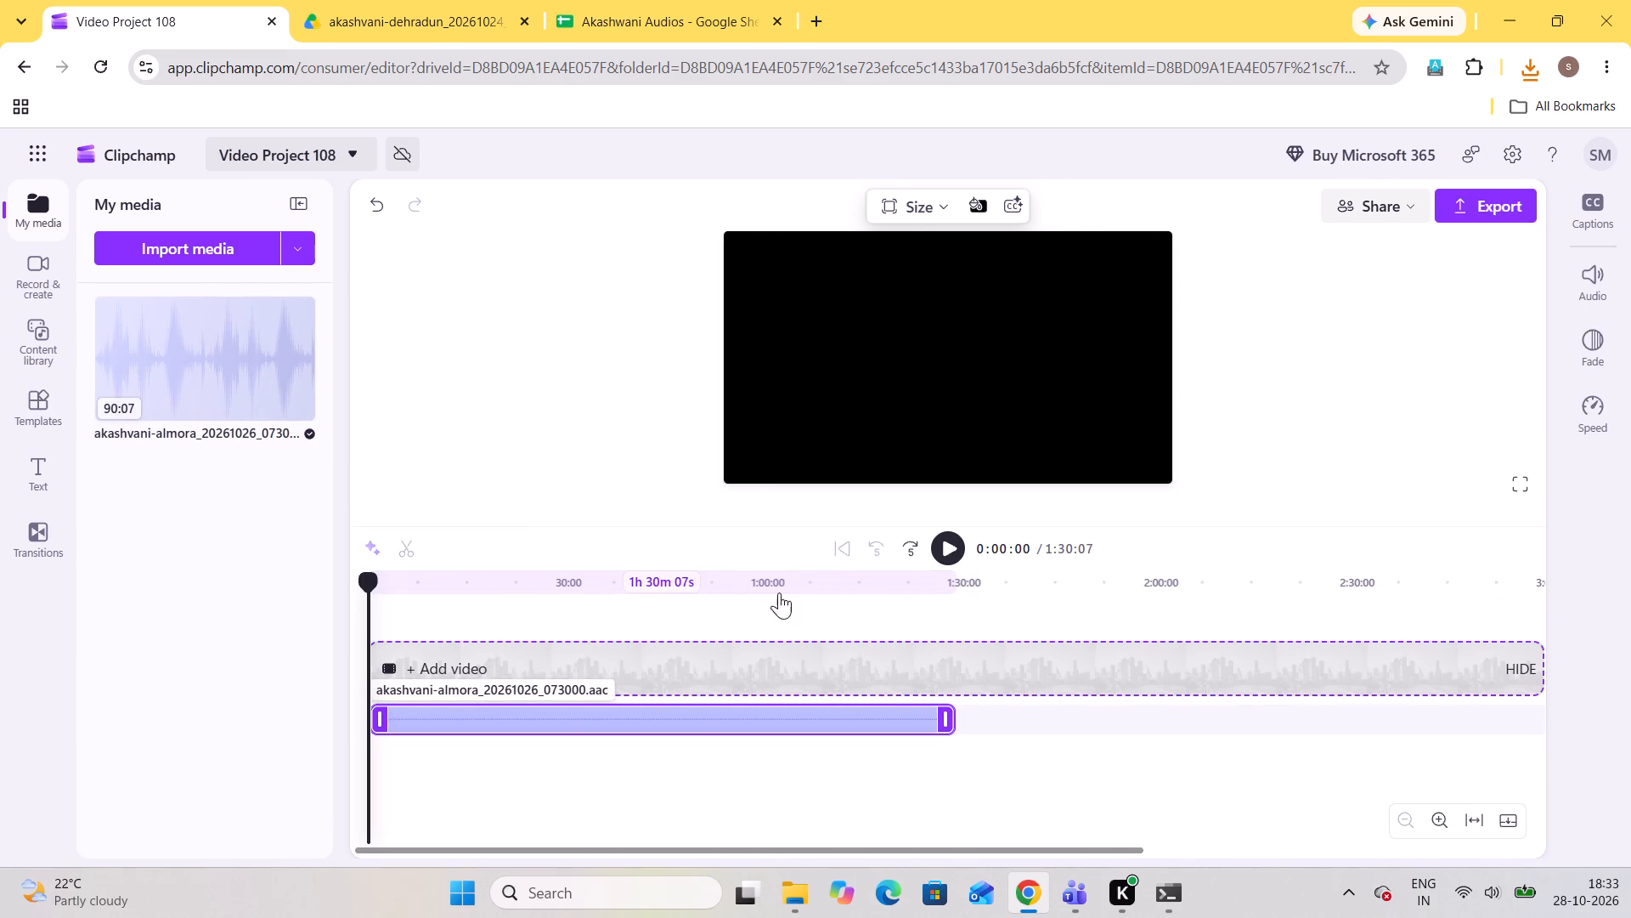
Play the akashvani-almora_20261026_073000 recording and skip through its first 17 minutes or so, listening for the next song.
left_click(950, 540)
key("Right")
key("Right")
key("Right")
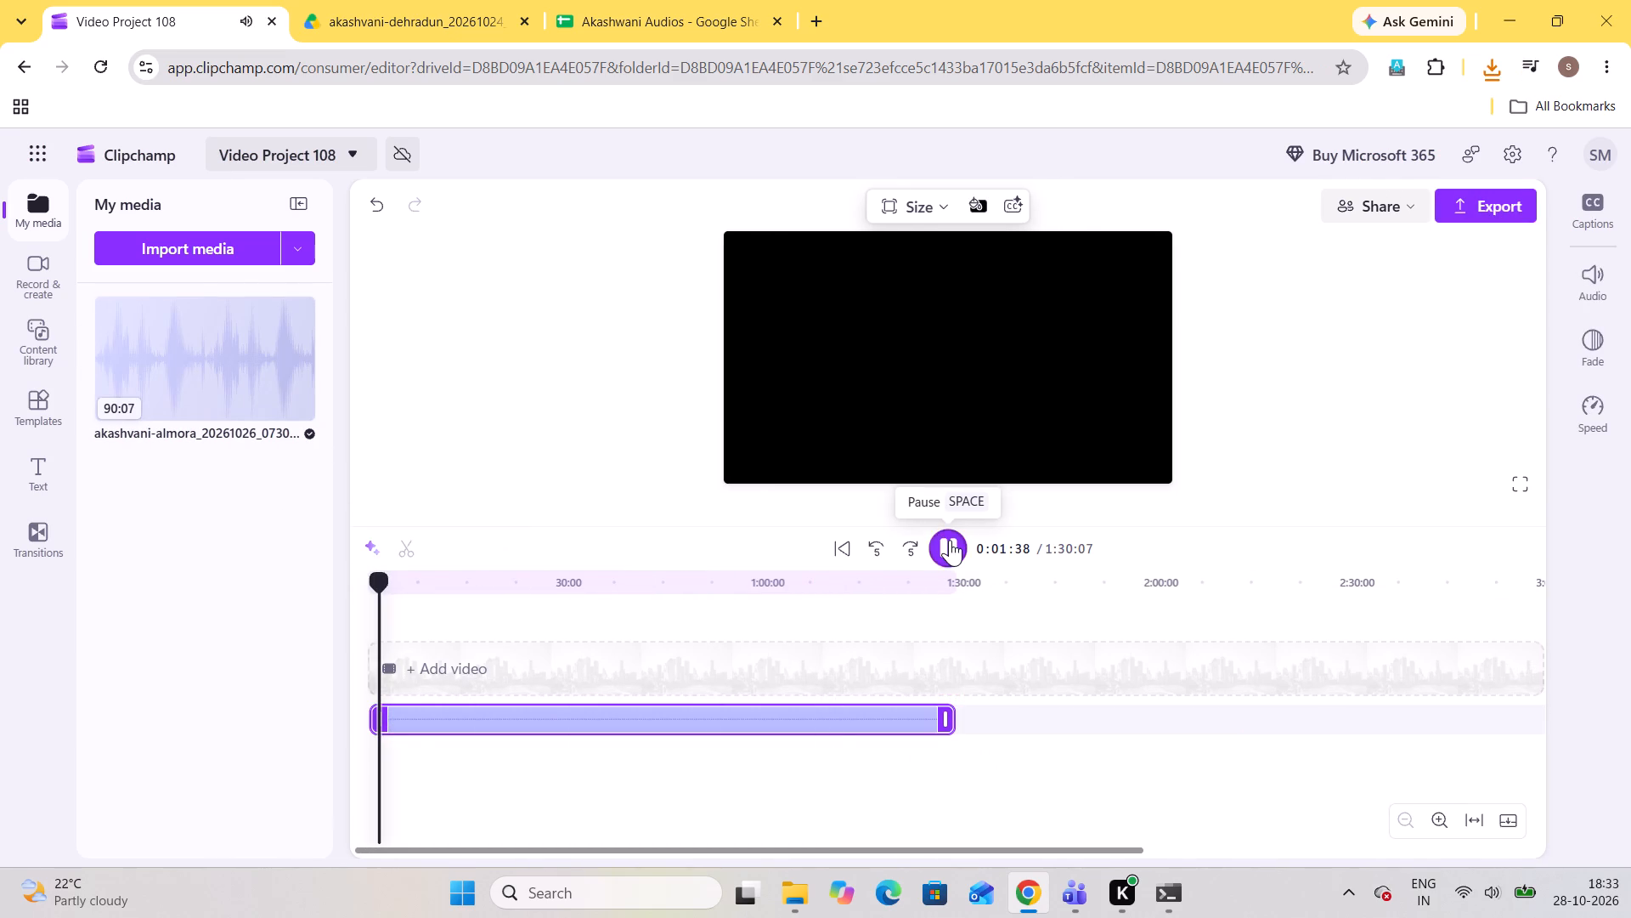
key("Right")
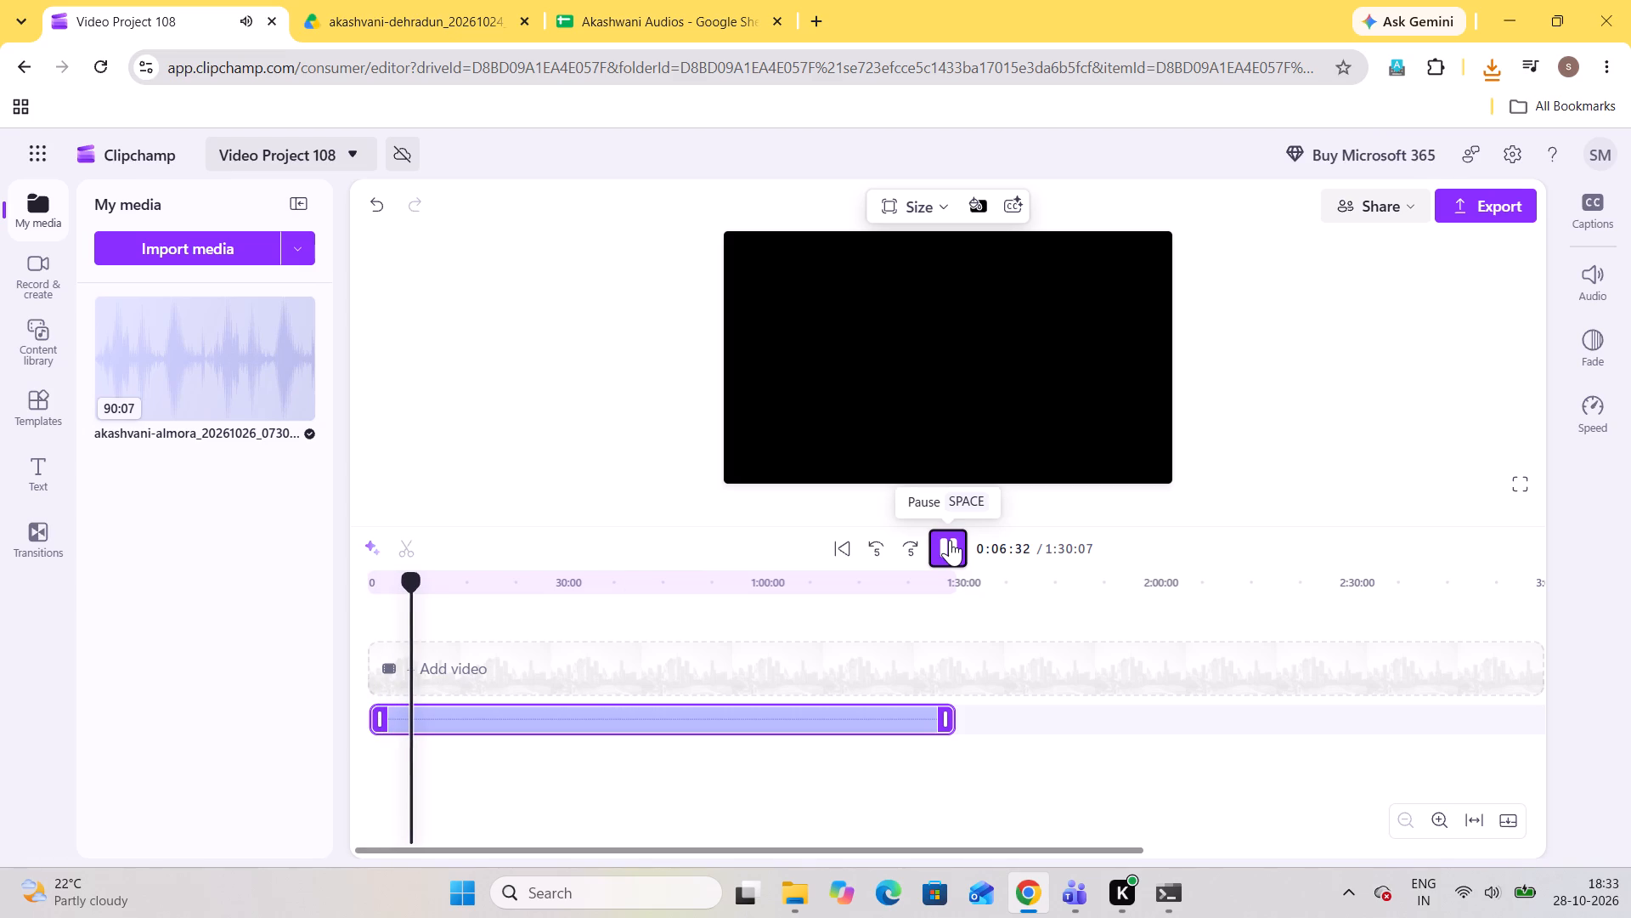
key("Right")
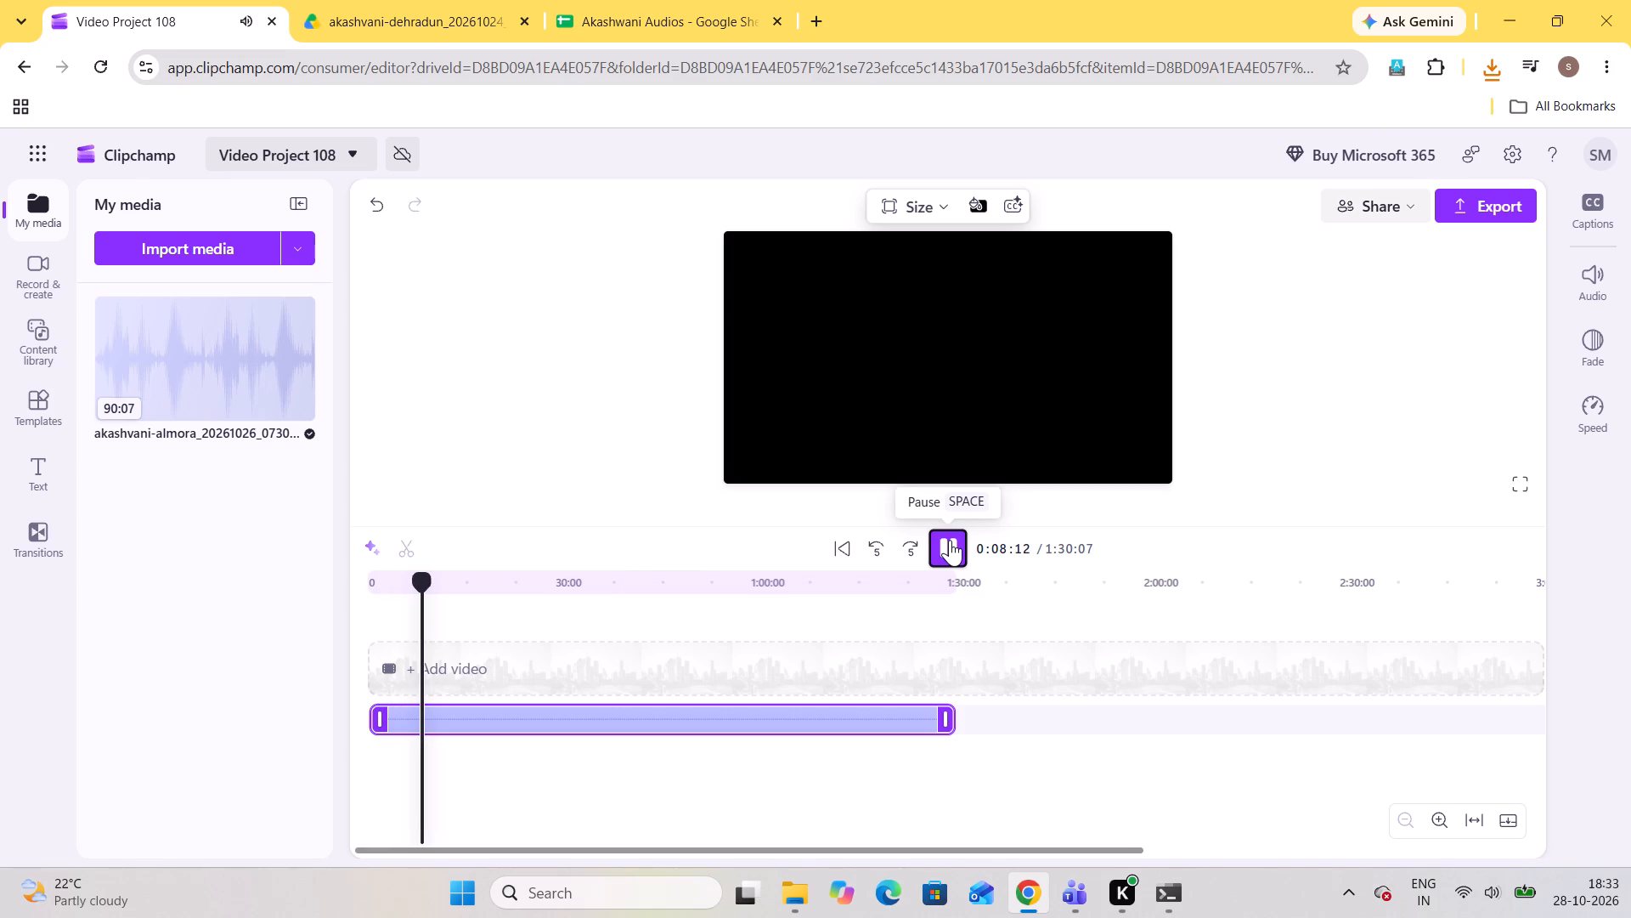
key("Right")
key("Right")
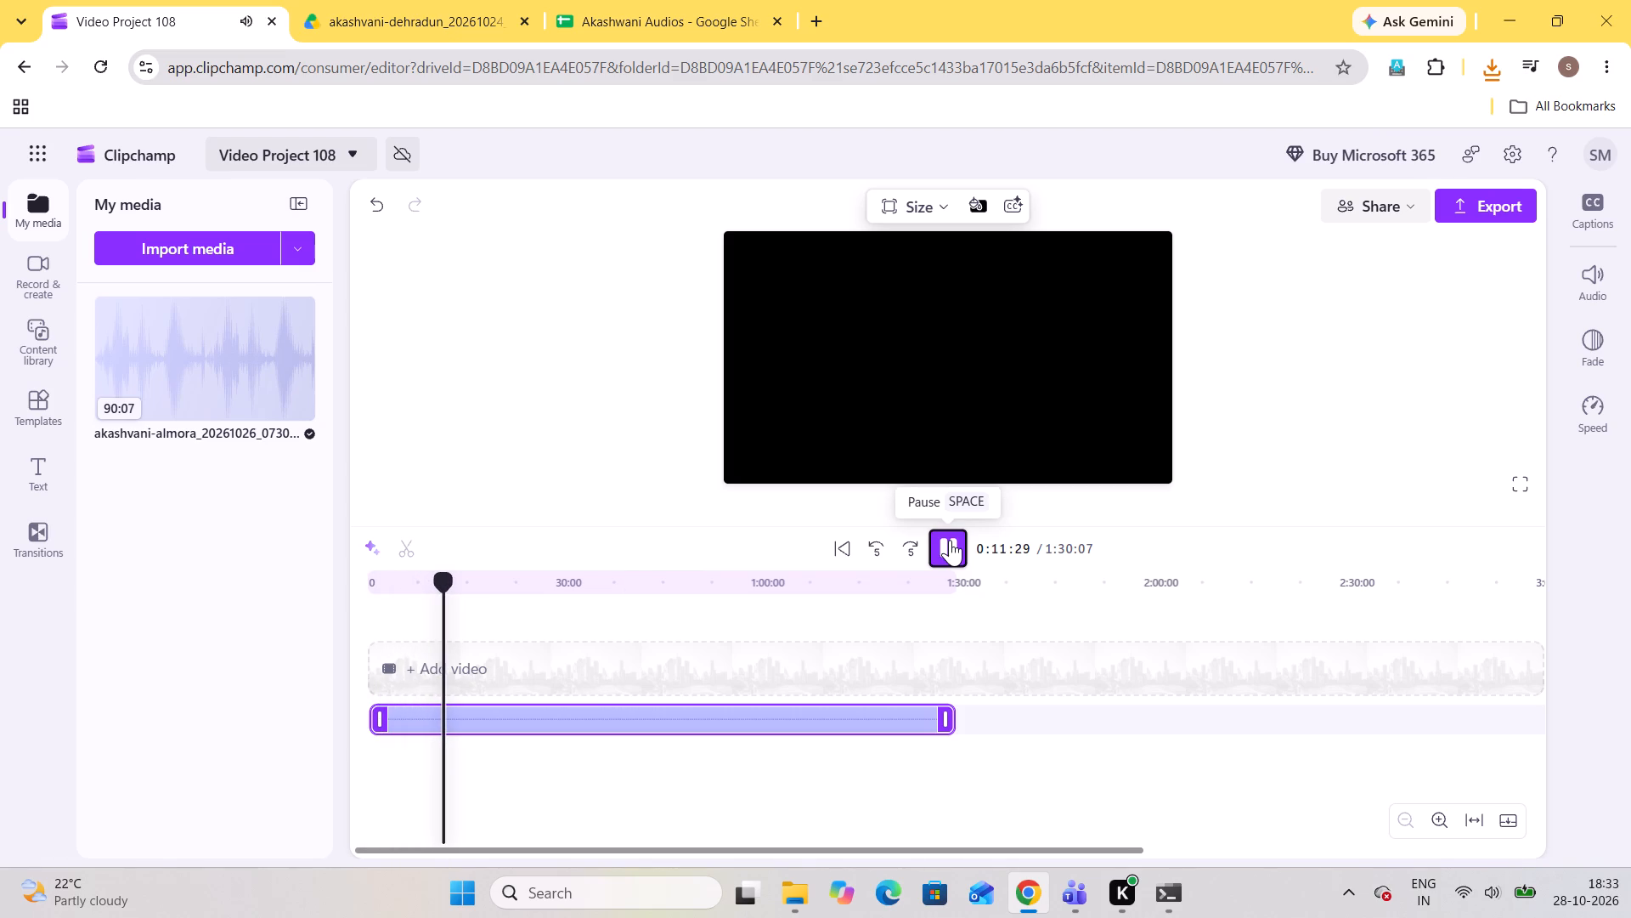
key("Right")
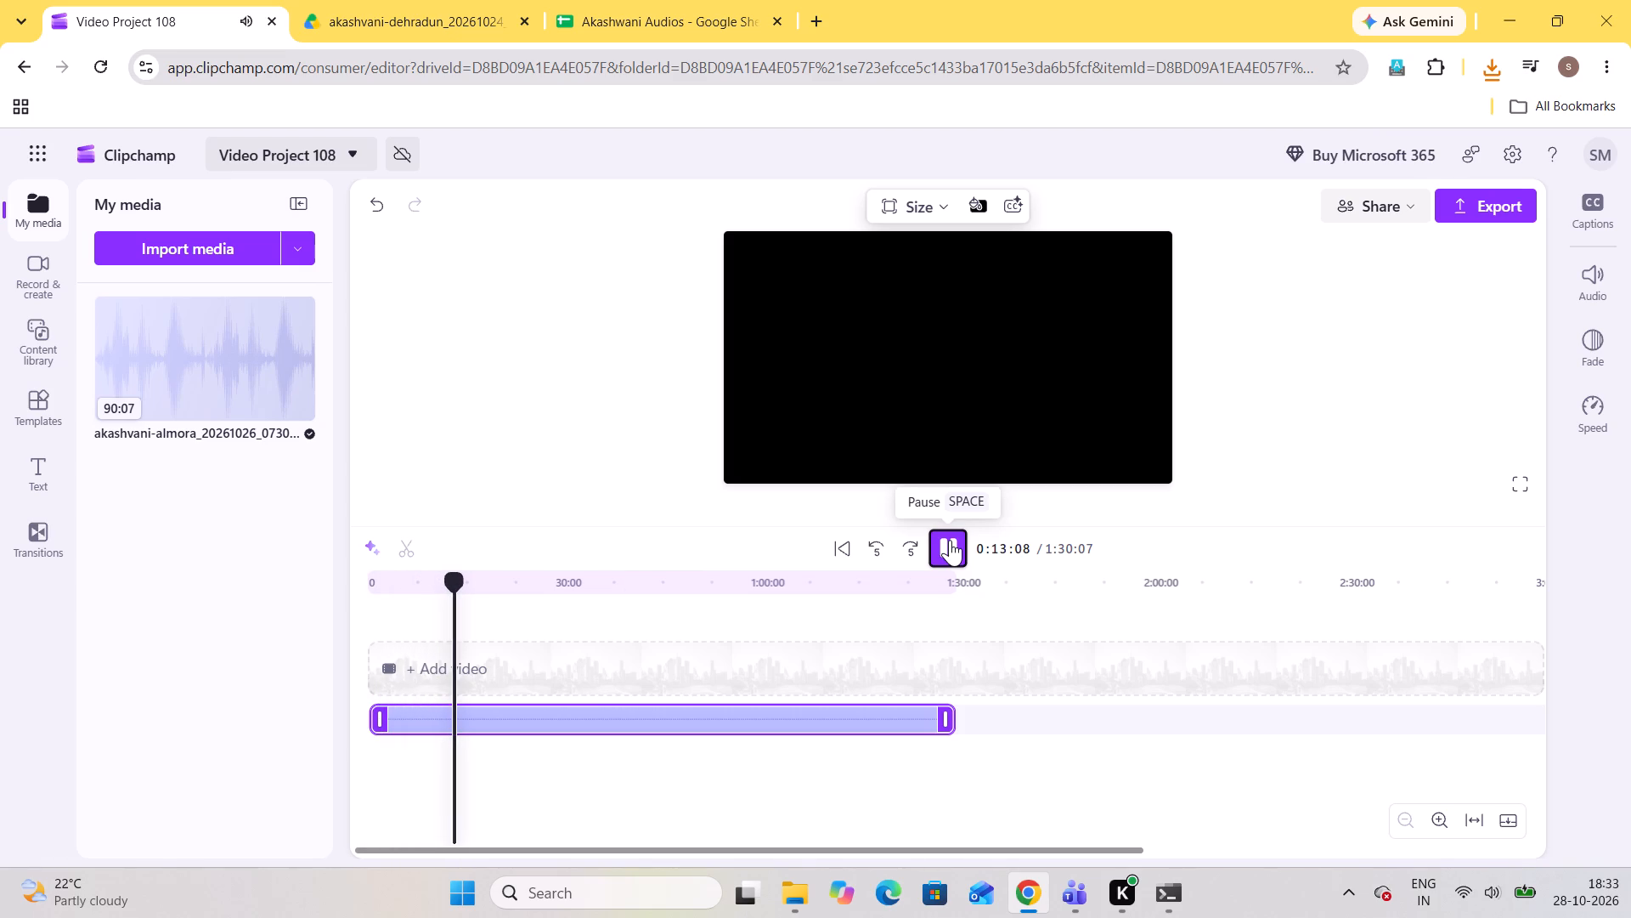
key("Left")
key("Left")
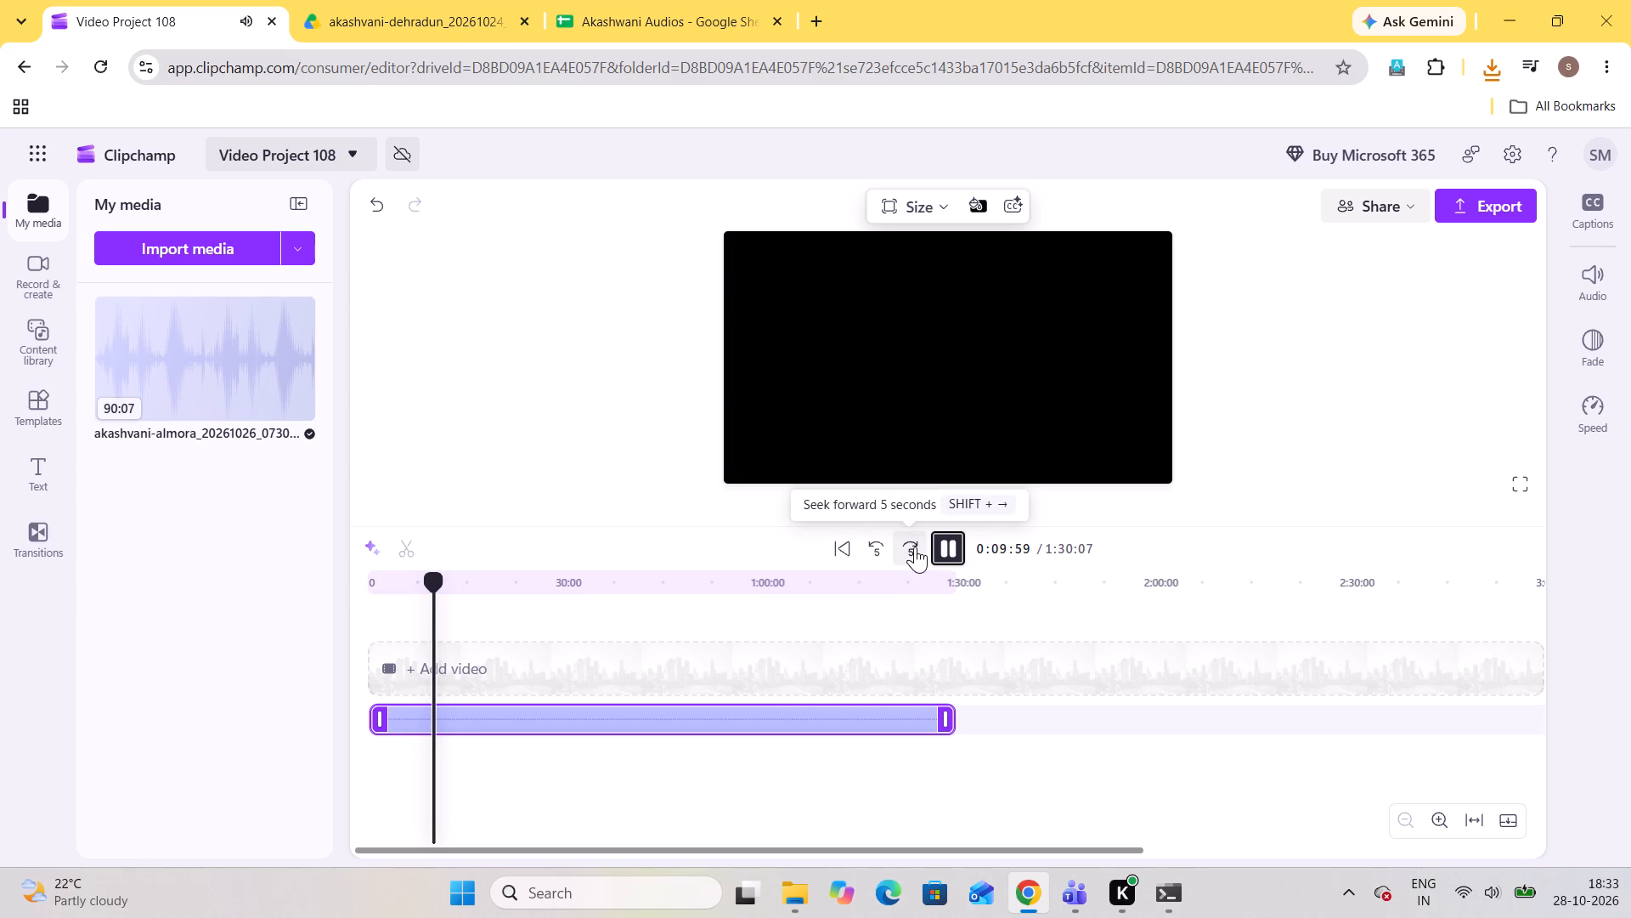
key("Right")
key("Right")
key("Right")
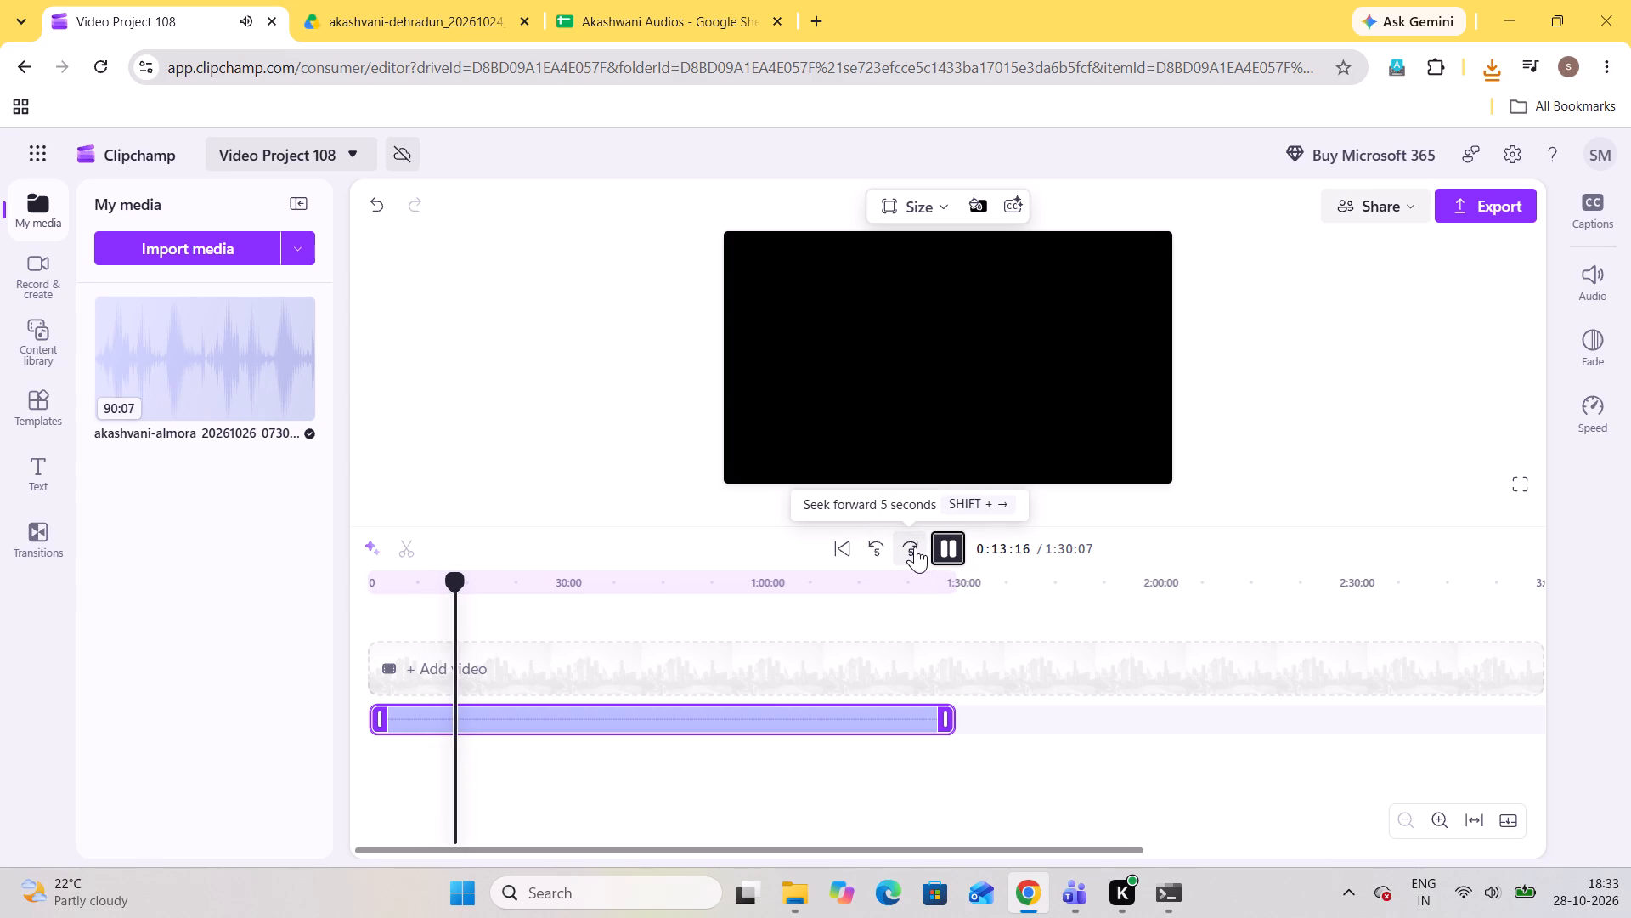
key("Right")
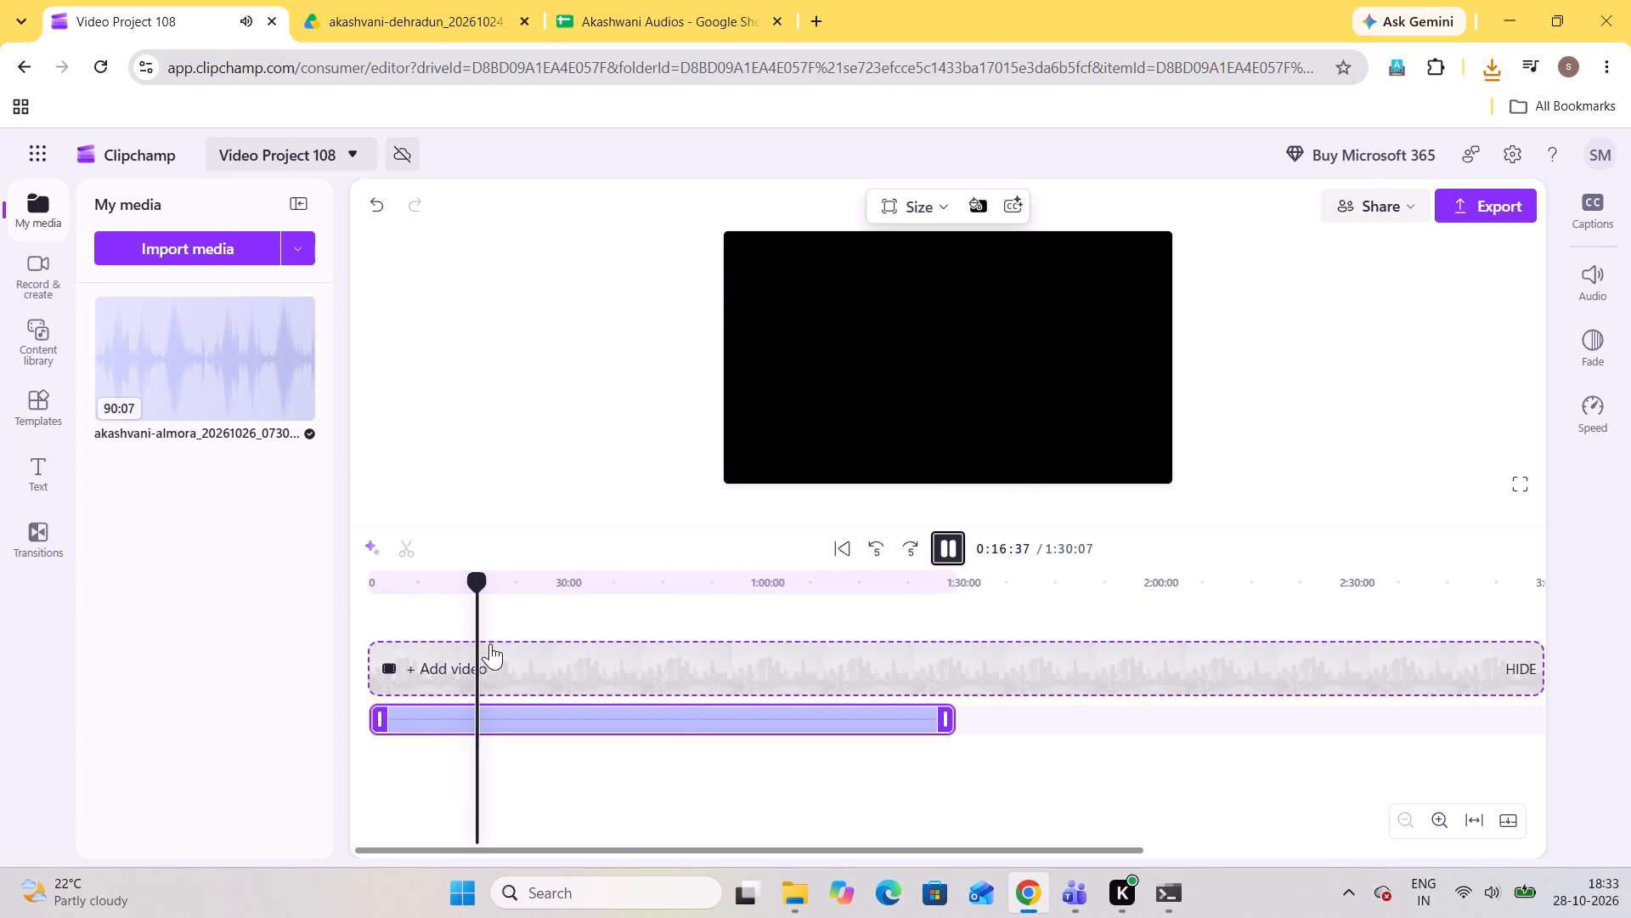
left_click(443, 605)
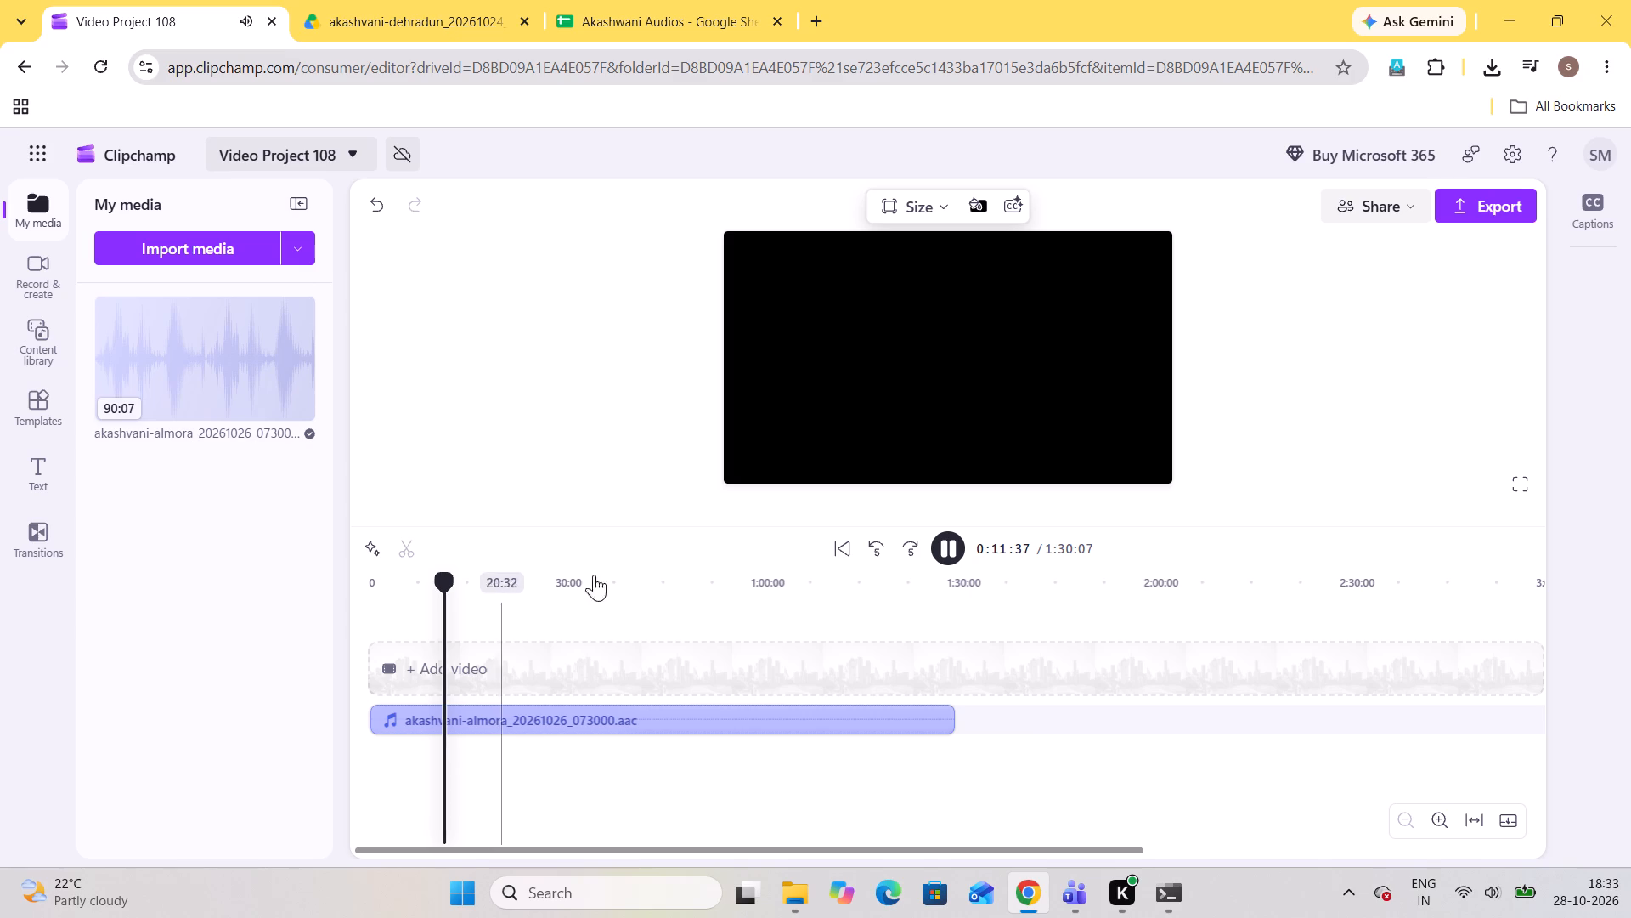
Locate the next song's start around 20 to 23 minutes into the recording and split the audio at 0:20:39.
left_click(520, 591)
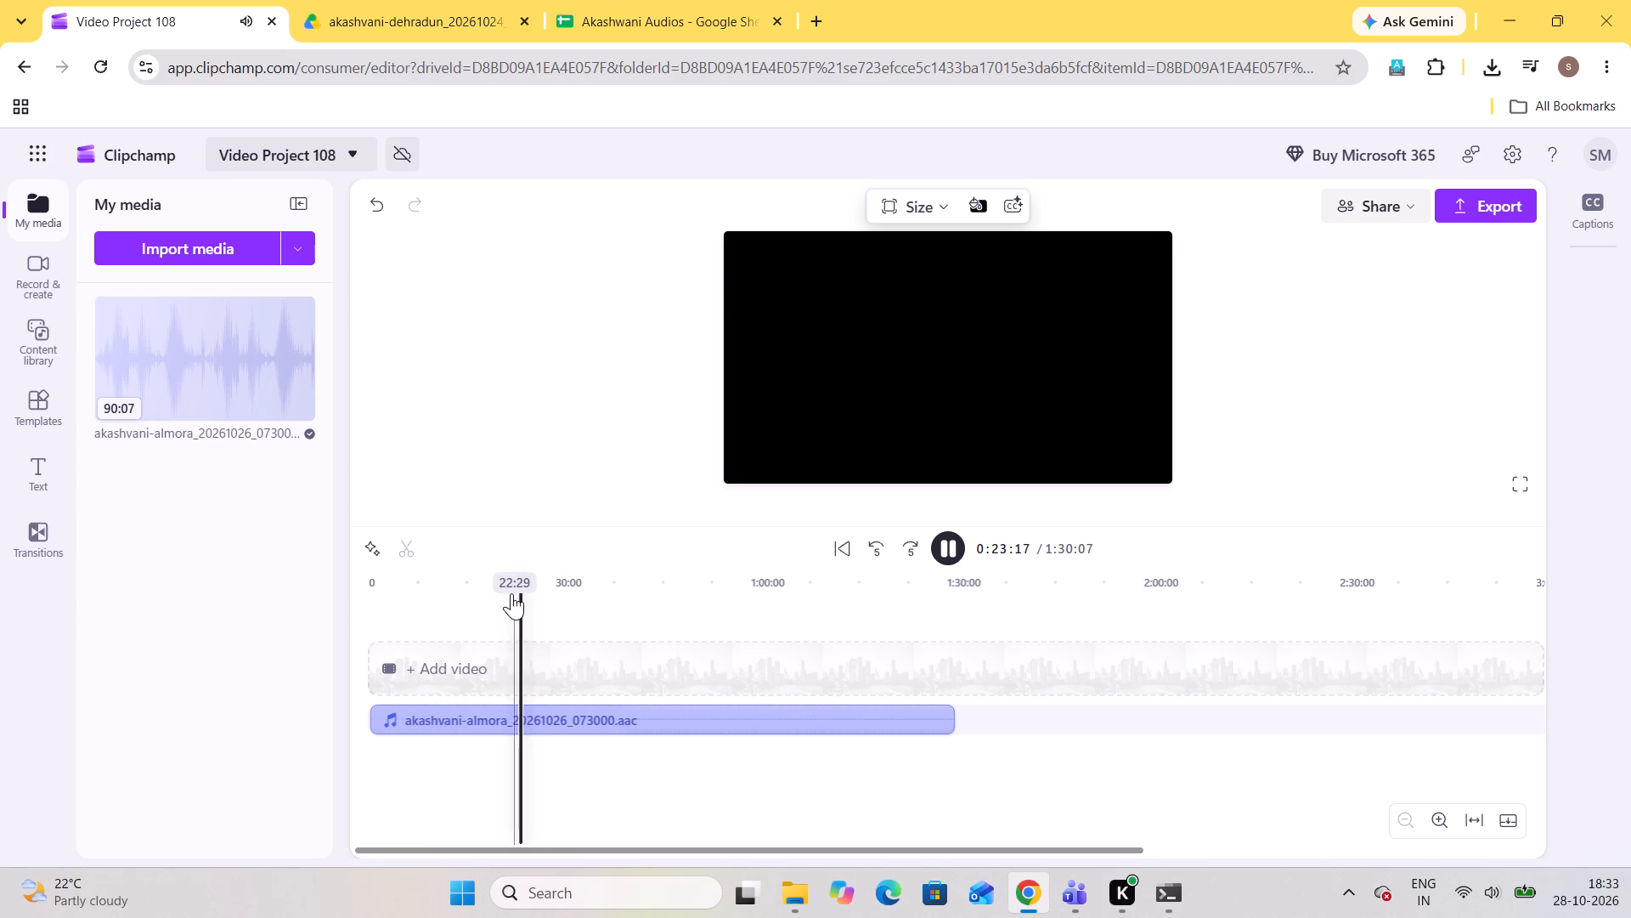
left_click(511, 593)
left_click(501, 596)
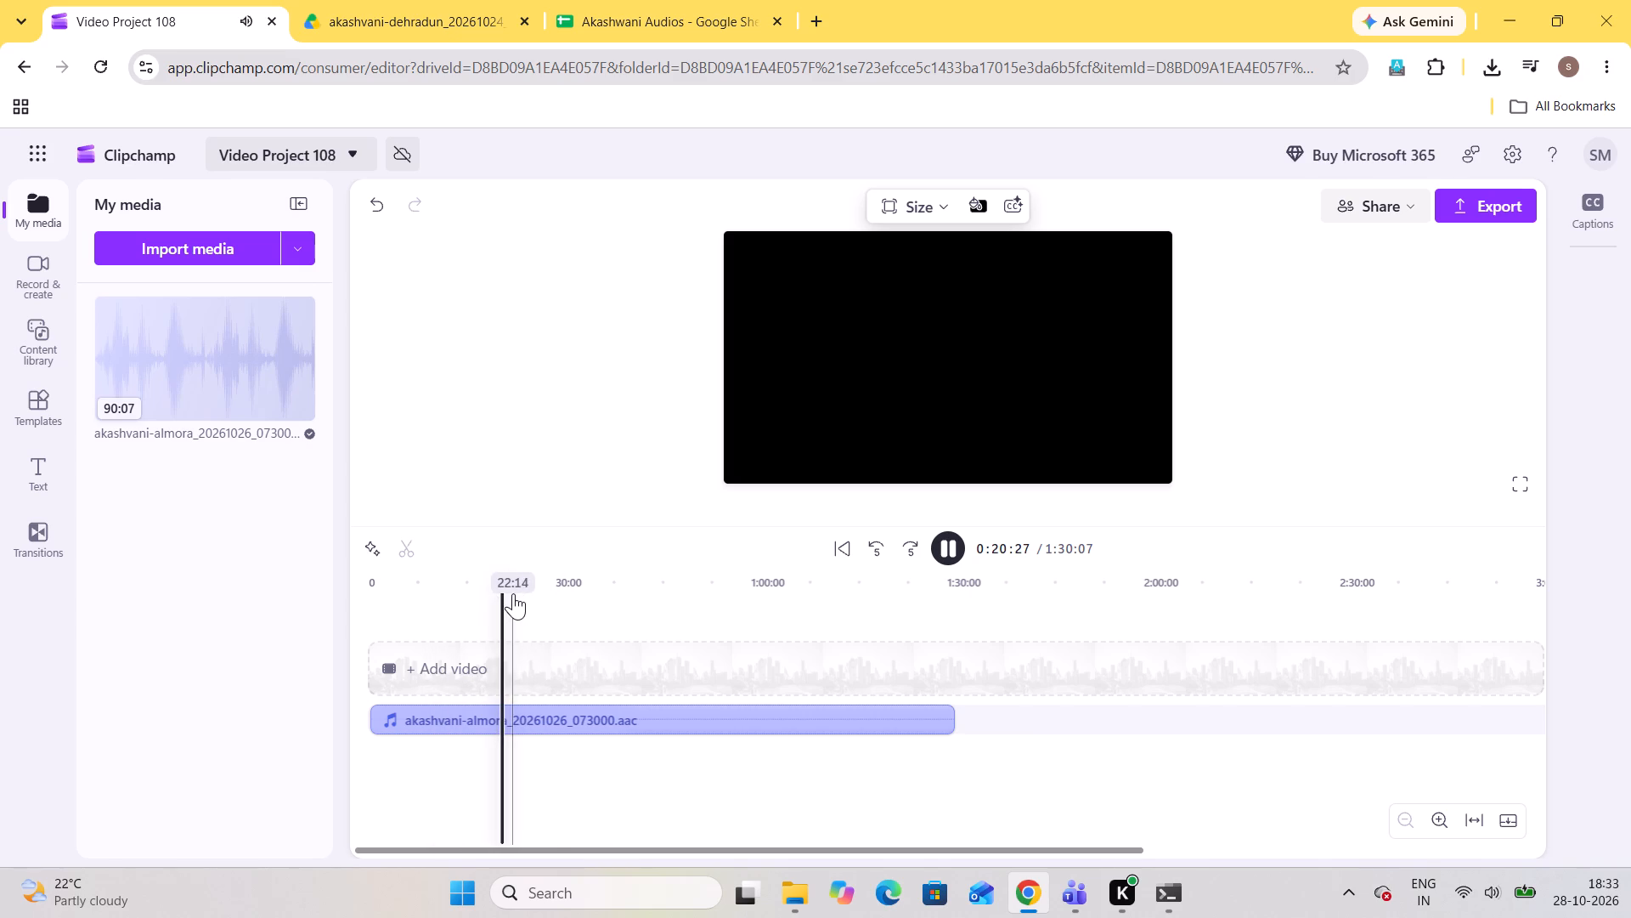
left_click(513, 593)
left_click(511, 593)
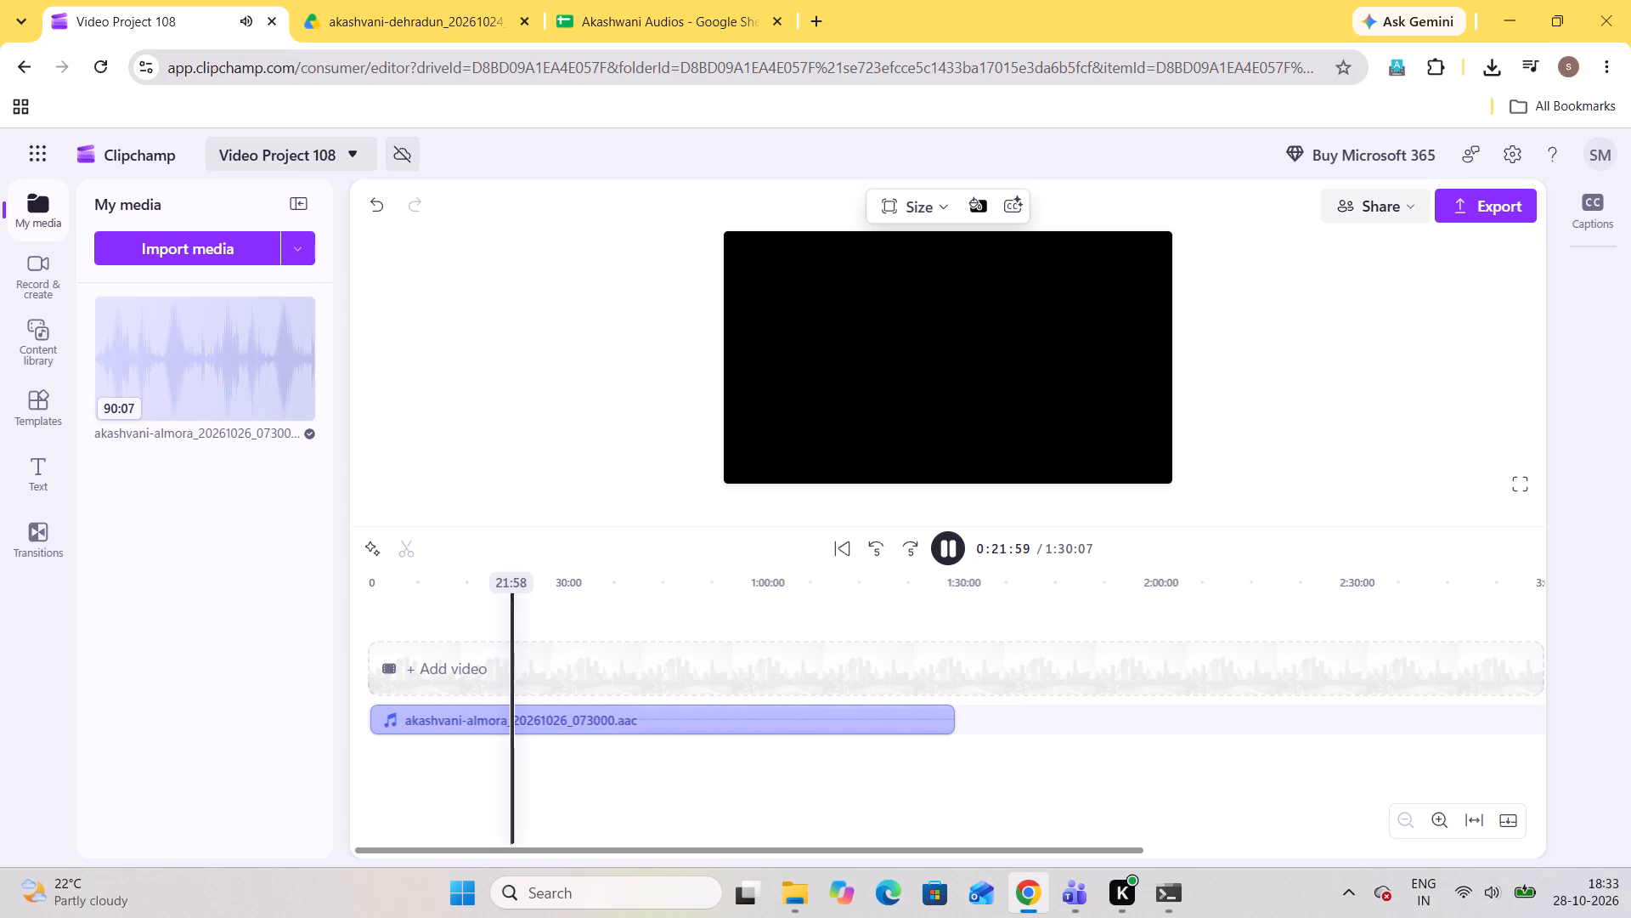
left_click(508, 593)
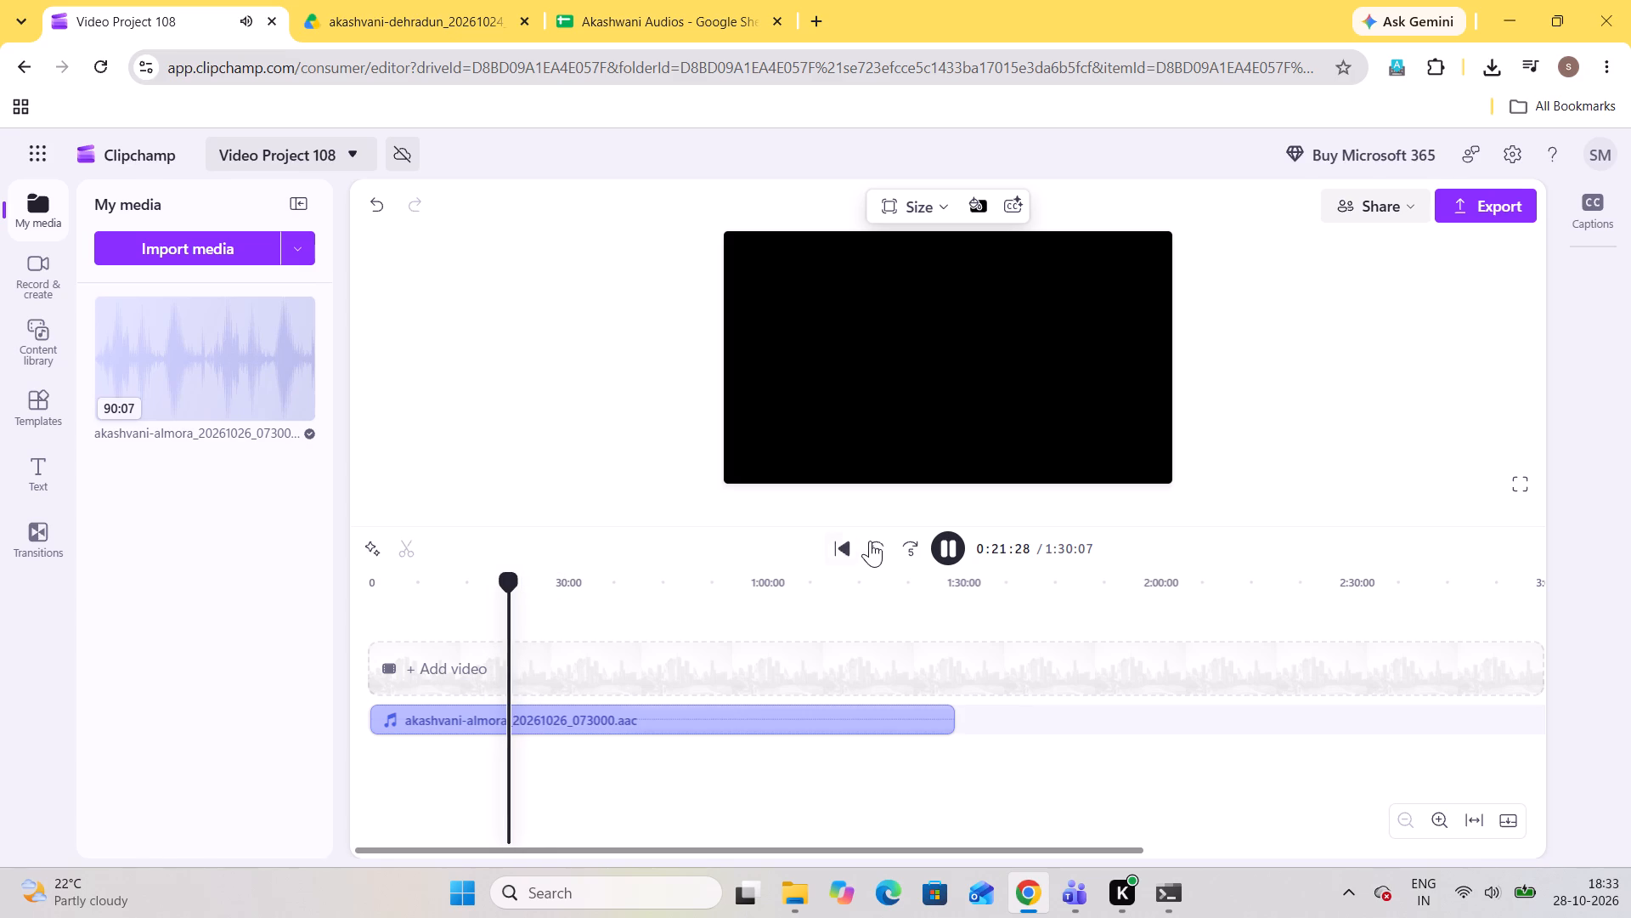
triple_click(875, 541)
triple_click(875, 541)
left_click(875, 541)
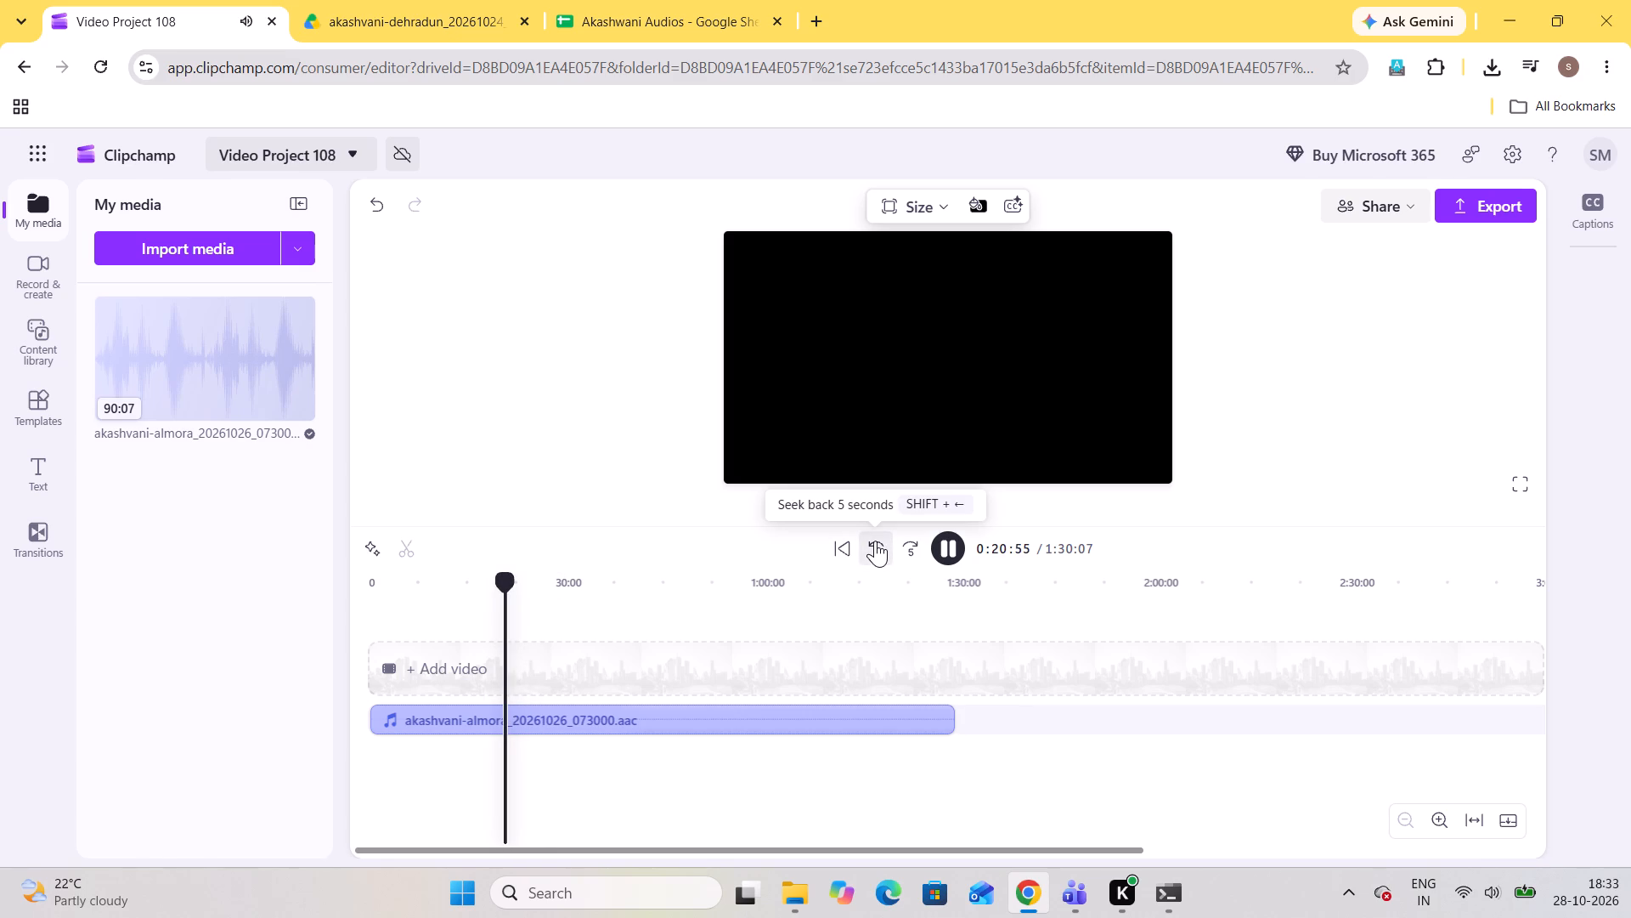
triple_click(875, 541)
triple_click(875, 541)
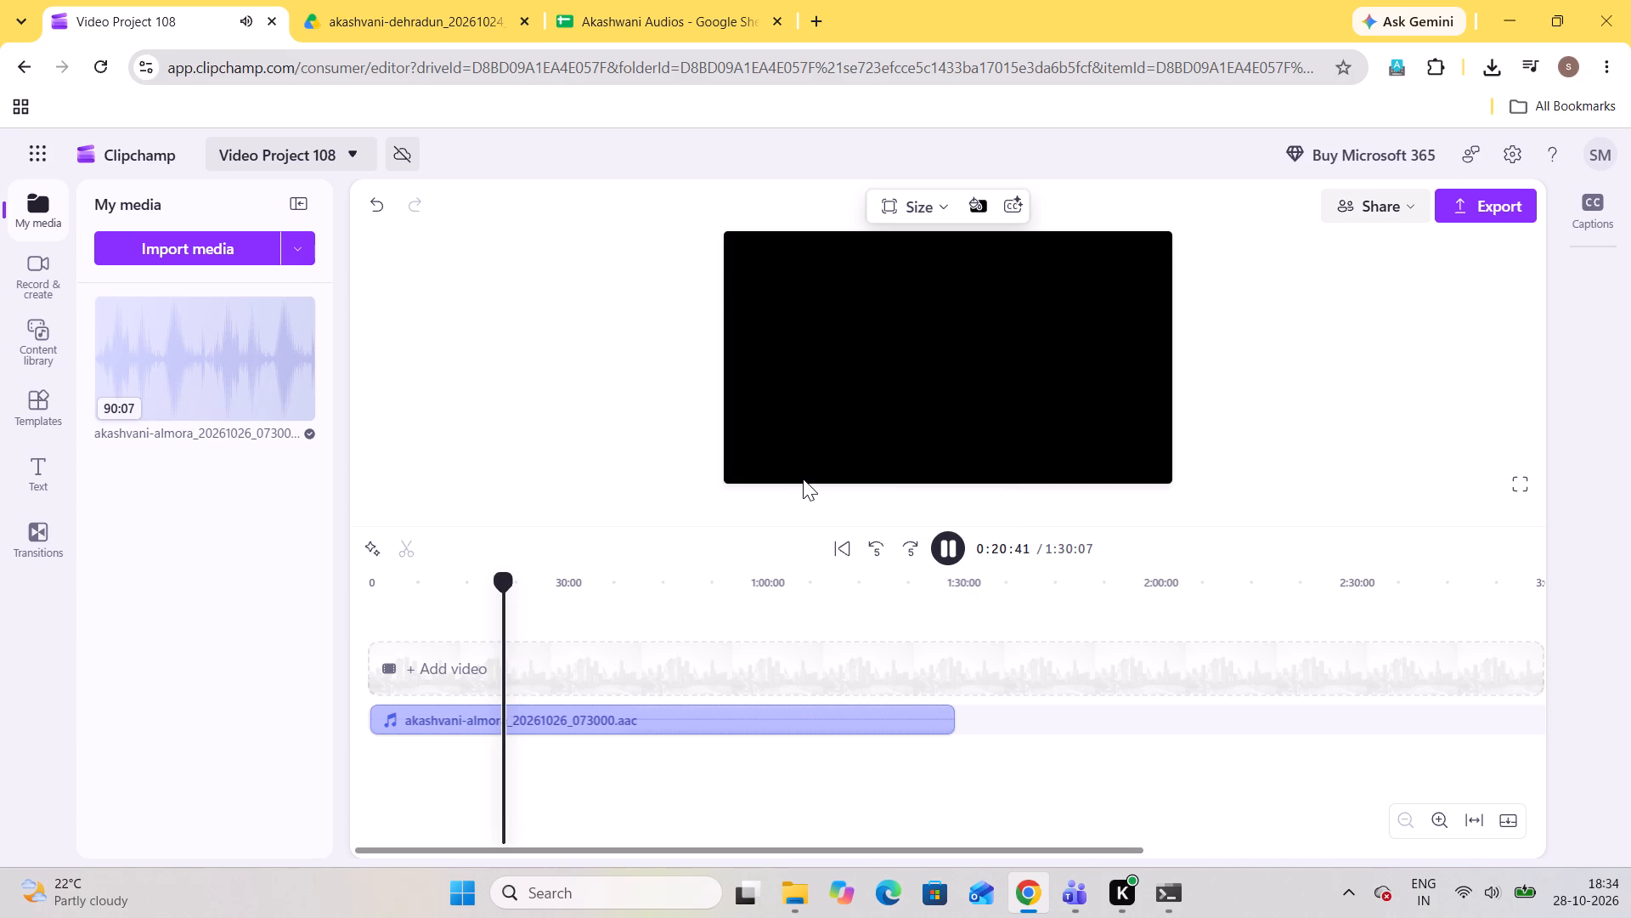
left_click(885, 564)
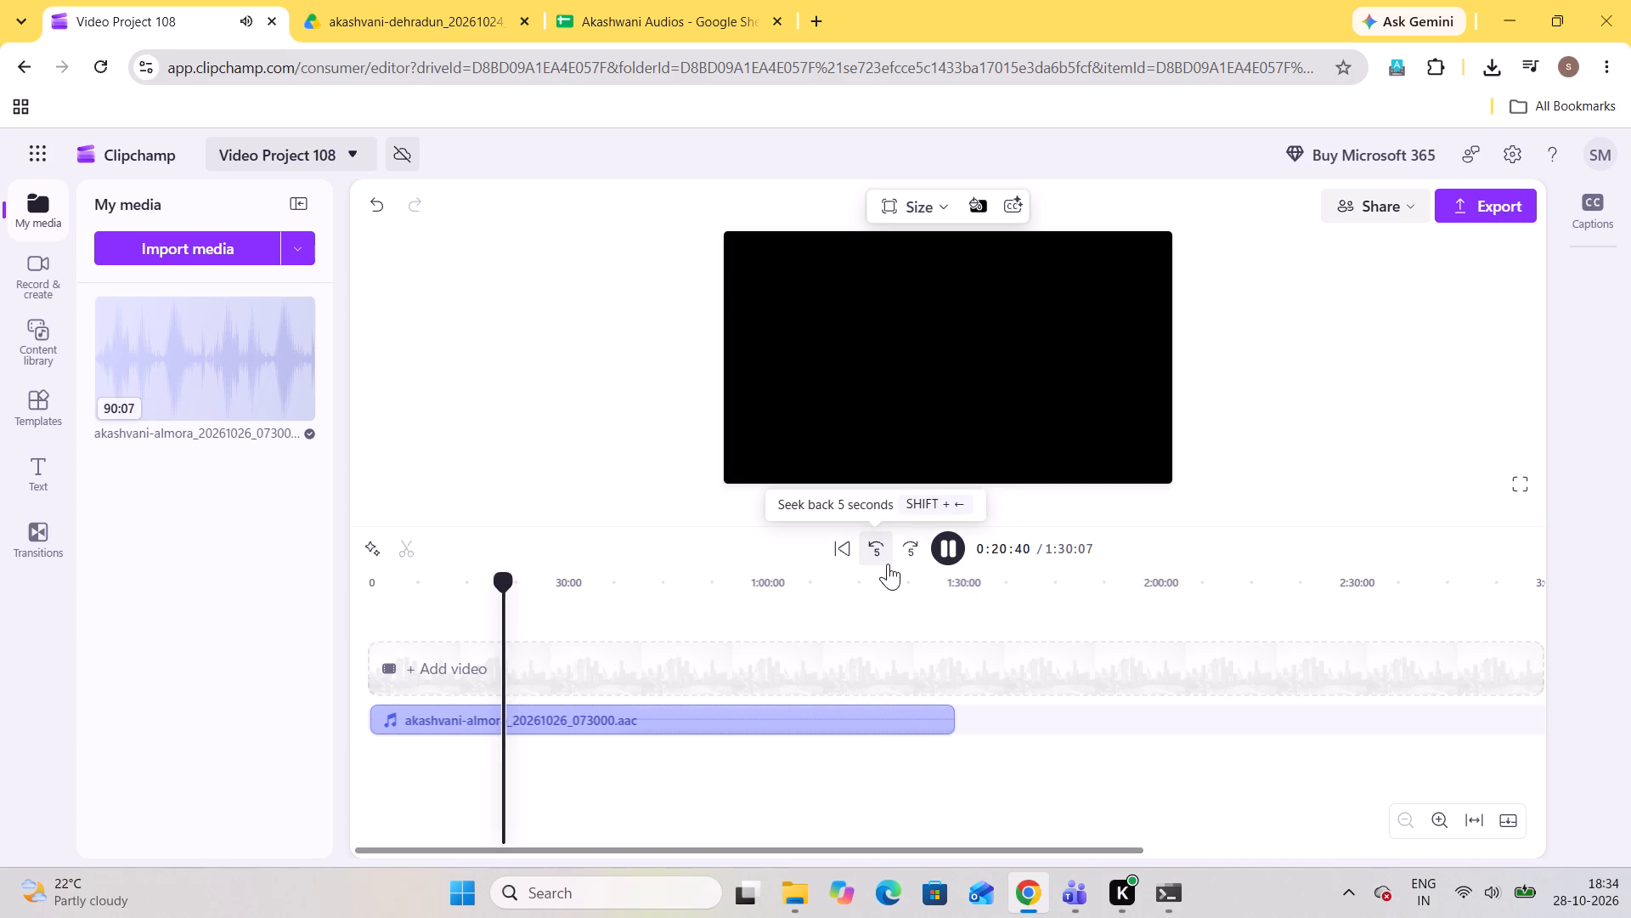
left_click(888, 564)
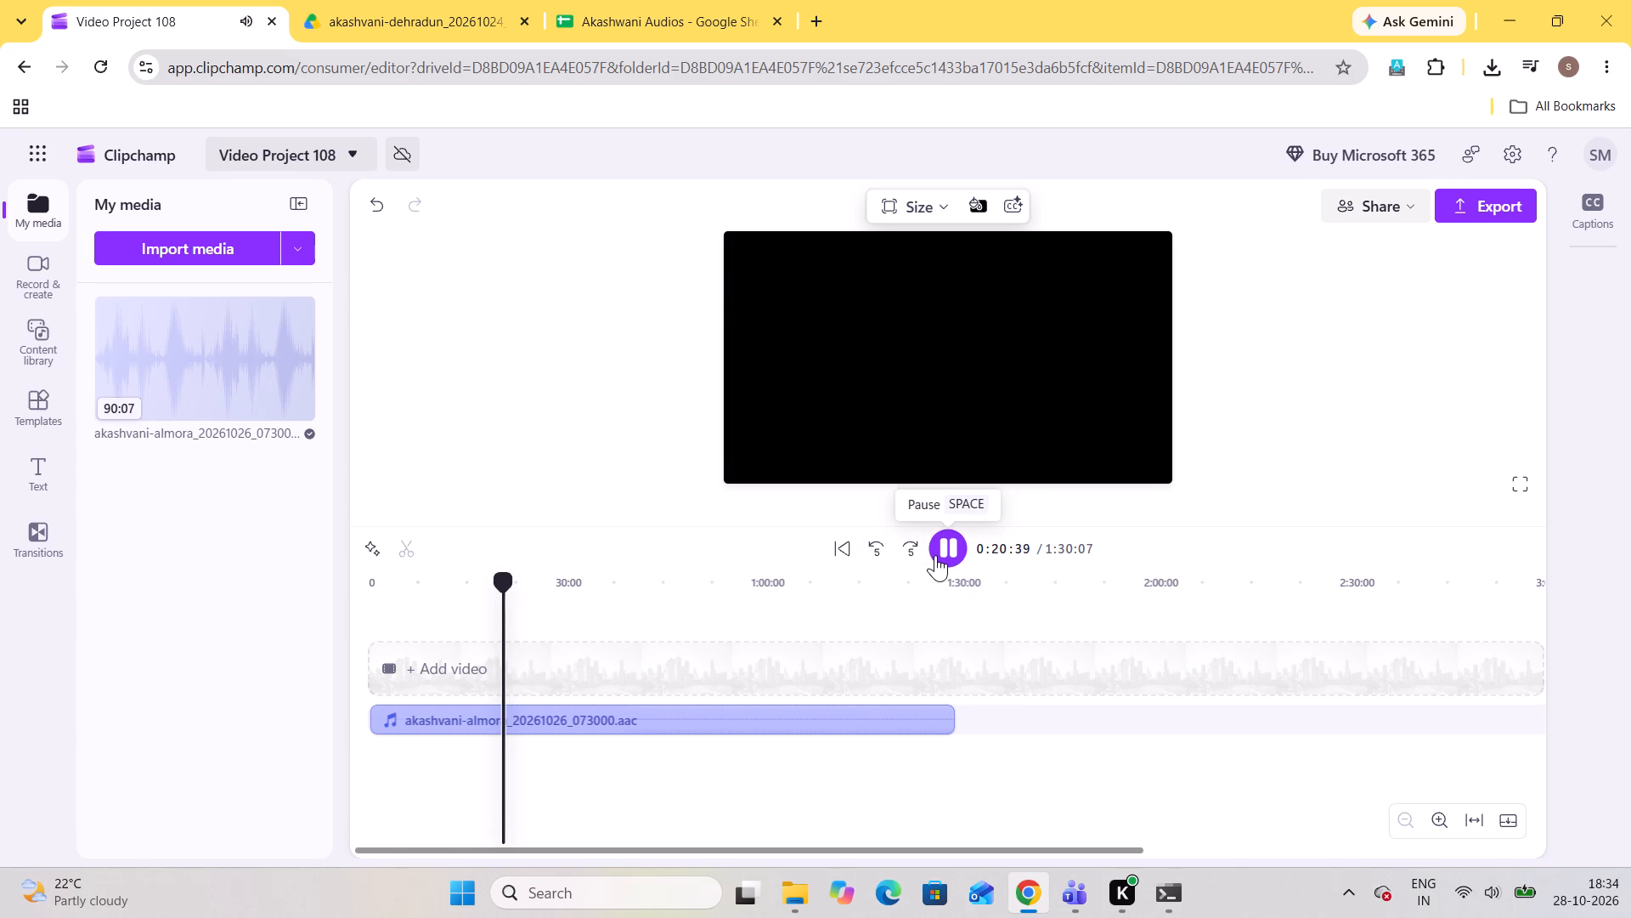
left_click(935, 555)
left_click(413, 541)
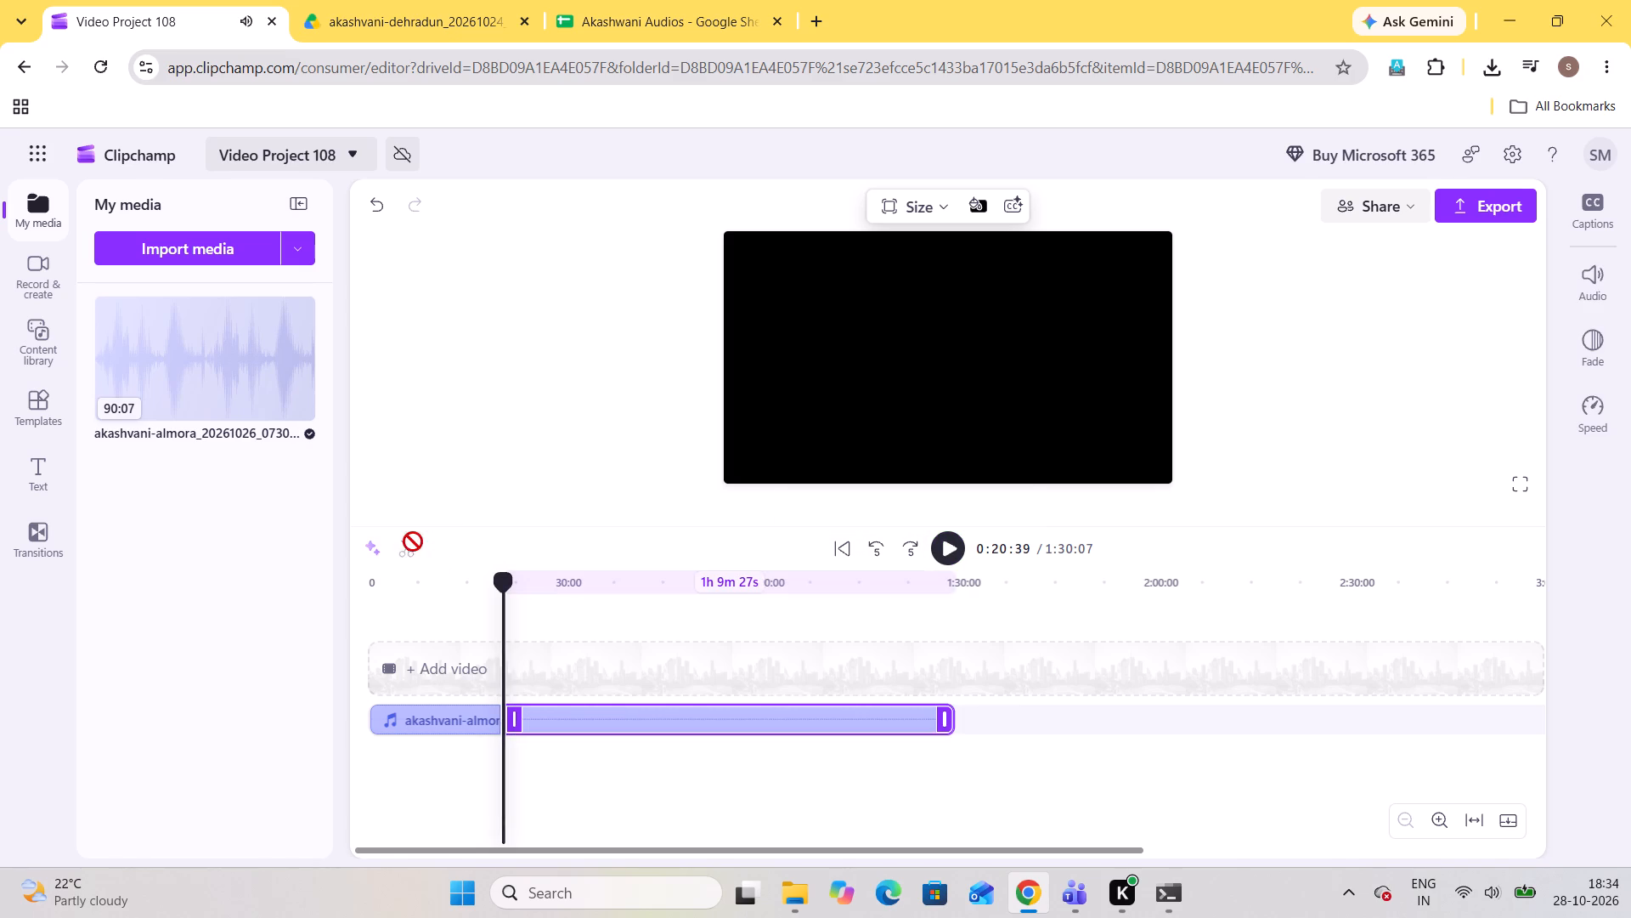
Play the audio on from the split and meanwhile review the last song entries in the Dehradun sheet of the Akashwani Audios spreadsheet.
left_click(953, 553)
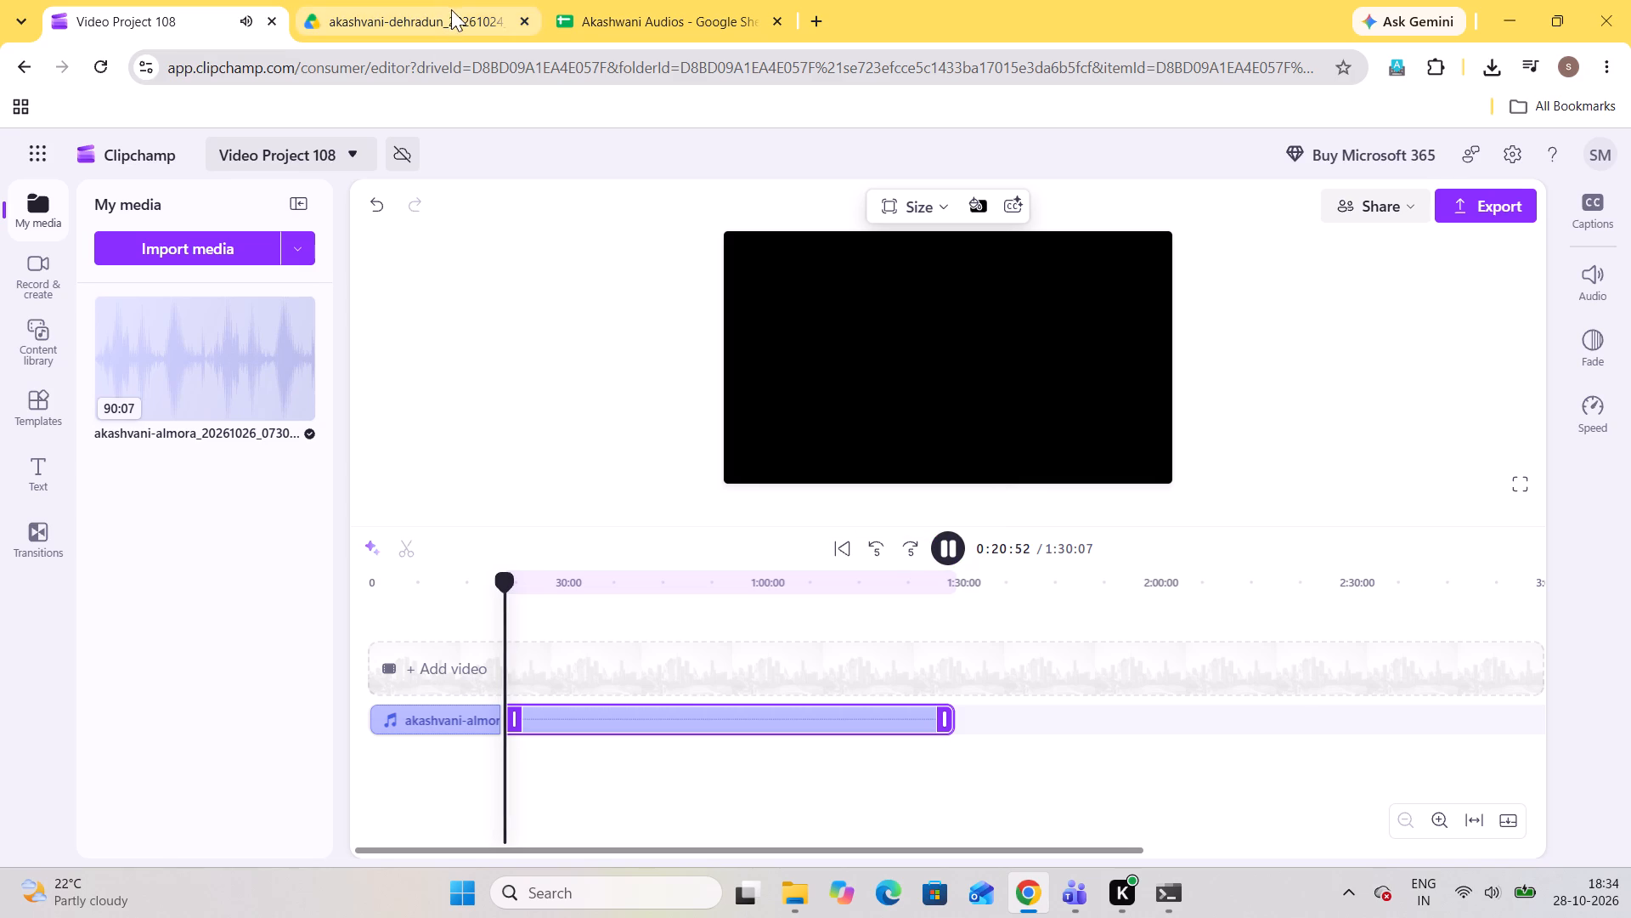
left_click(583, 13)
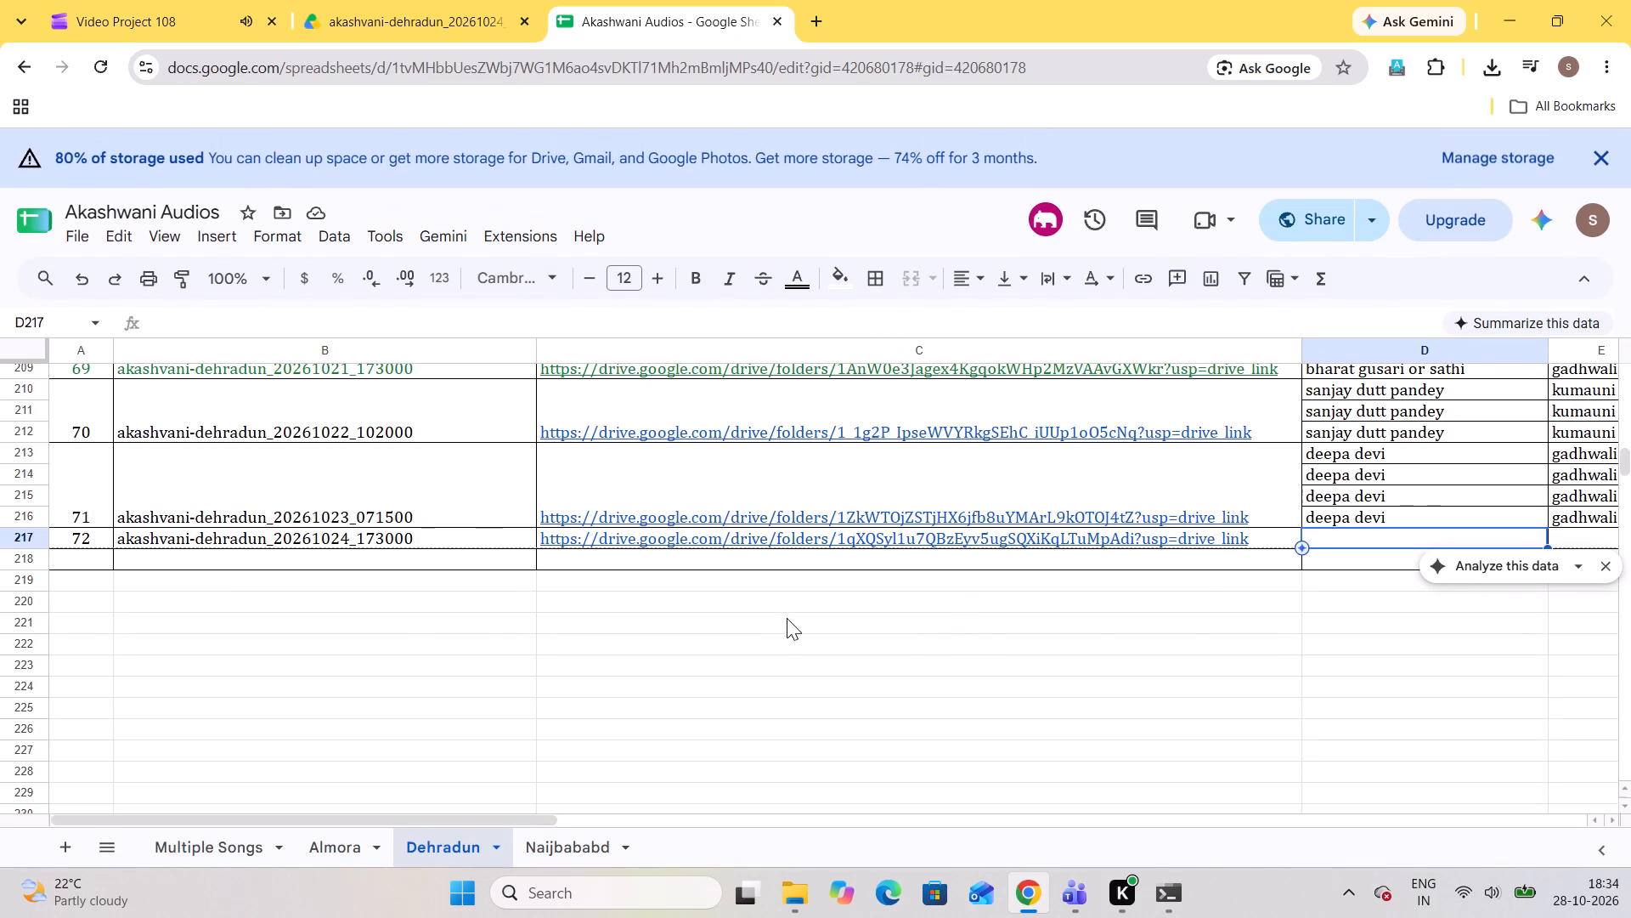
scroll(807, 584, "left", 1)
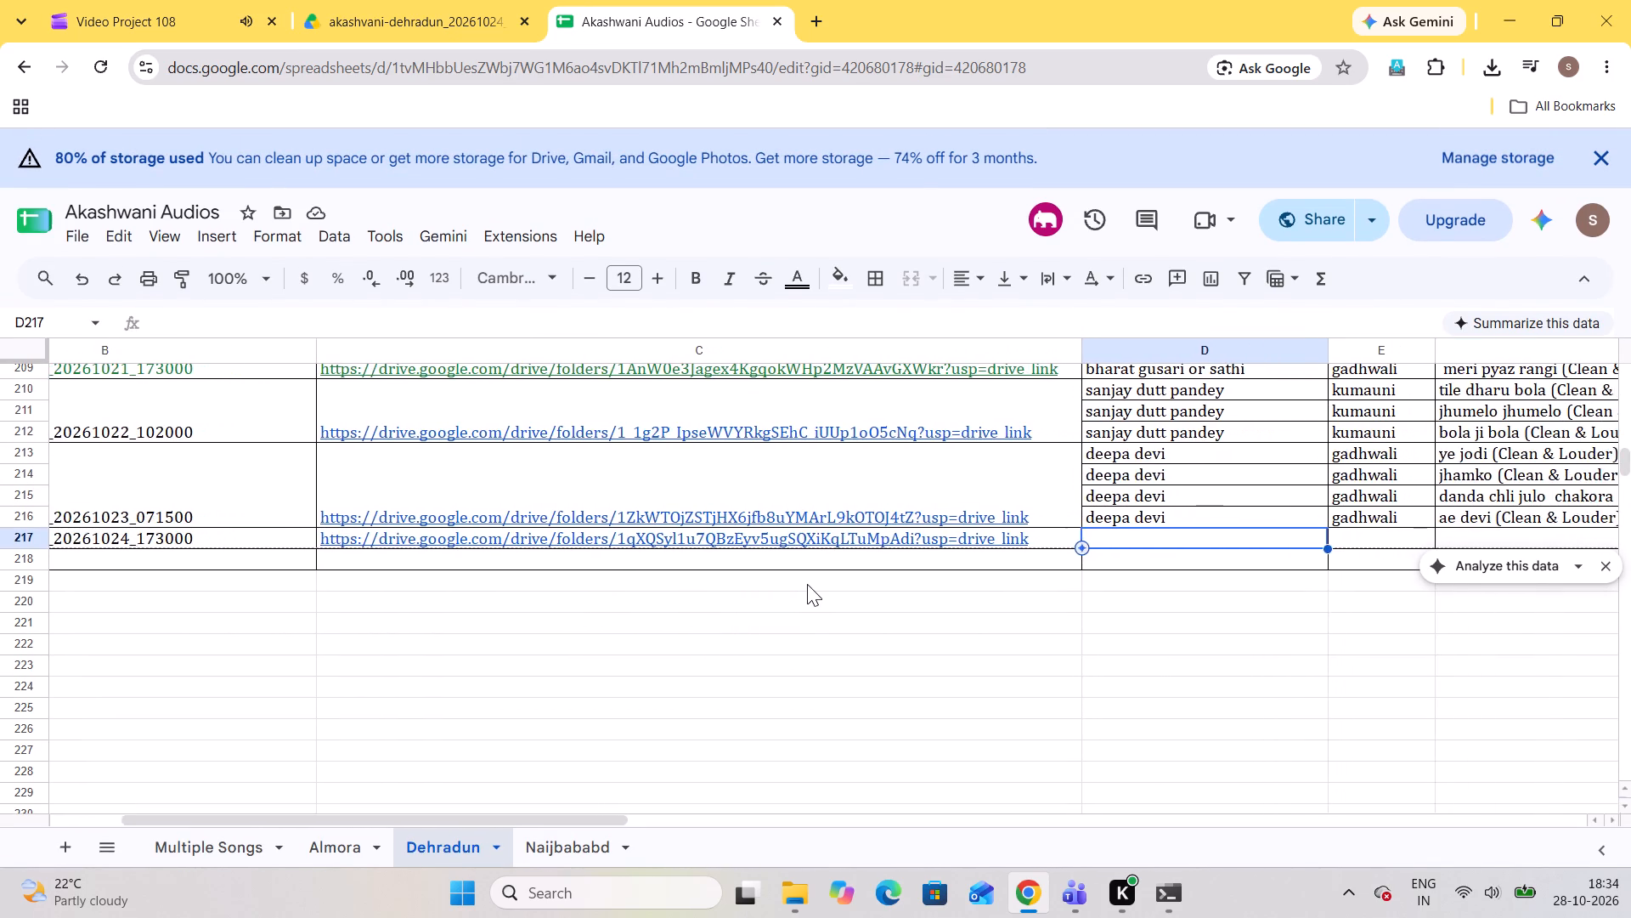
scroll(807, 584, "left", 2)
scroll(807, 584, "right", 3)
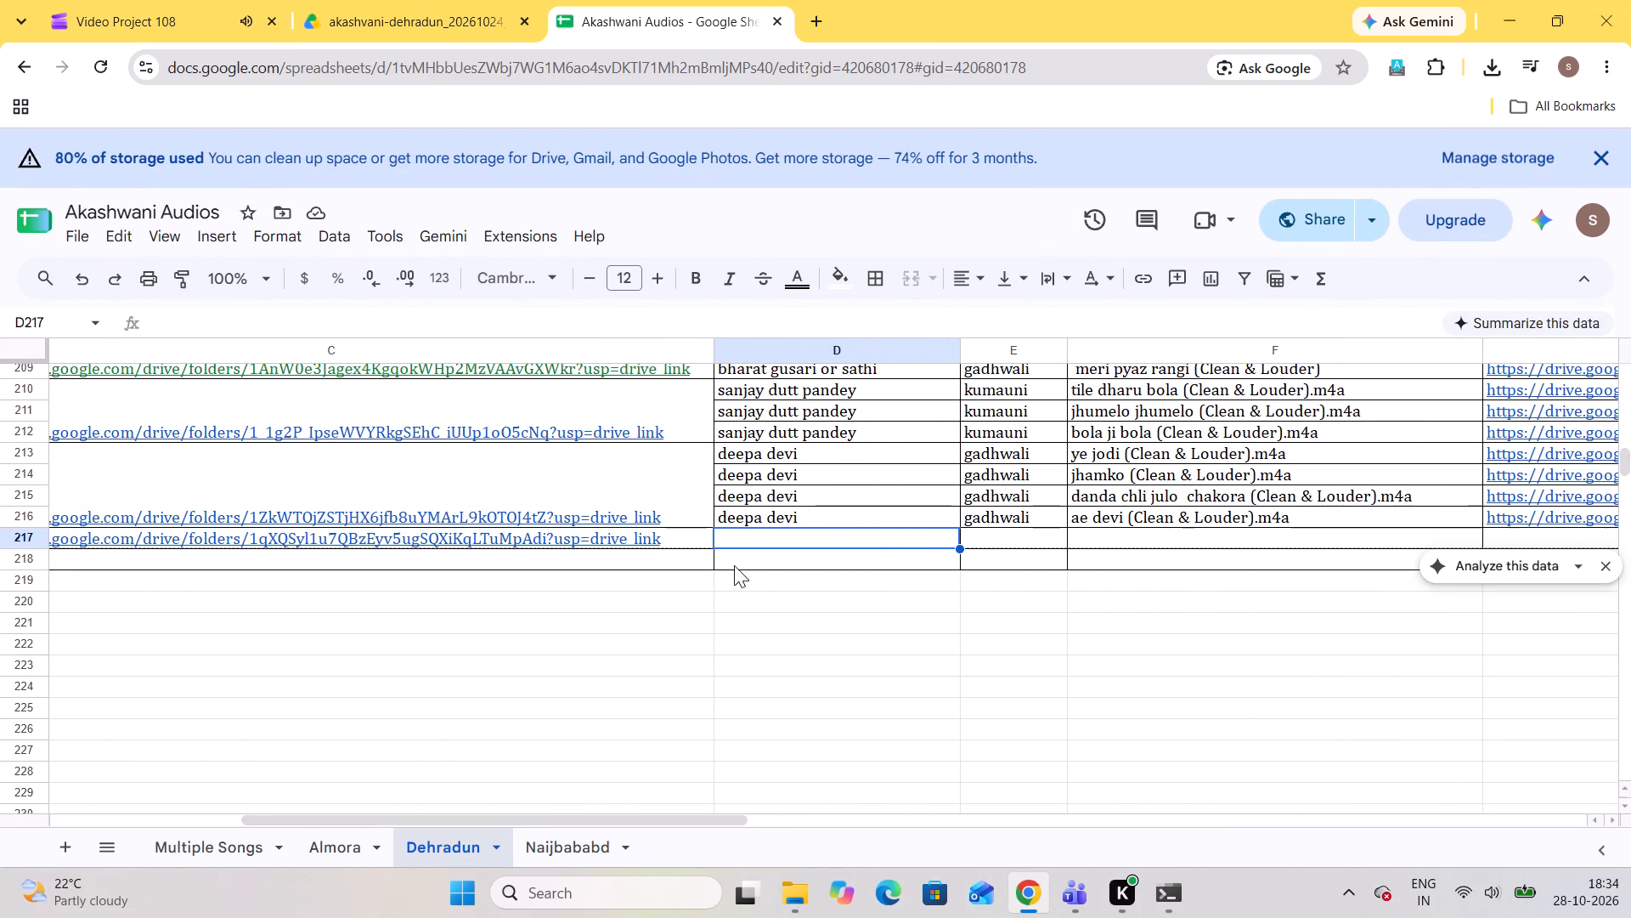
scroll(634, 523, "right", 4)
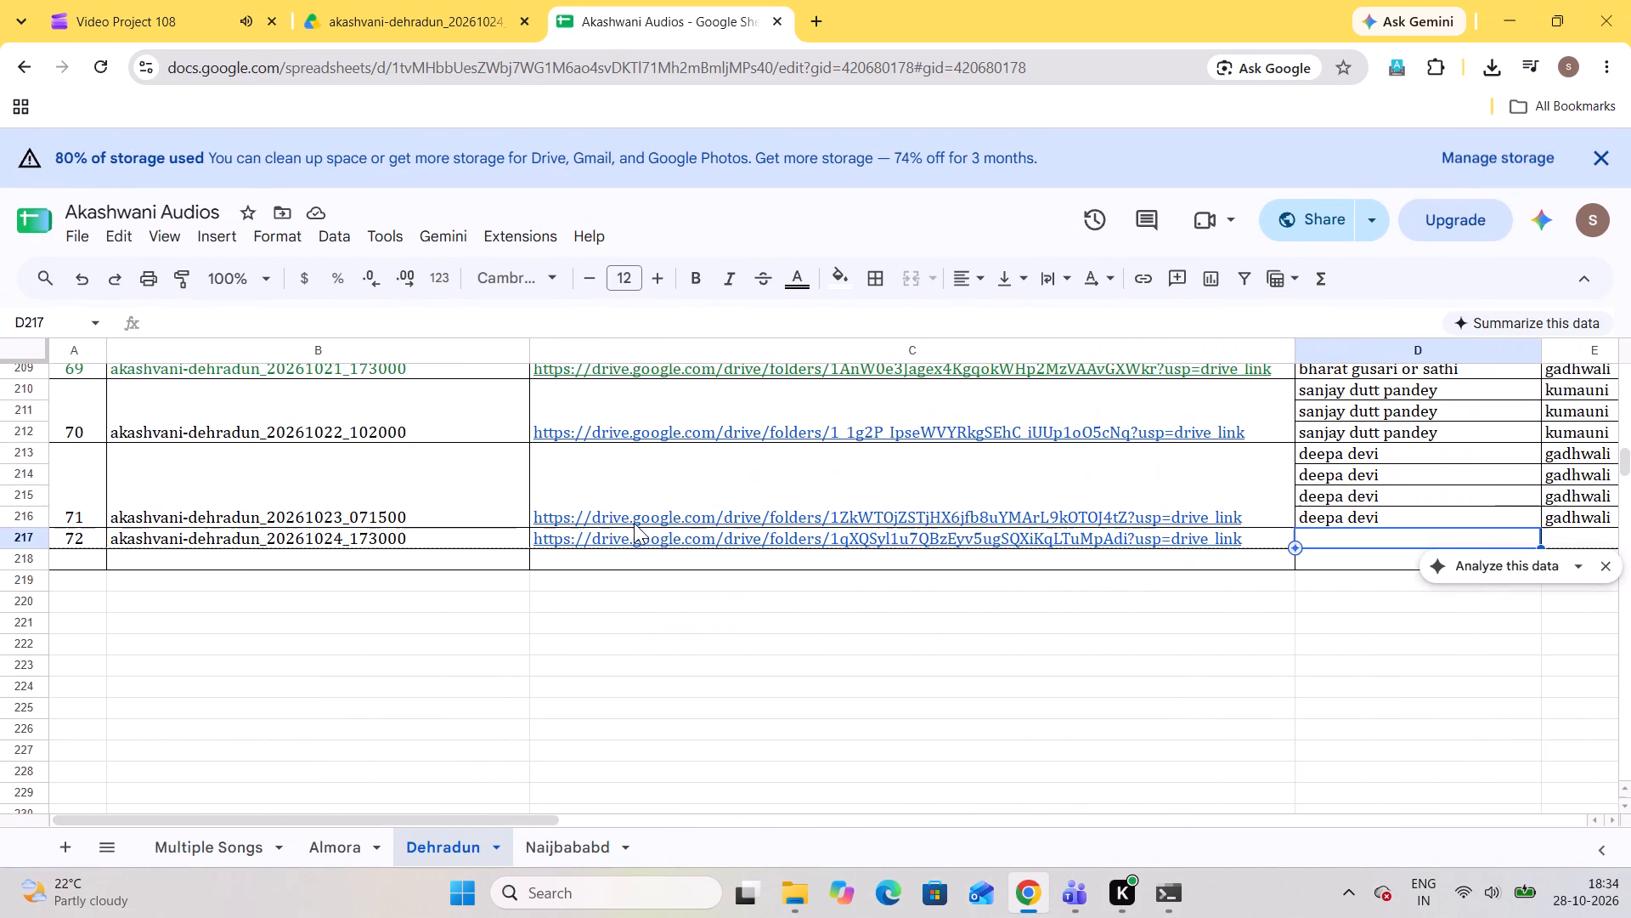